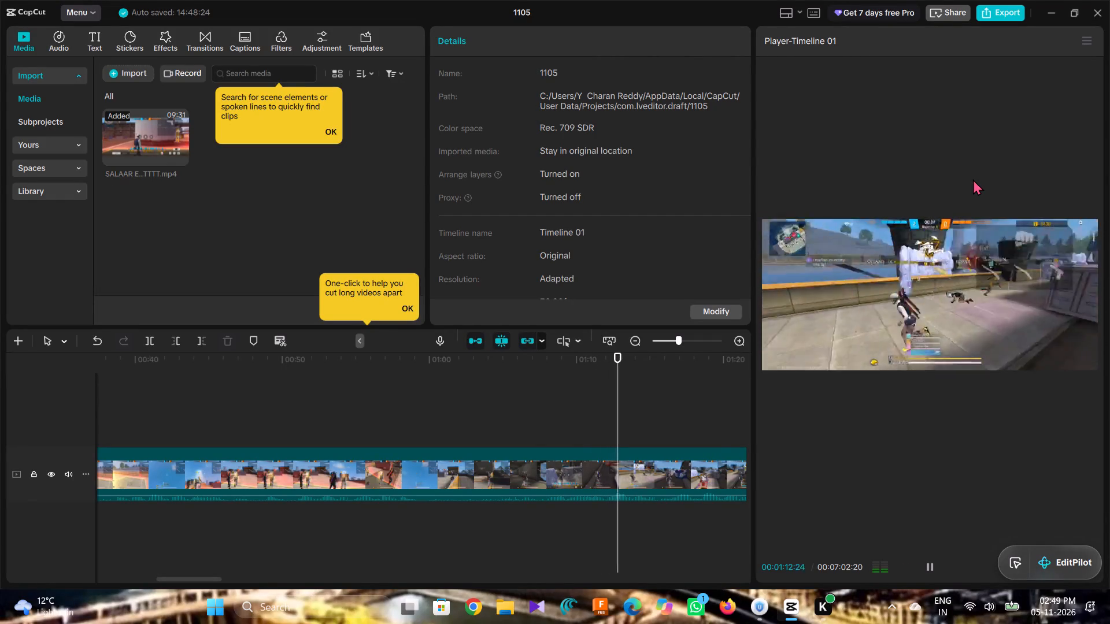
Split the long gameplay clip in the timeline at 00:01:11:27.
key(Left)
key(Left)
key(Left)
key(Left)
key(Left)
key(Left)
key(Left)
key(Left)
key(Left)
key(Left)
key(Left)
key(Left)
key(Left)
key(Left)
key(Left)
key(Left)
key(Left)
key(Left)
key(Left)
key(Left)
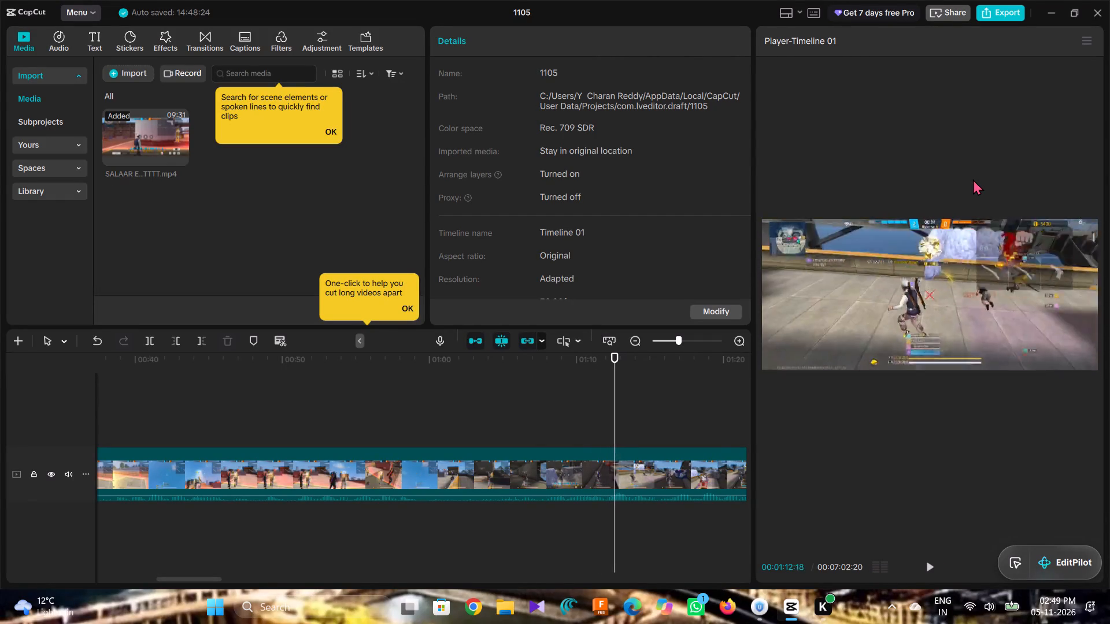
key(Left)
key(Left)
key(Left)
key(Left)
key(Left)
key(Left)
key(Left)
key(Left)
key(Left)
key(Left)
key(Left)
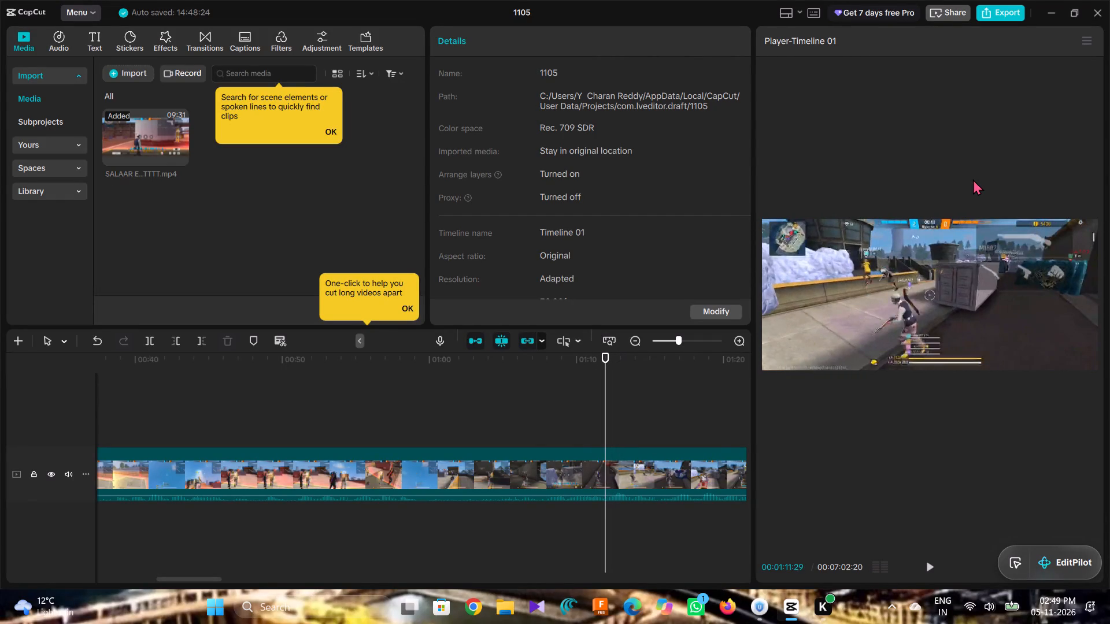
key(Left)
key(Left)
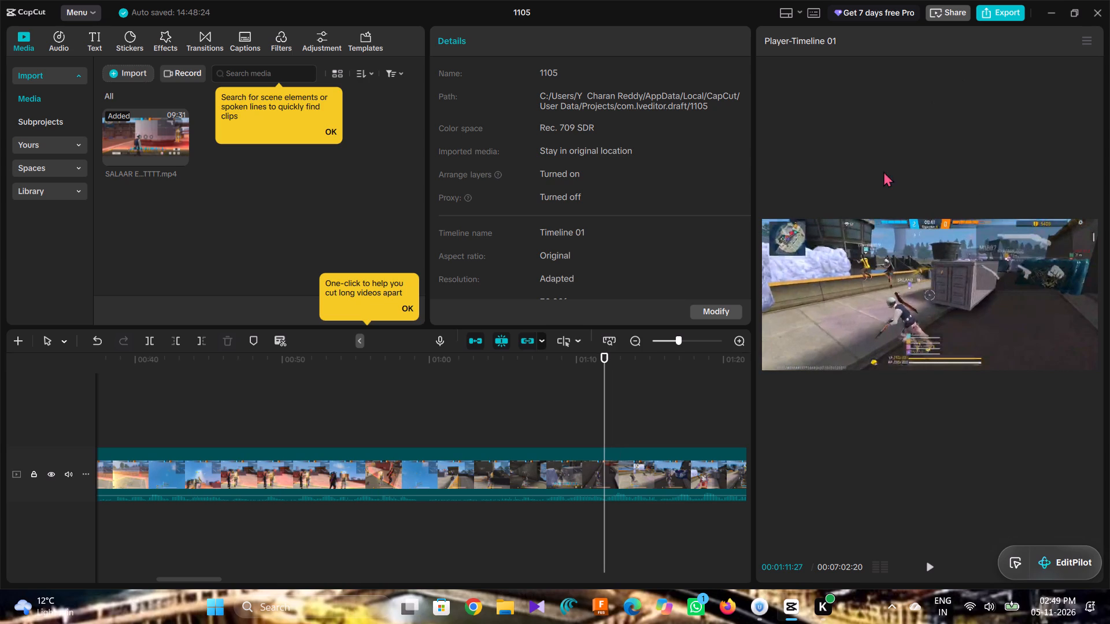
click(461, 469)
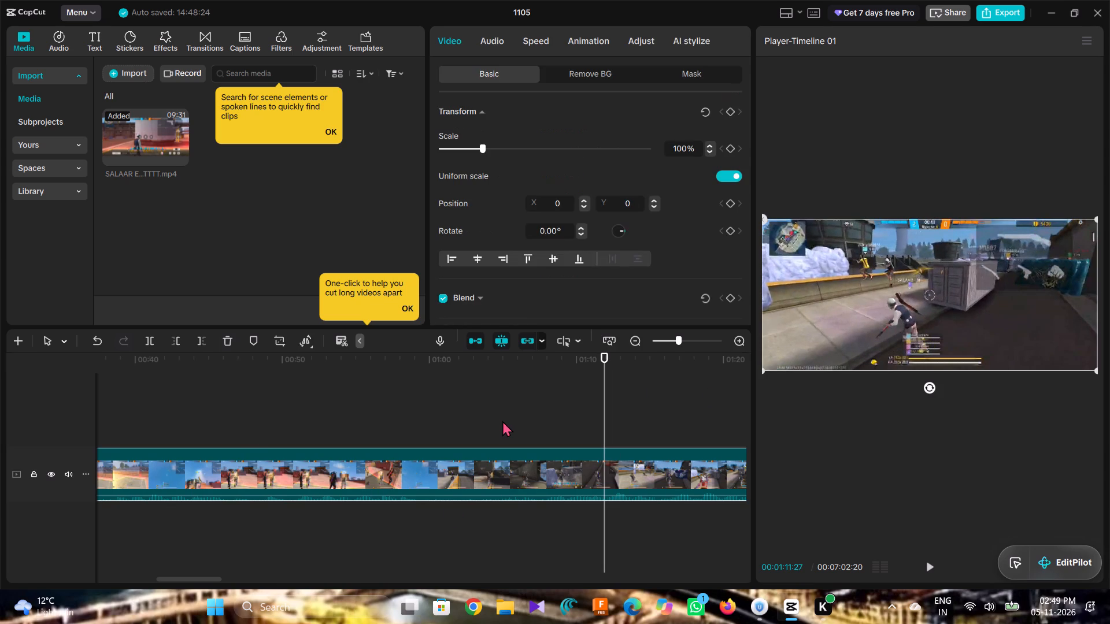
scroll(502, 421, left, 1)
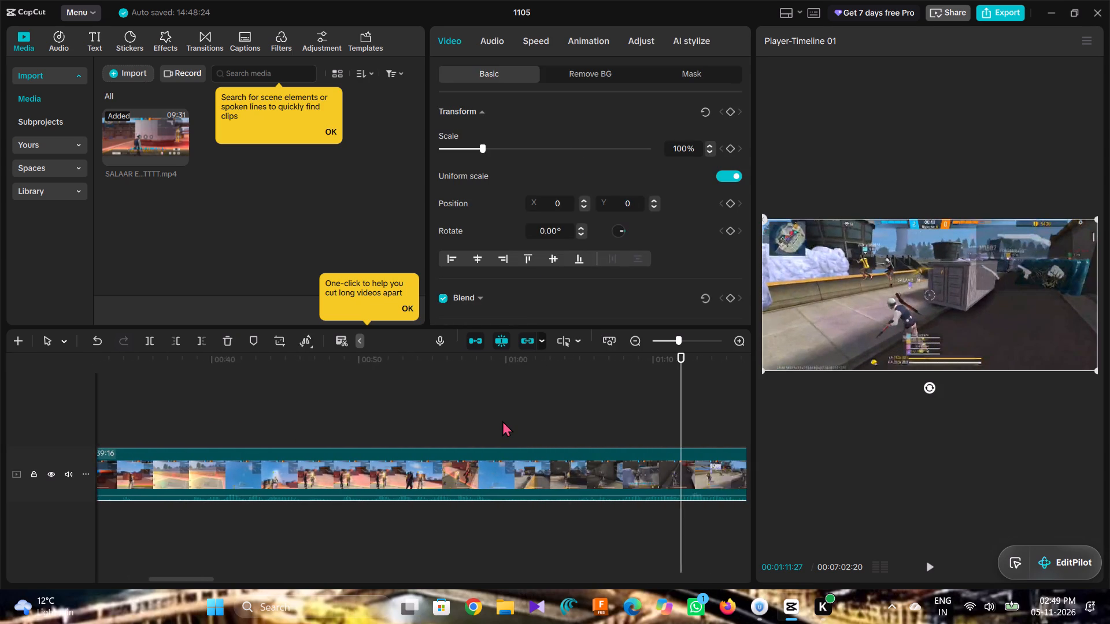
scroll(502, 421, left, 1)
click(150, 334)
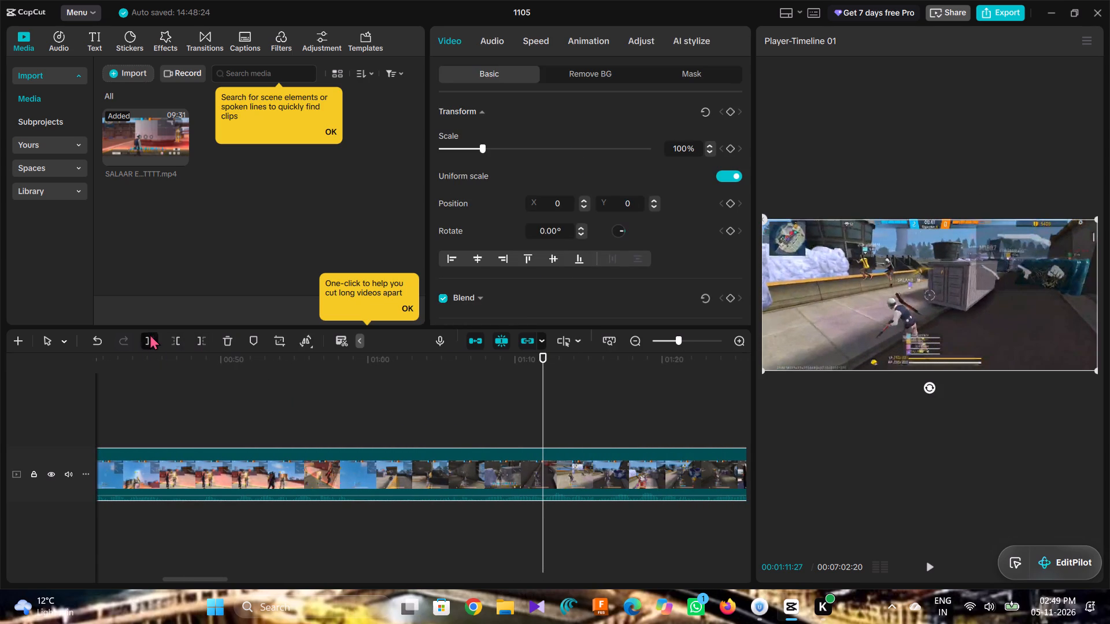
Delete the 48-second segment that ends at the 00:01:11:27 cut, closing the gap.
click(288, 476)
scroll(288, 476, right, 1)
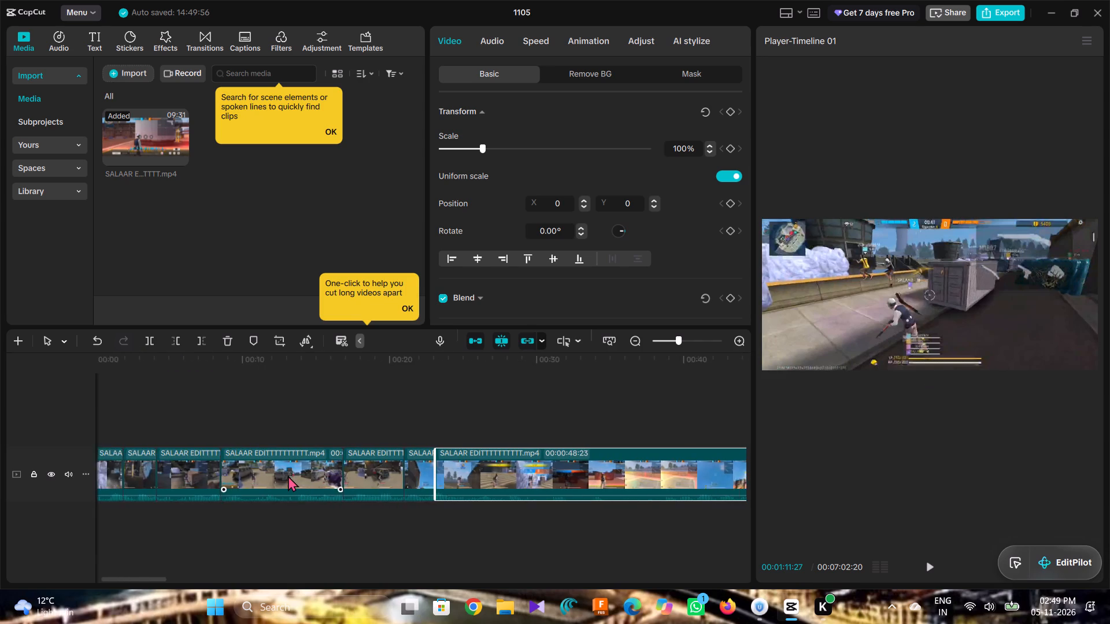
scroll(288, 476, right, 1)
key(BackSpace)
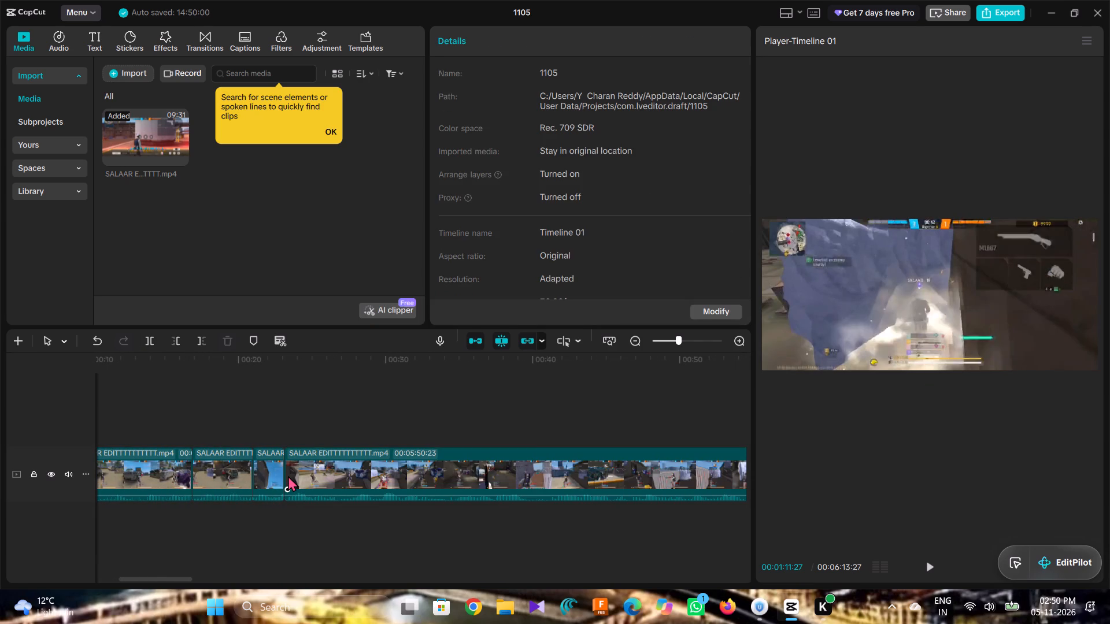
Review the footage from about 00:00:18:17 and split the remaining long clip at 00:00:25:19.
click(217, 391)
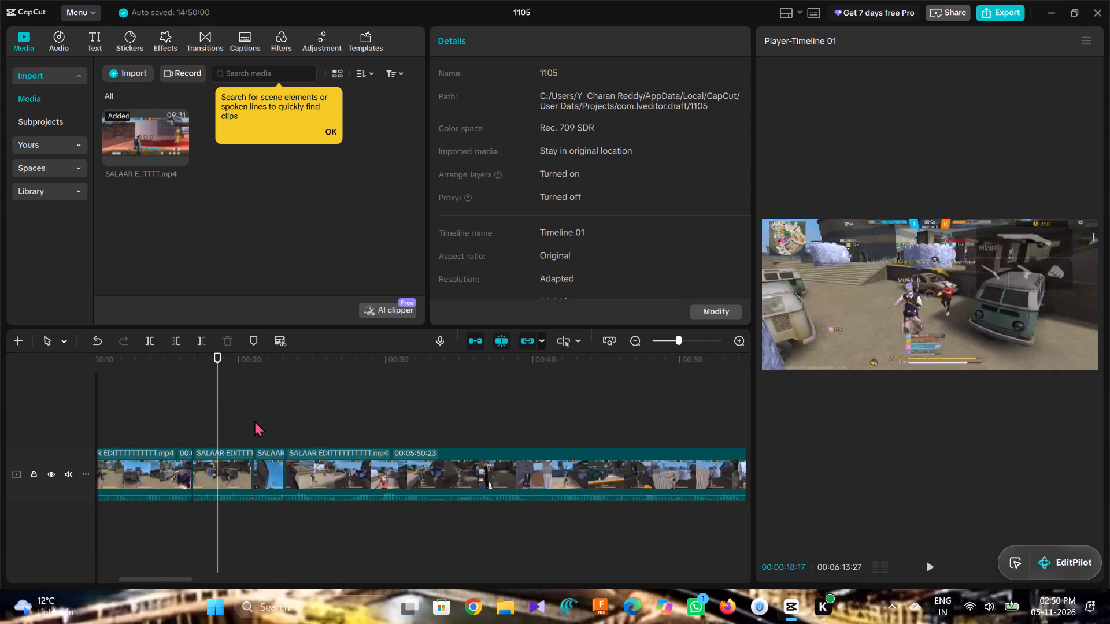
key(space)
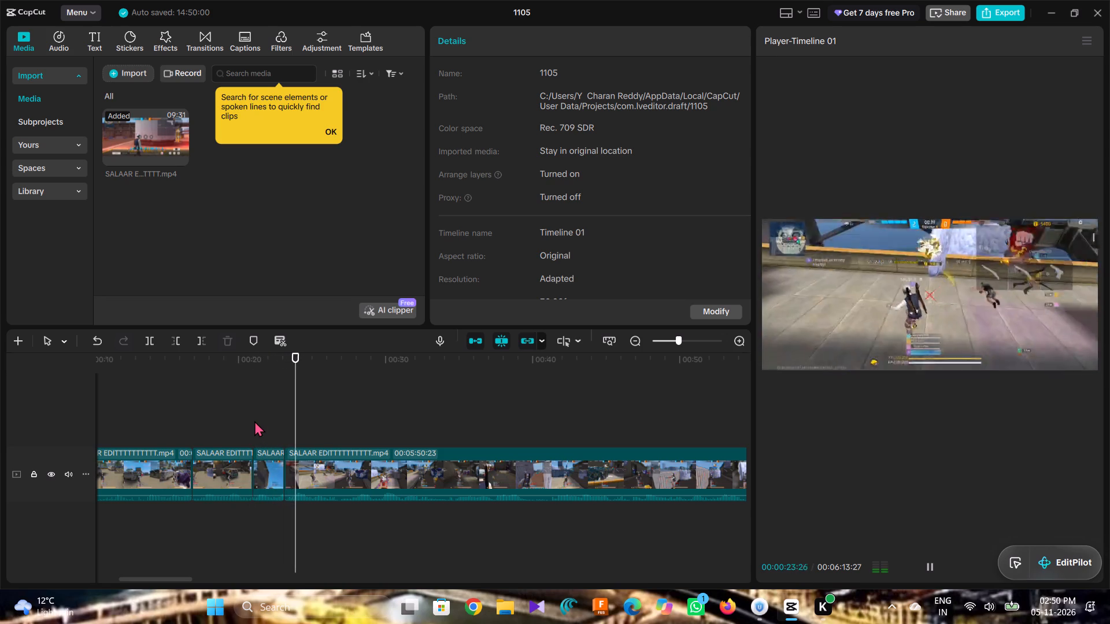
key(space)
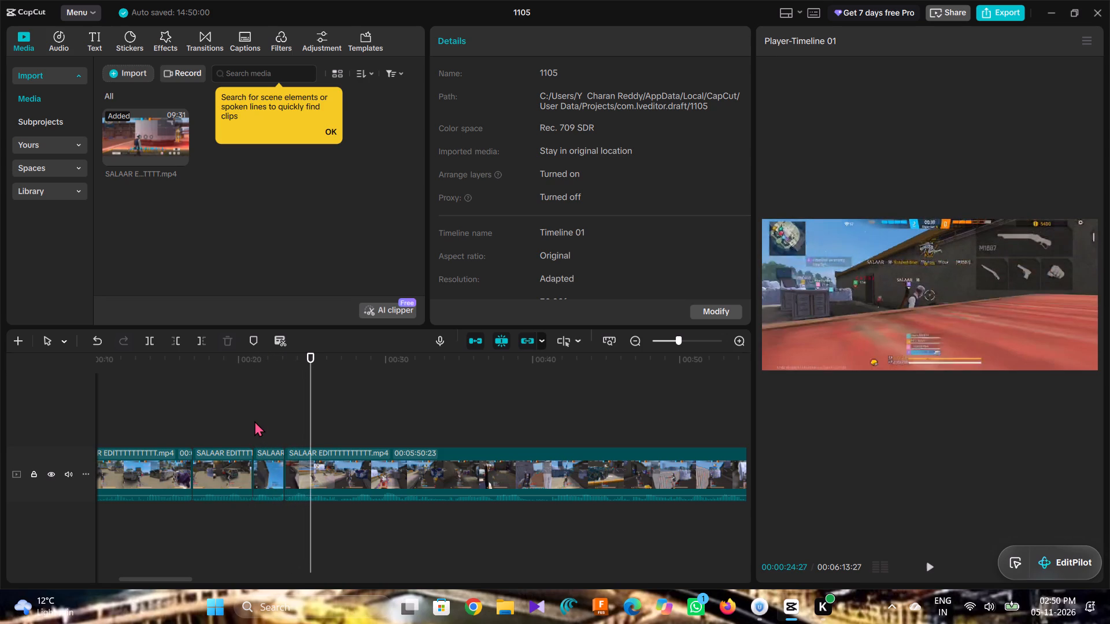
key(space)
text(V)
key(space)
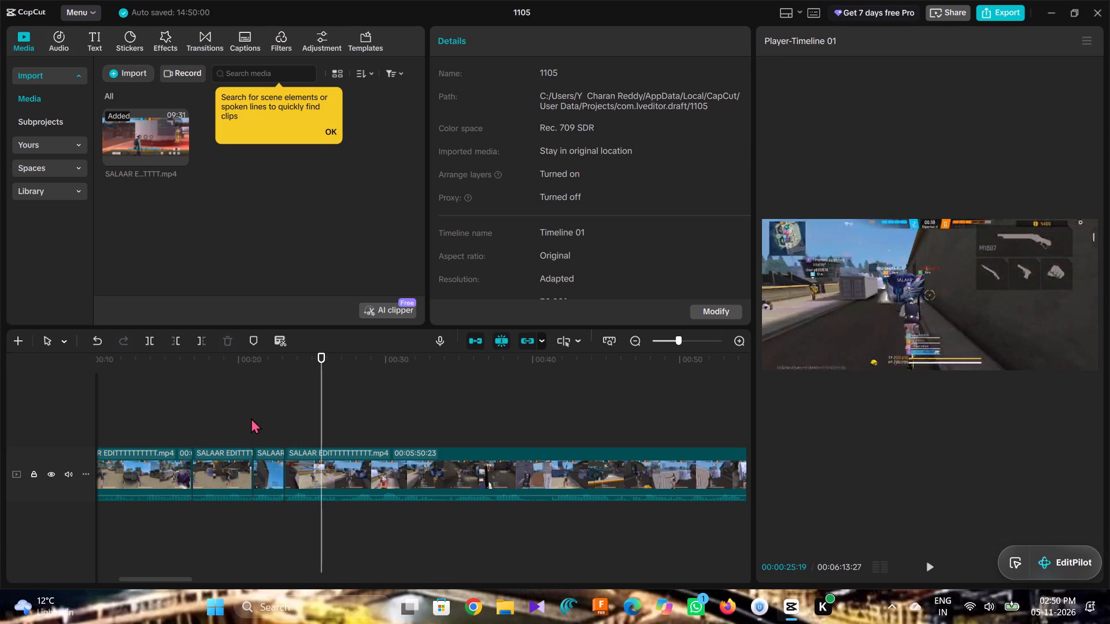
click(147, 339)
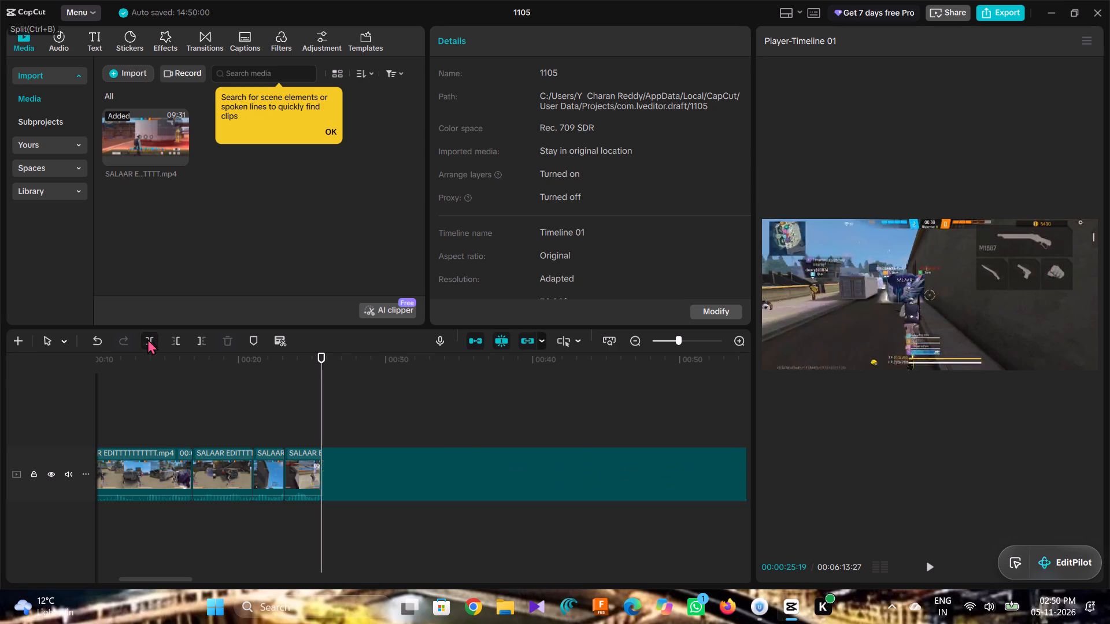
Play on from the 00:00:25:19 cut and split the long clip again at 00:00:29:09.
key(space)
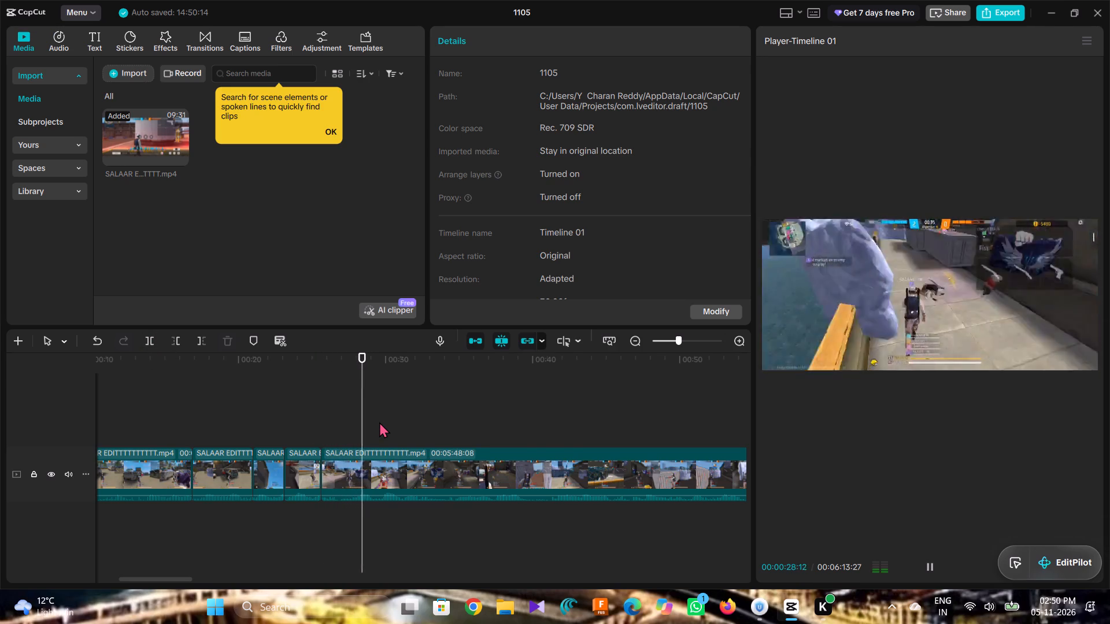
key(space)
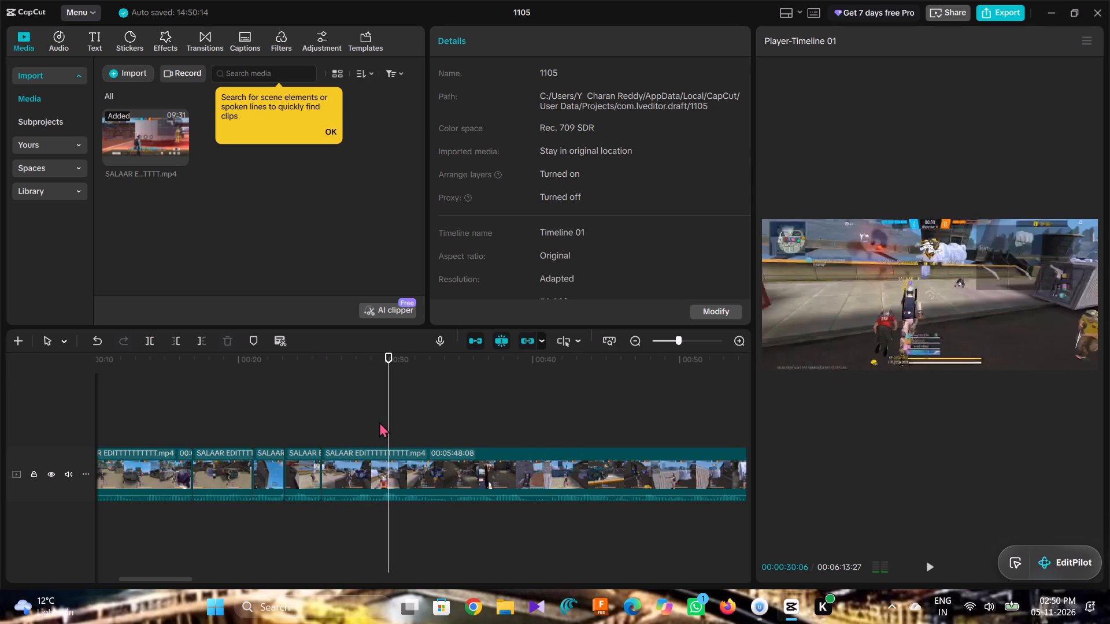
key(Left)
key(Left)
key(Left)
key(Left)
key(Left)
key(Left)
key(Left)
key(Left)
key(Left)
key(Left)
key(Left)
key(Left)
key(Left)
key(Left)
key(Left)
key(Left)
key(Left)
key(Left)
key(Left)
key(Left)
key(Left)
key(Left)
key(Left)
key(Left)
key(Left)
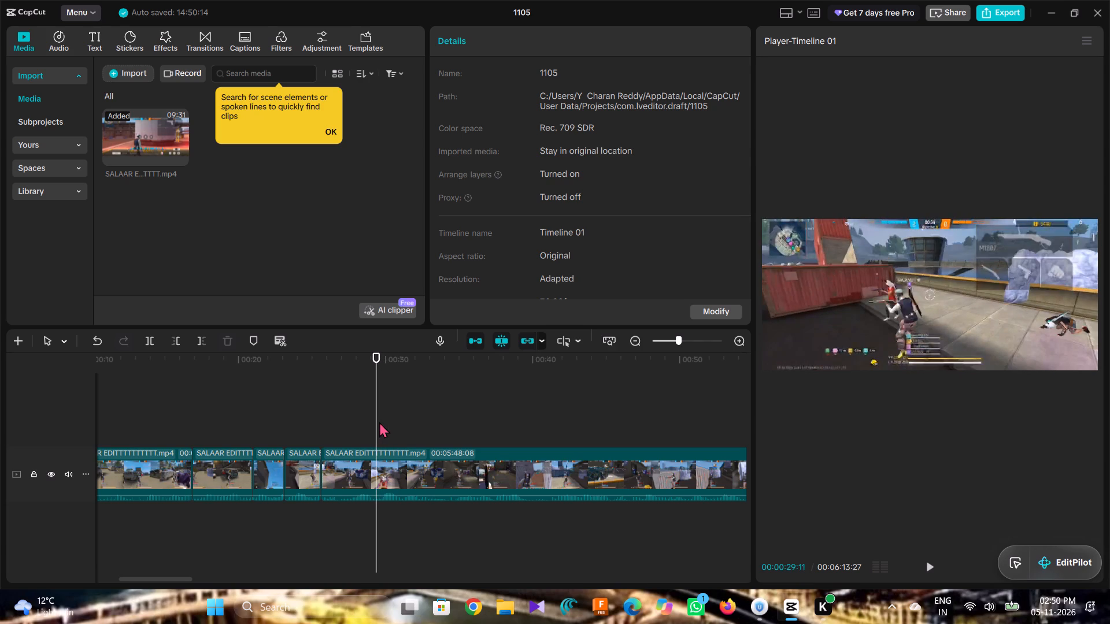
key(Left)
key(Left)
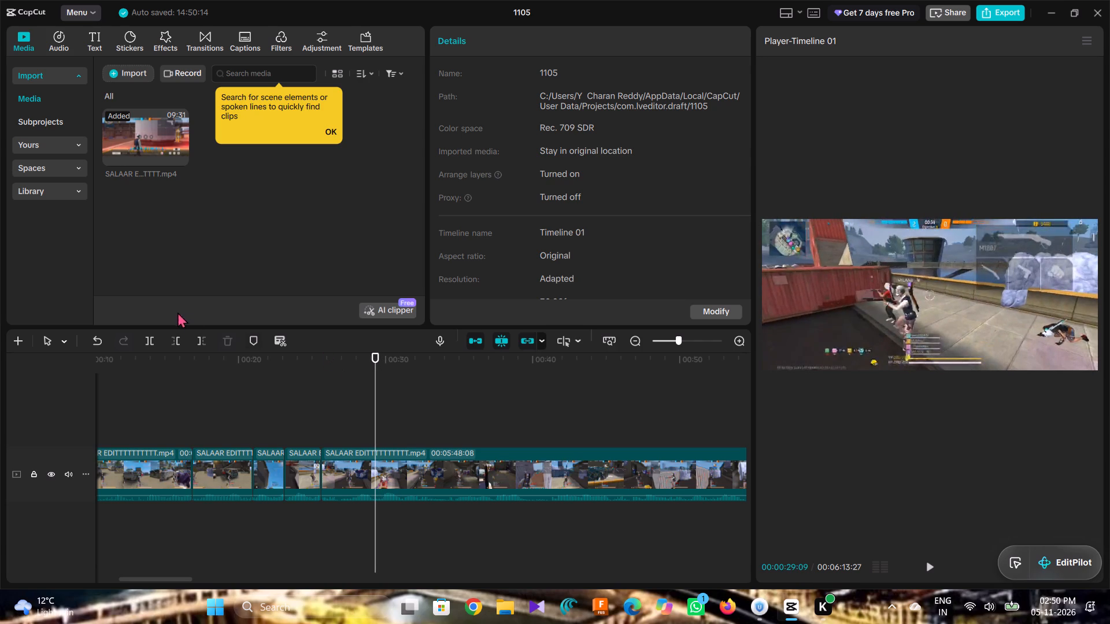
click(152, 338)
Delete the short segment between 00:00:25:19 and 00:00:29:09, closing the gap.
click(347, 467)
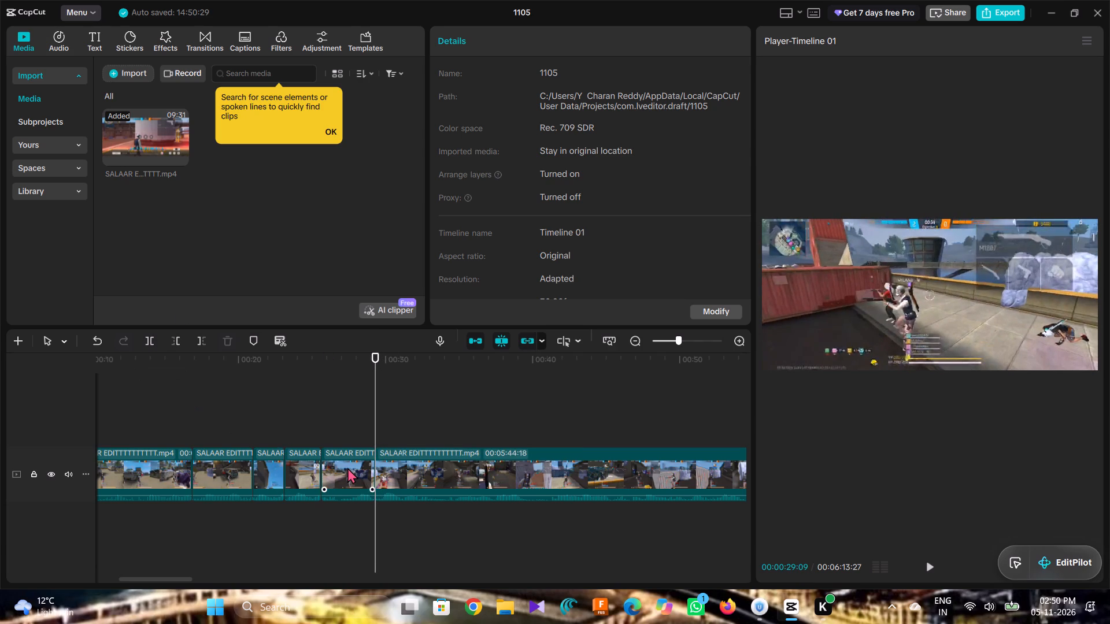
key(BackSpace)
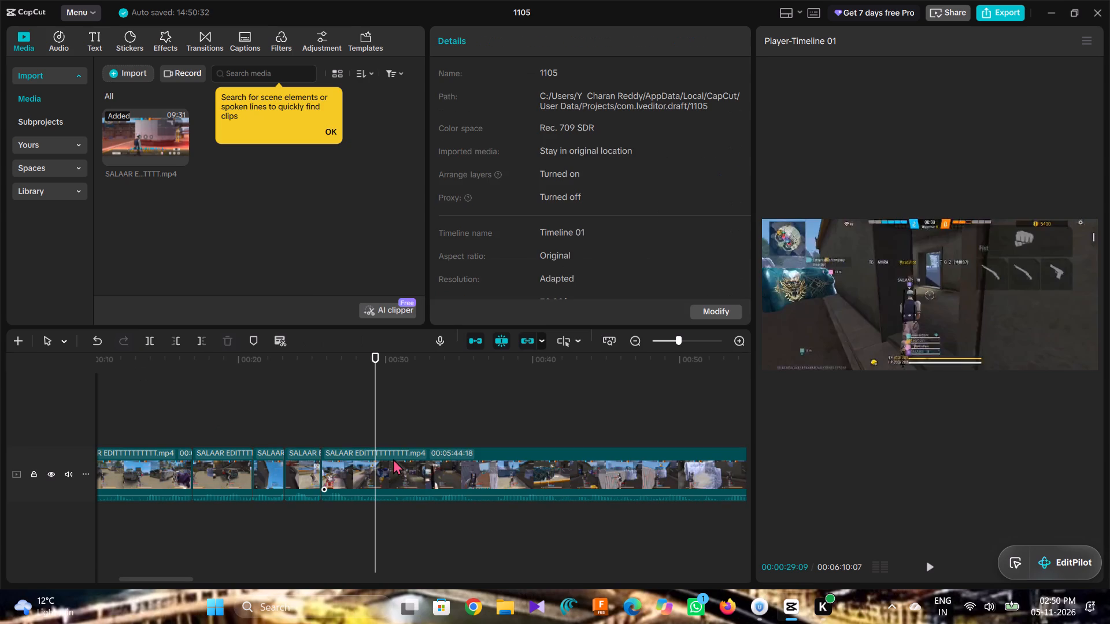
Review the new join from about 00:00:23:21 and split the remaining long clip at 00:00:28:14.
key(Left)
key(Left)
key(Left)
key(Left)
key(Left)
key(Left)
key(Left)
key(Left)
key(Left)
key(Left)
key(Left)
key(Left)
key(Left)
key(Left)
key(Left)
key(Left)
key(Left)
key(Left)
key(Left)
key(Left)
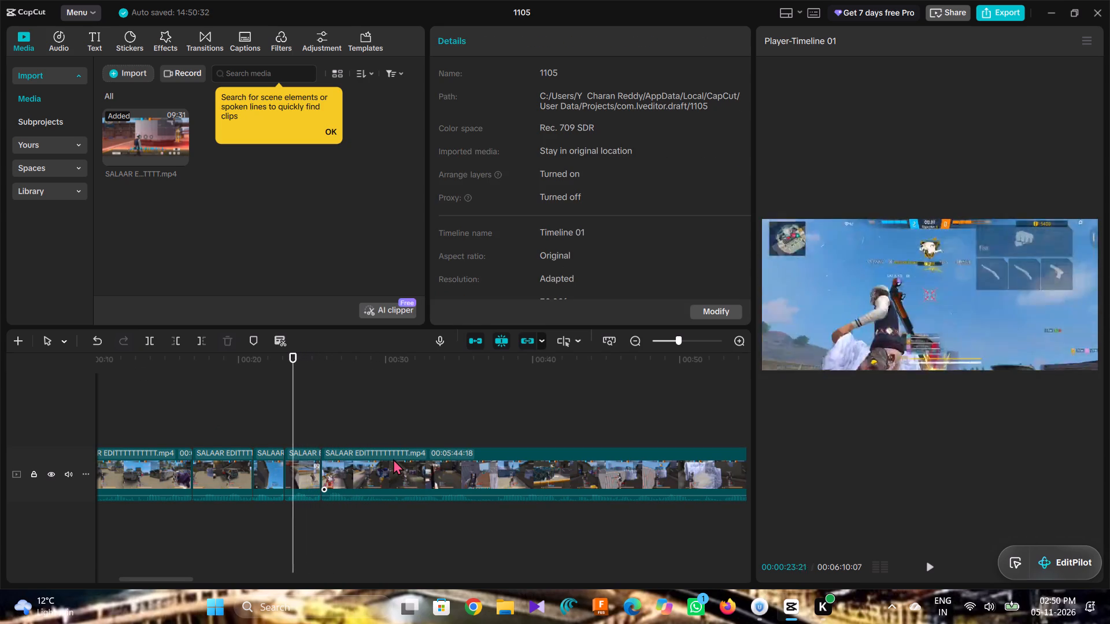
key(space)
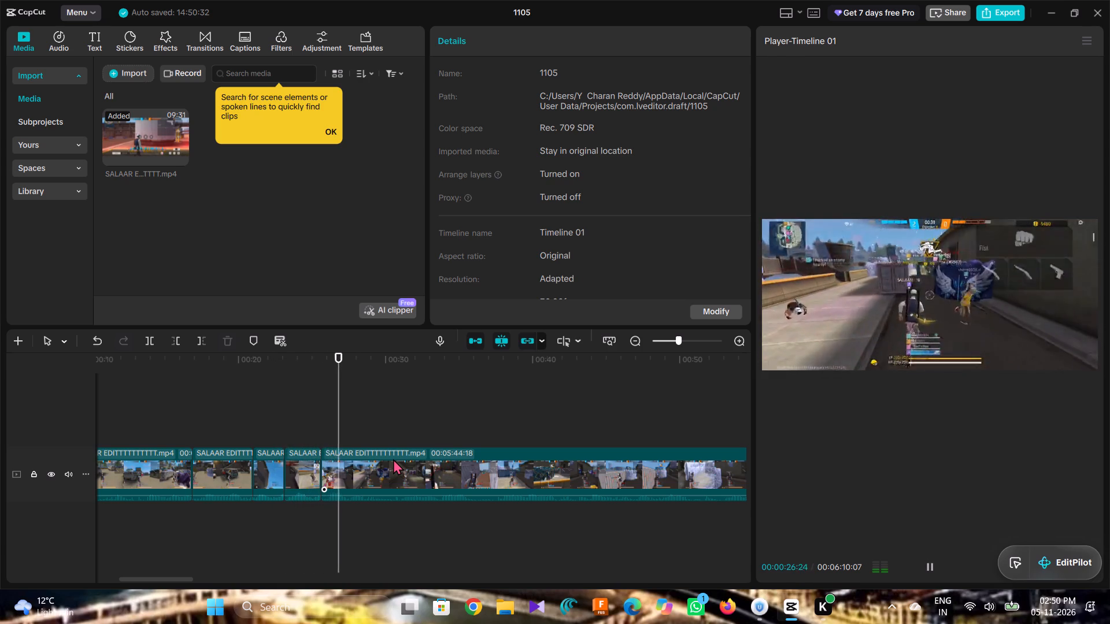
key(space)
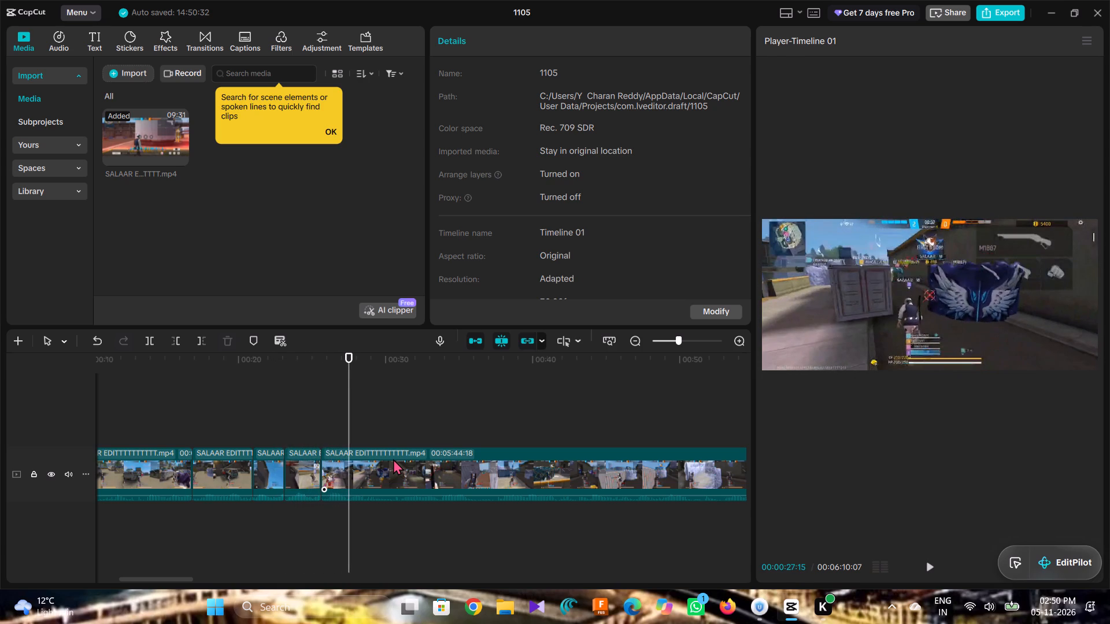
key(space)
key(space)
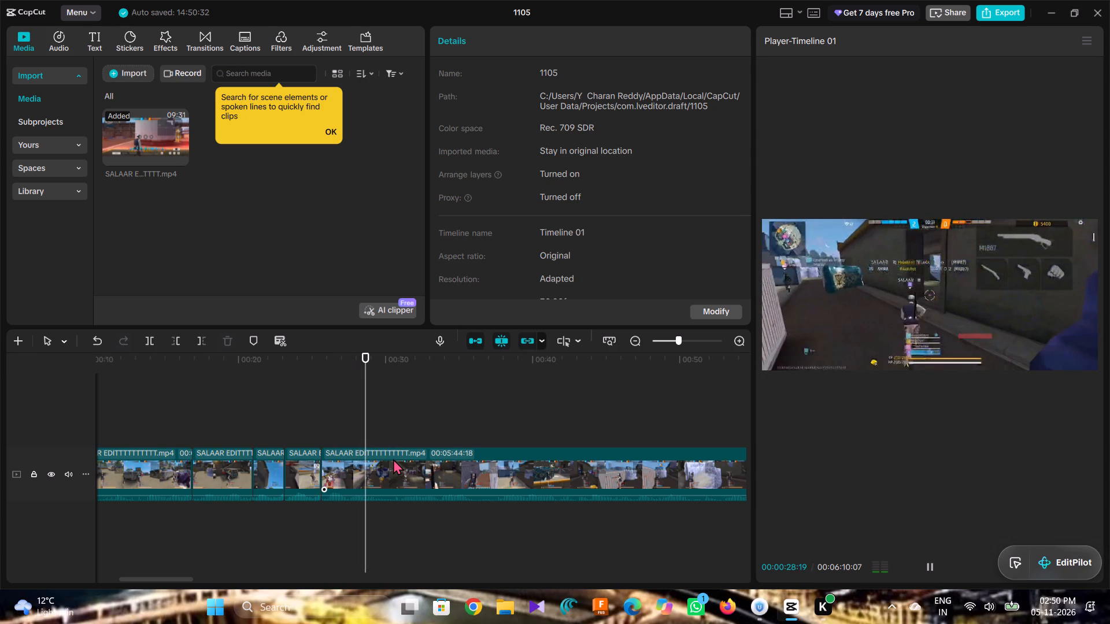
key(Left)
key(Left)
key(Left)
key(Left)
key(Left)
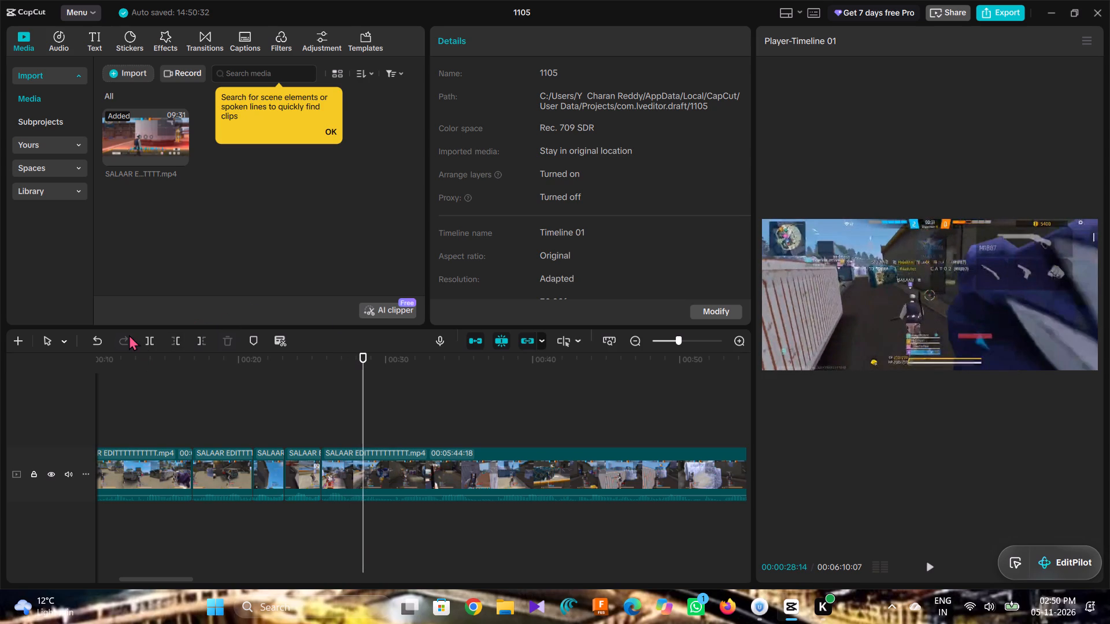
click(146, 342)
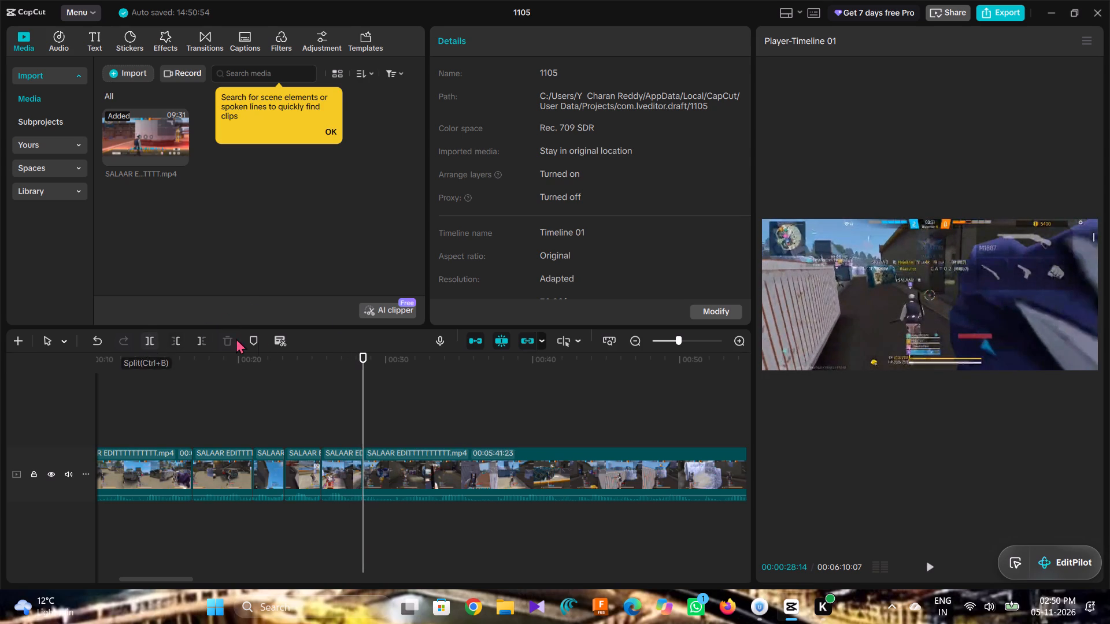
Review the footage from the 00:00:28:14 cut and split the remaining long clip at 00:00:38:25.
key(space)
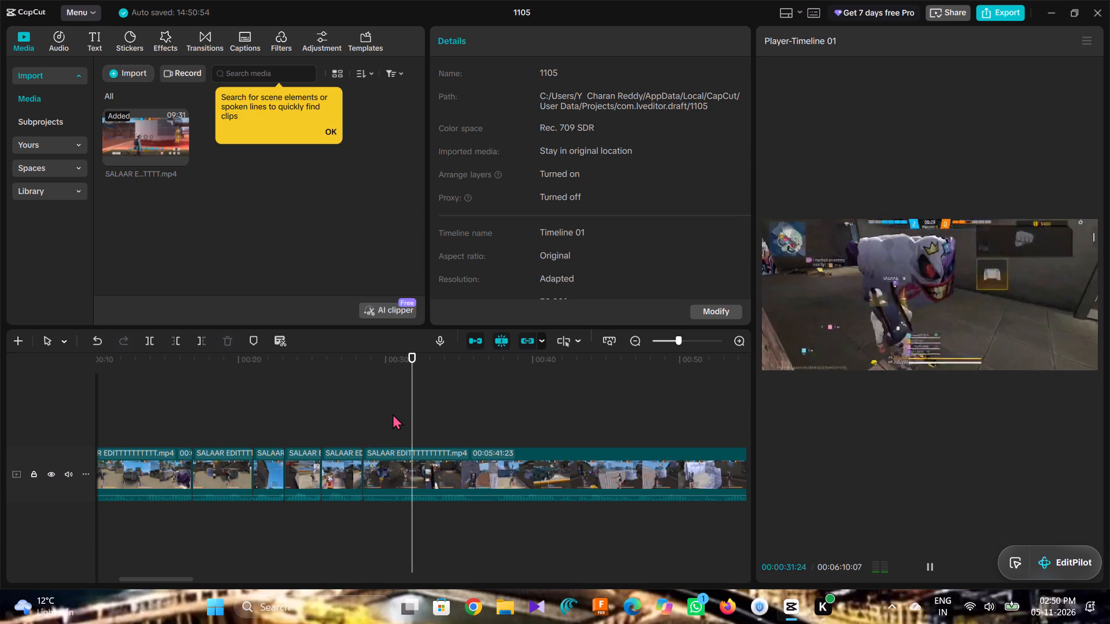
key(Right)
key(Right)
key(Right)
key(Right)
key(Right)
key(Right)
key(Right)
key(Right)
key(Right)
key(Right)
key(Right)
key(Right)
key(Right)
key(Right)
key(Right)
key(Right)
key(Right)
key(Right)
key(Right)
key(Right)
key(Right)
key(Right)
key(Right)
key(Right)
key(Right)
key(Right)
key(Right)
key(Right)
key(Right)
key(Right)
key(Right)
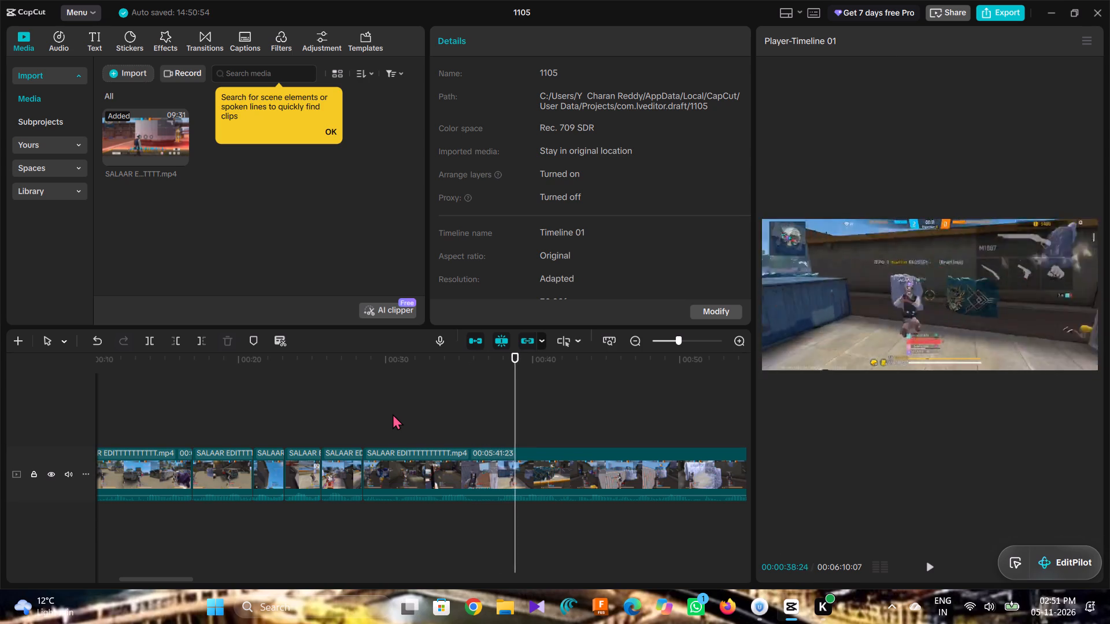
key(Left)
key(Left)
key(Left)
key(Left)
key(Left)
key(Left)
key(Left)
key(Left)
key(Left)
key(Left)
key(Left)
key(Left)
key(Left)
key(Left)
key(Left)
key(Left)
key(Left)
key(Left)
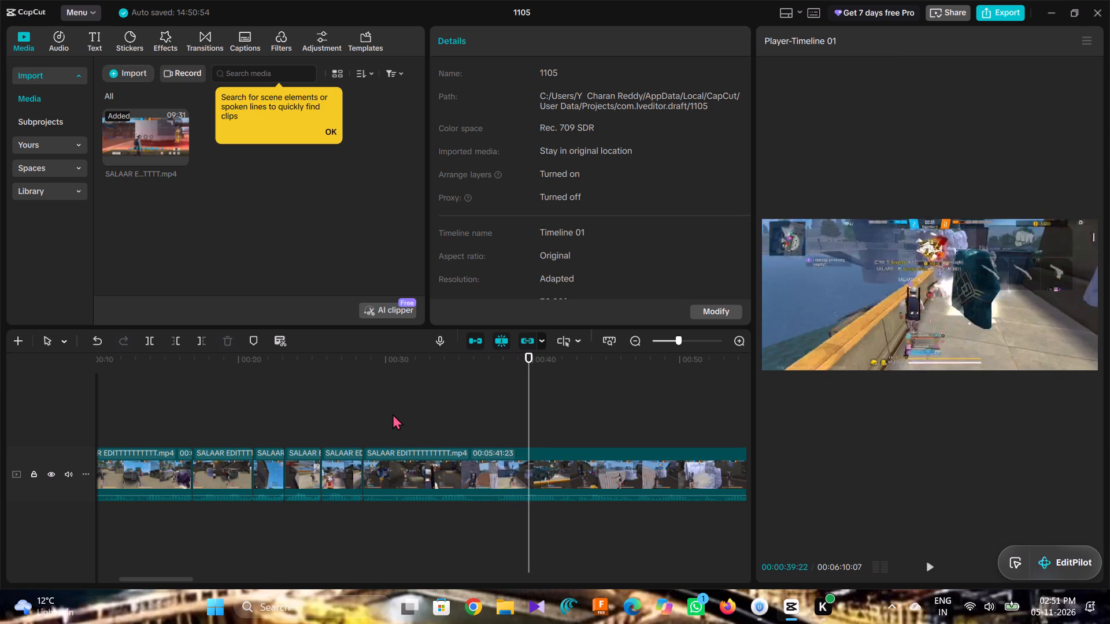
key(Left)
key(Left)
key(Left)
key(Left)
key(Left)
key(Left)
key(Left)
key(Left)
key(Left)
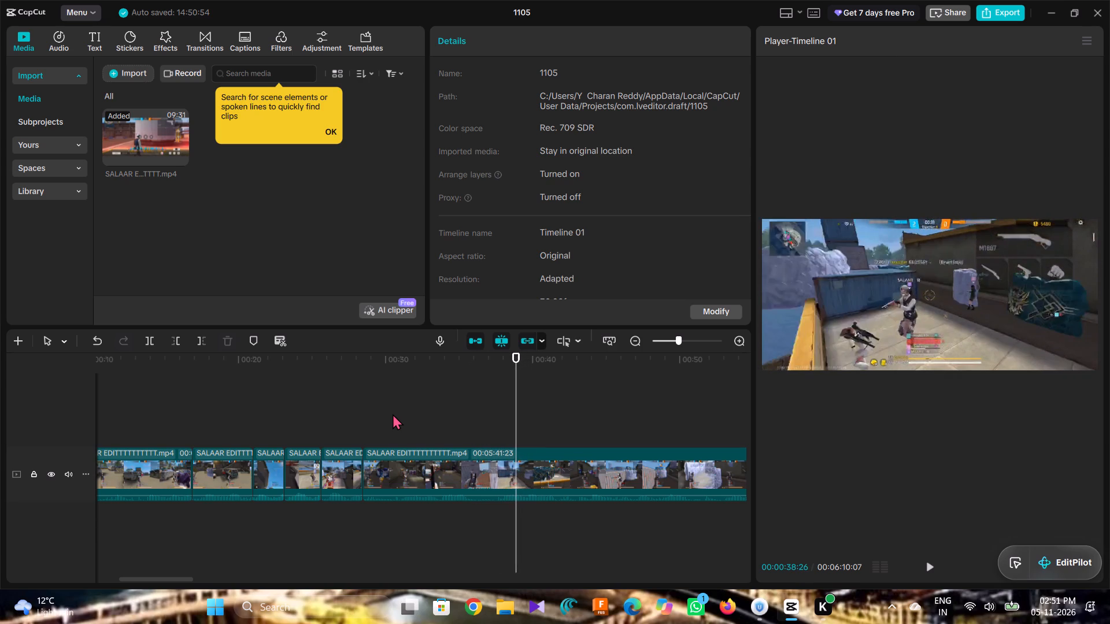
key(Left)
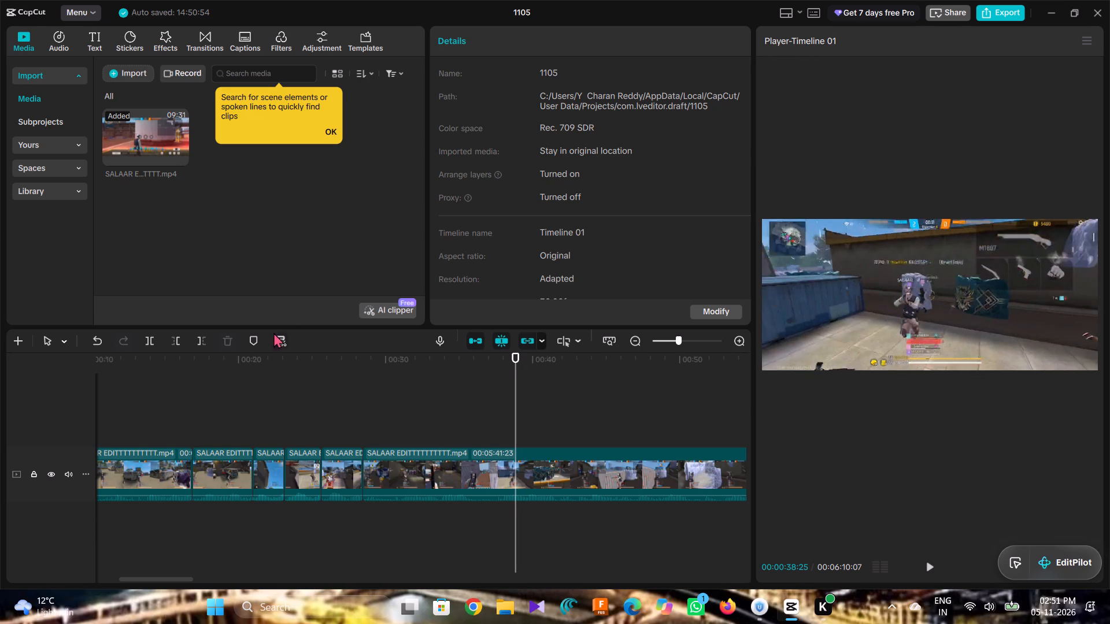
click(146, 336)
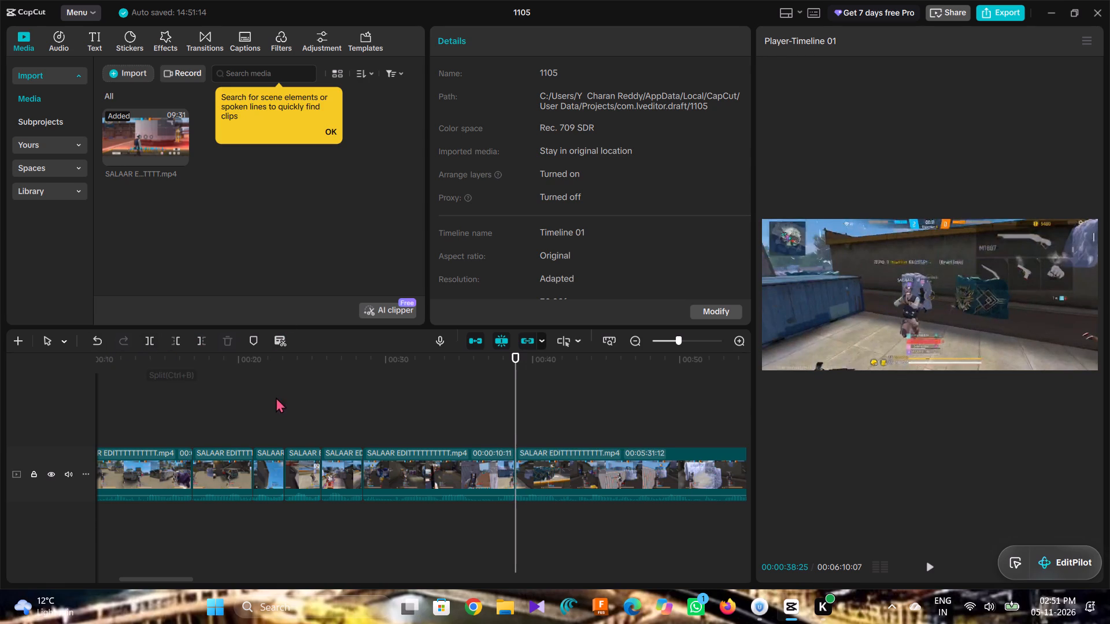
Delete the segment between 00:00:28:14 and 00:00:38:25, closing the gap.
click(415, 476)
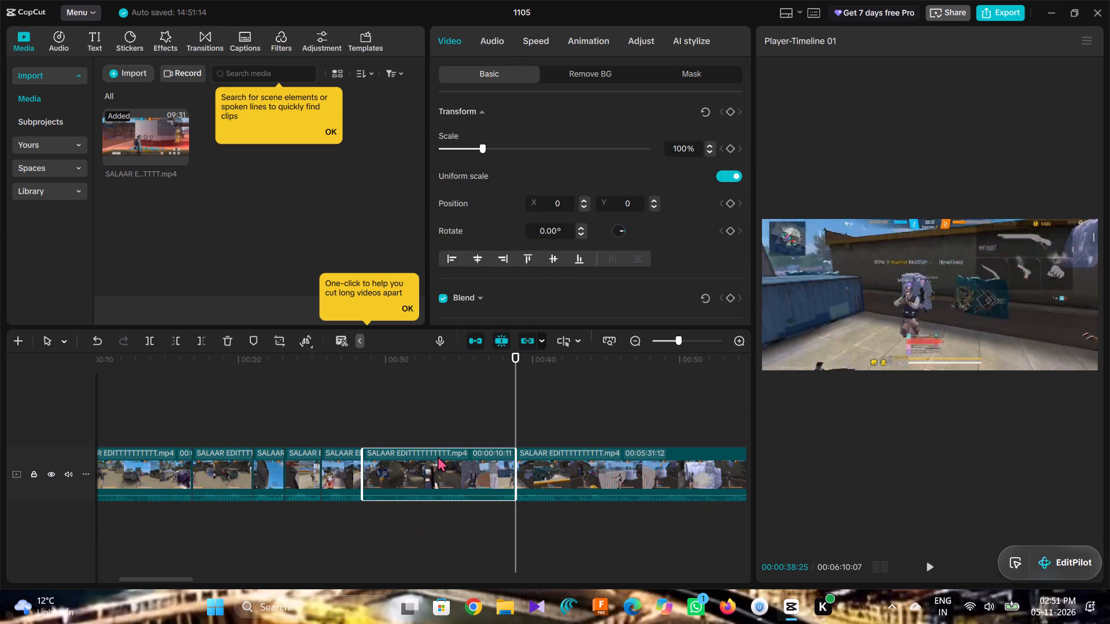
key(BackSpace)
Review the footage up to about 00:00:50:25, go back near the new join, and split the long clip at 00:00:30:17.
key(space)
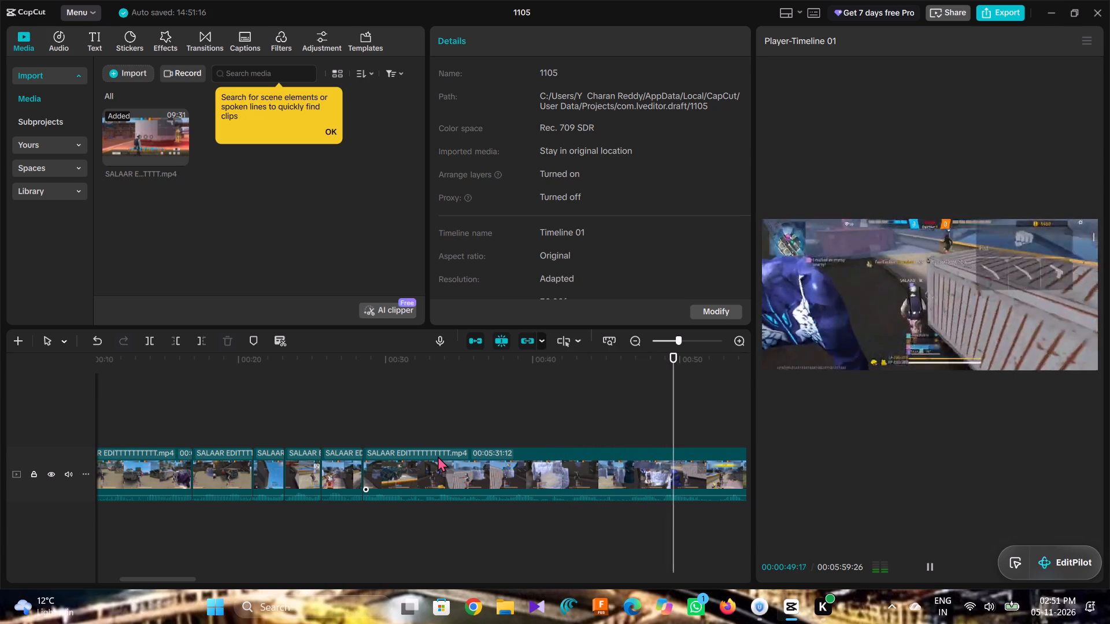
key(space)
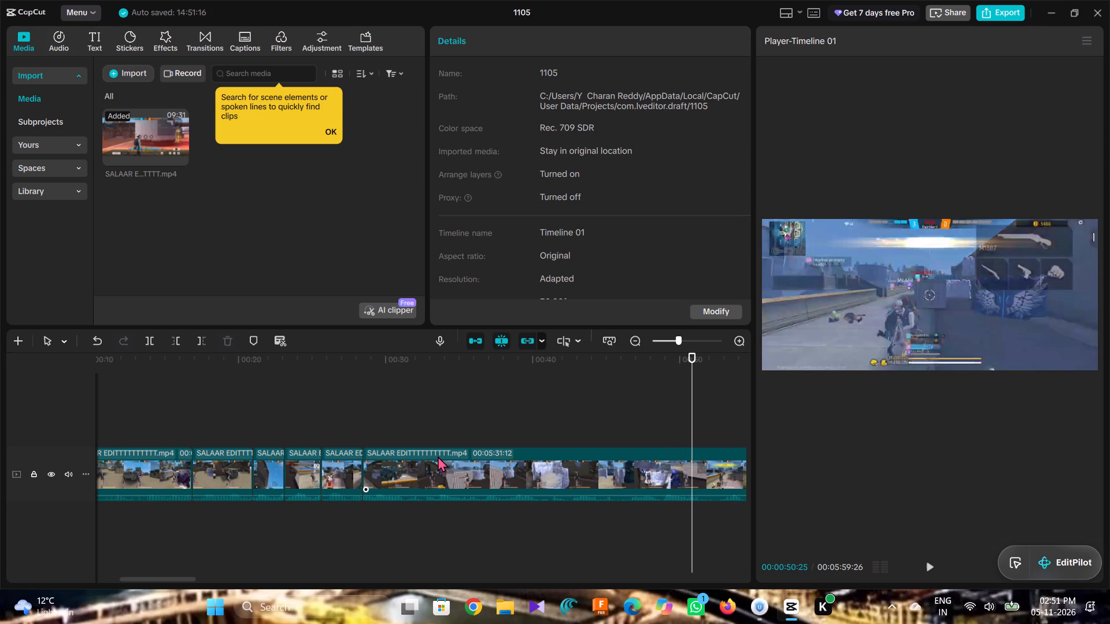
key(Left)
key(Left)
key(Left)
key(Left)
key(Left)
key(Left)
key(Left)
key(Left)
key(Left)
key(Left)
key(Left)
key(Left)
key(Left)
key(Left)
key(Left)
key(Left)
key(Left)
key(Left)
key(Left)
key(Left)
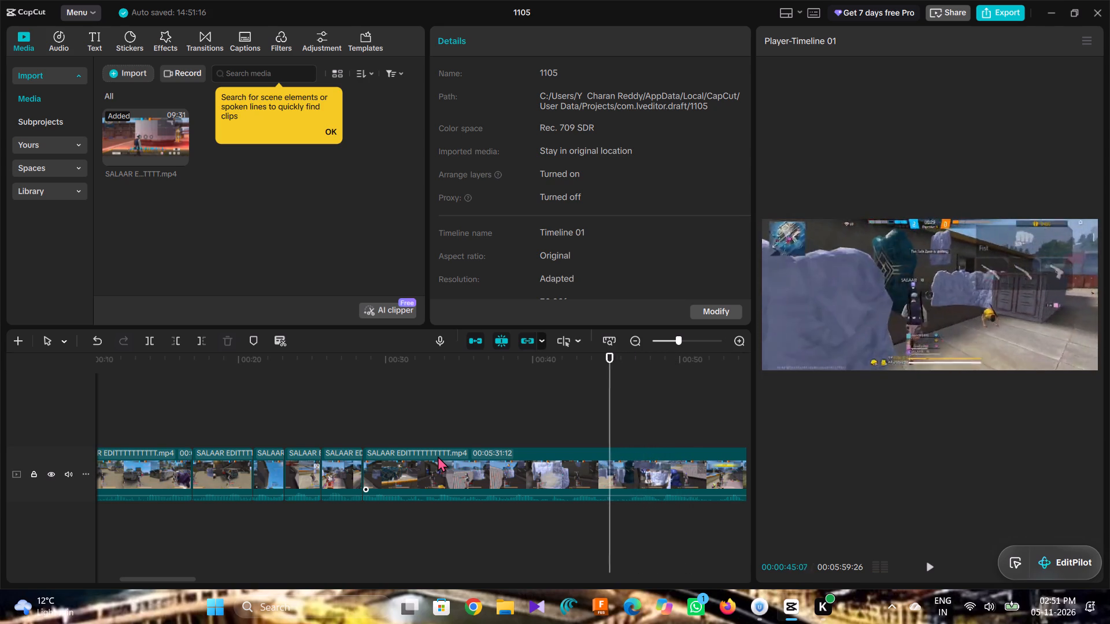
key(Left)
key(Left)
key(Left)
key(Left)
key(Left)
key(Left)
key(Left)
key(Left)
key(Left)
key(Left)
key(Left)
key(Left)
key(Left)
key(Left)
key(Left)
key(Left)
key(Left)
key(Left)
key(Left)
key(Left)
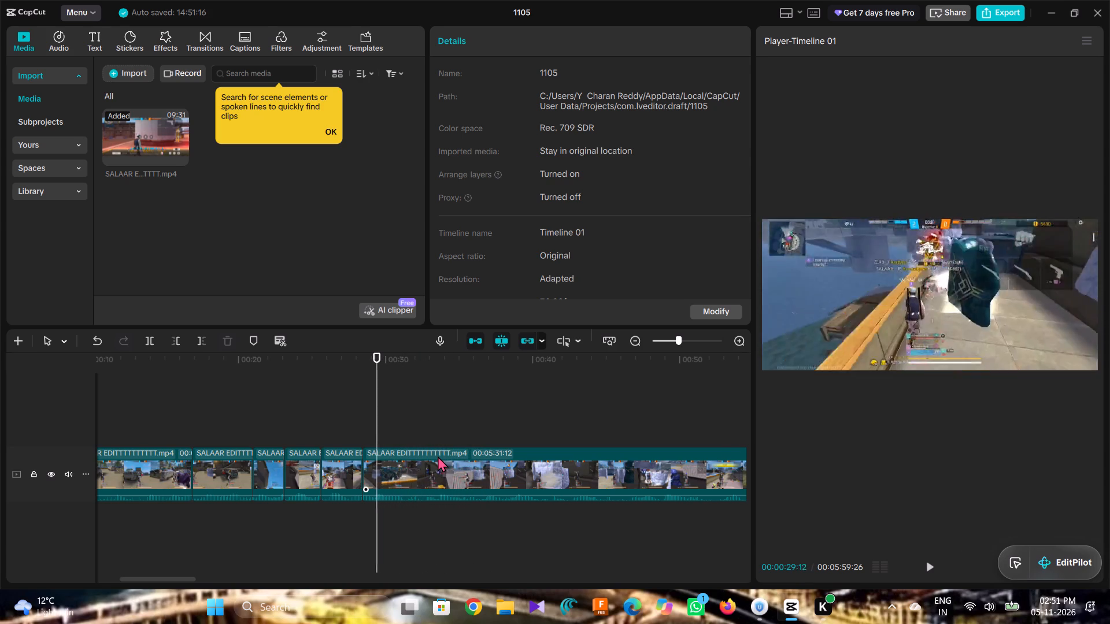
key(Left)
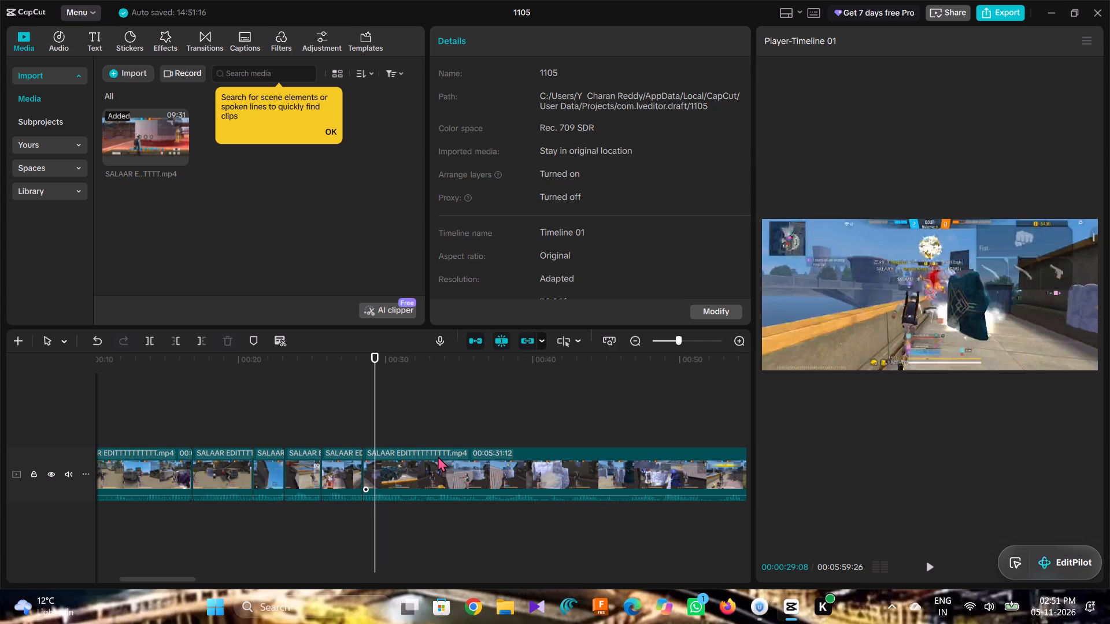
key(Right)
key(Right)
key(Right)
key(Right)
key(Right)
key(Right)
key(Right)
key(Right)
key(Right)
key(Right)
key(Right)
key(Right)
key(Right)
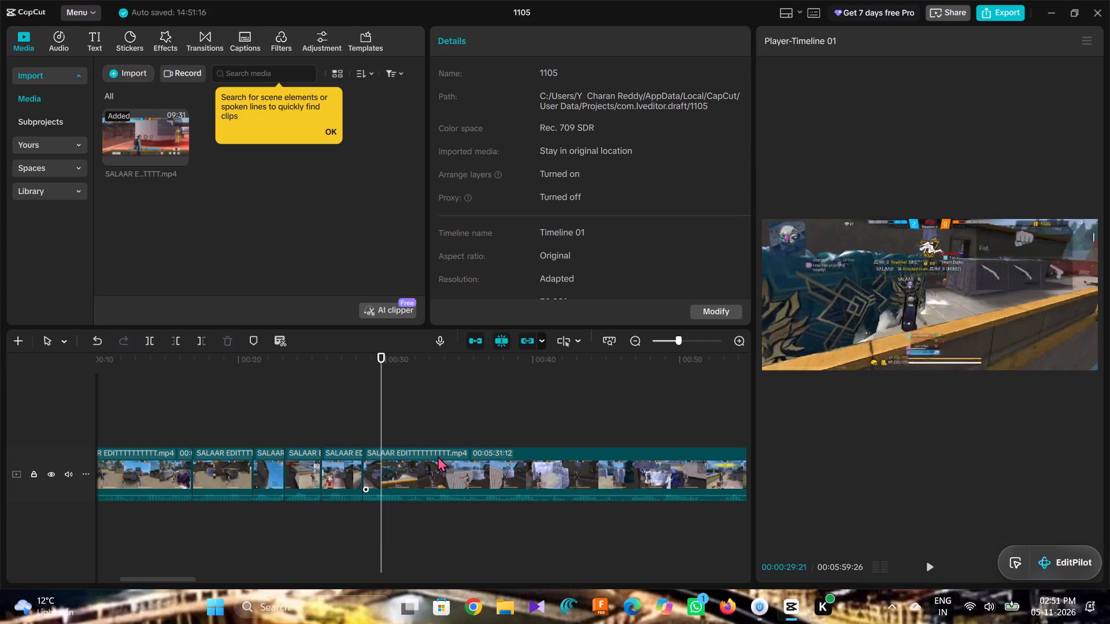
key(Right)
key(Right)
key(Right)
key(Right)
key(Right)
key(Right)
key(Right)
key(Right)
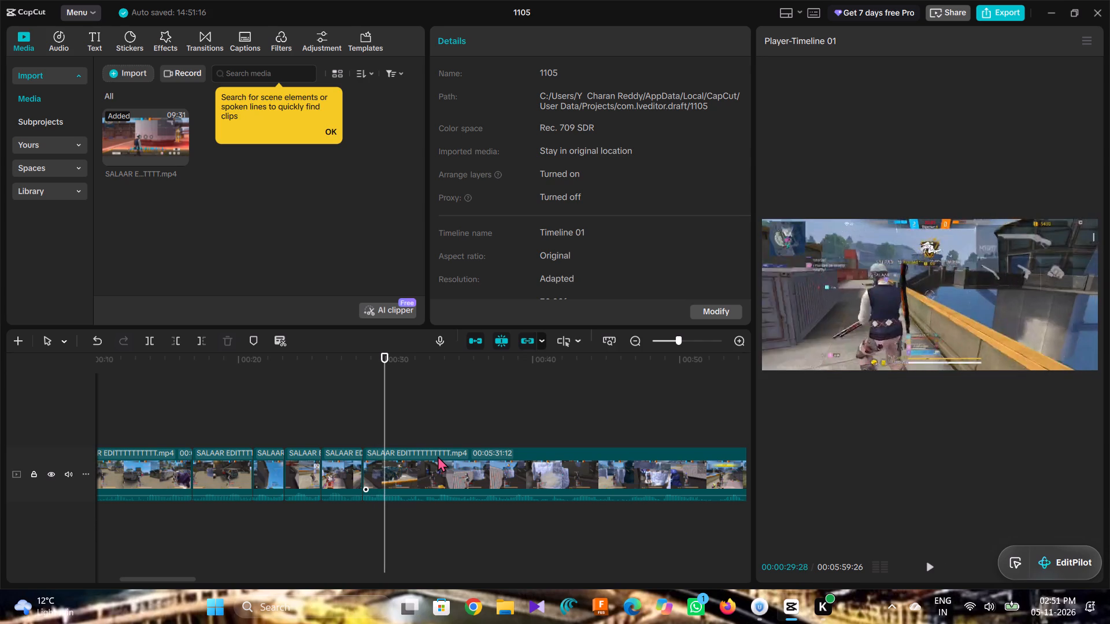
key(Right)
key(Right)
key(Right)
key(Right)
key(Right)
key(Right)
key(Right)
key(Right)
key(Right)
key(Right)
key(Right)
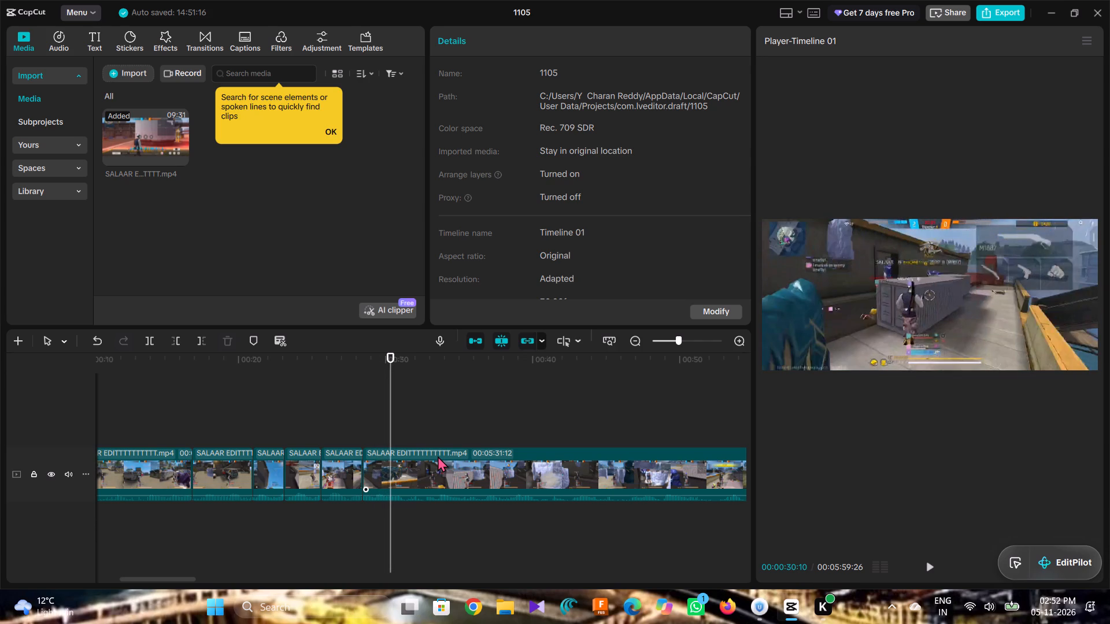
key(Right)
key(Right)
key(Right)
key(Right)
key(Right)
key(Right)
key(Right)
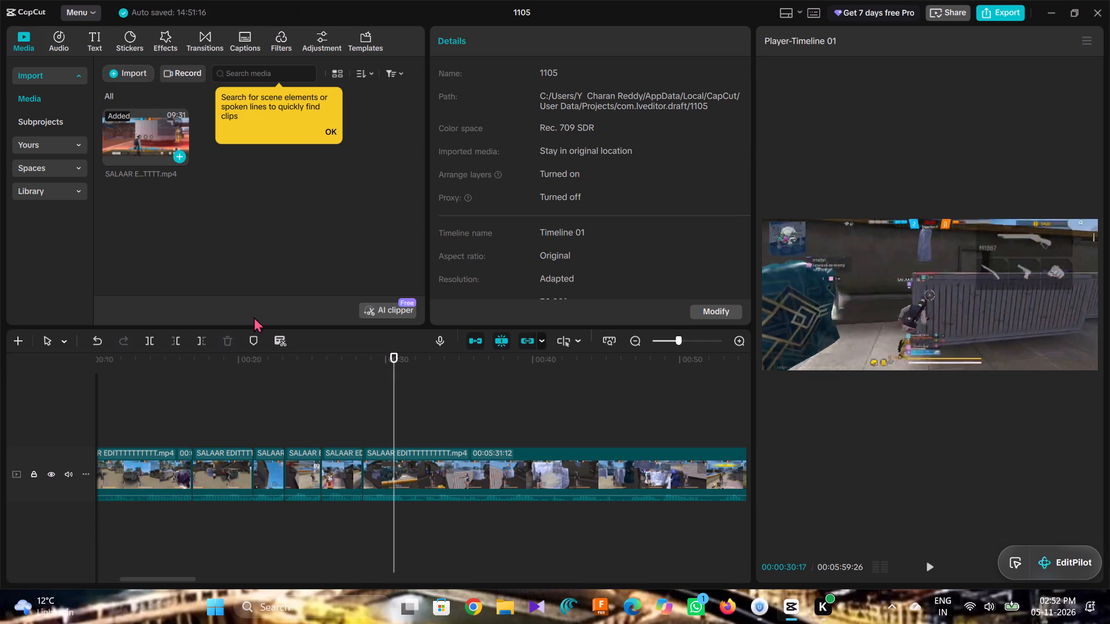
click(153, 338)
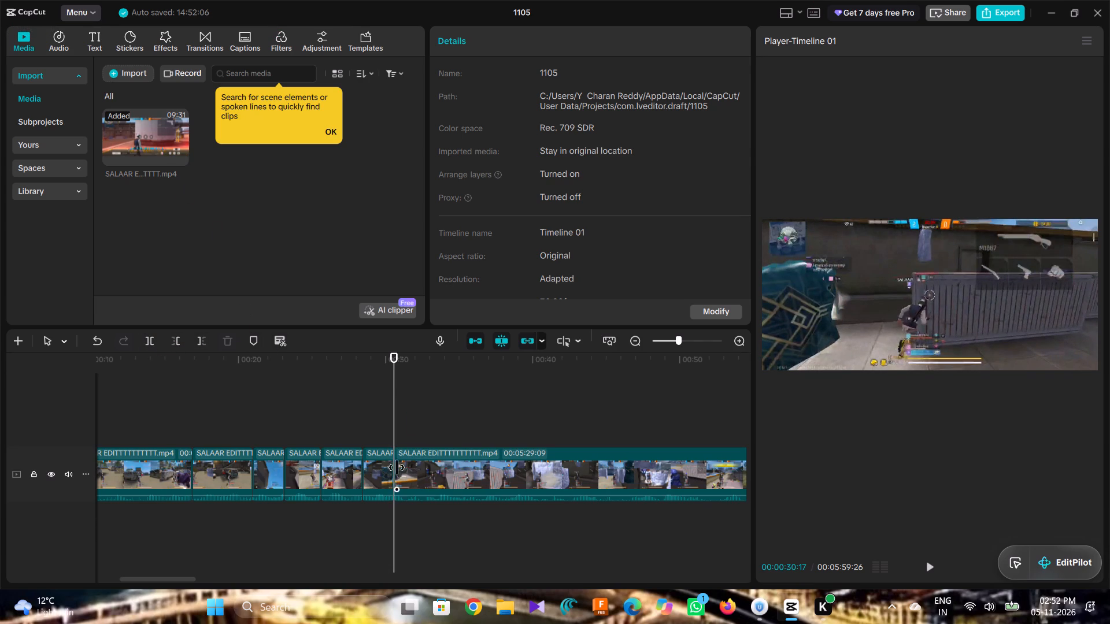
Scrub the footage after the 00:00:30:17 cut and split the long clip again at 00:00:59:18.
drag(395, 432, 667, 407)
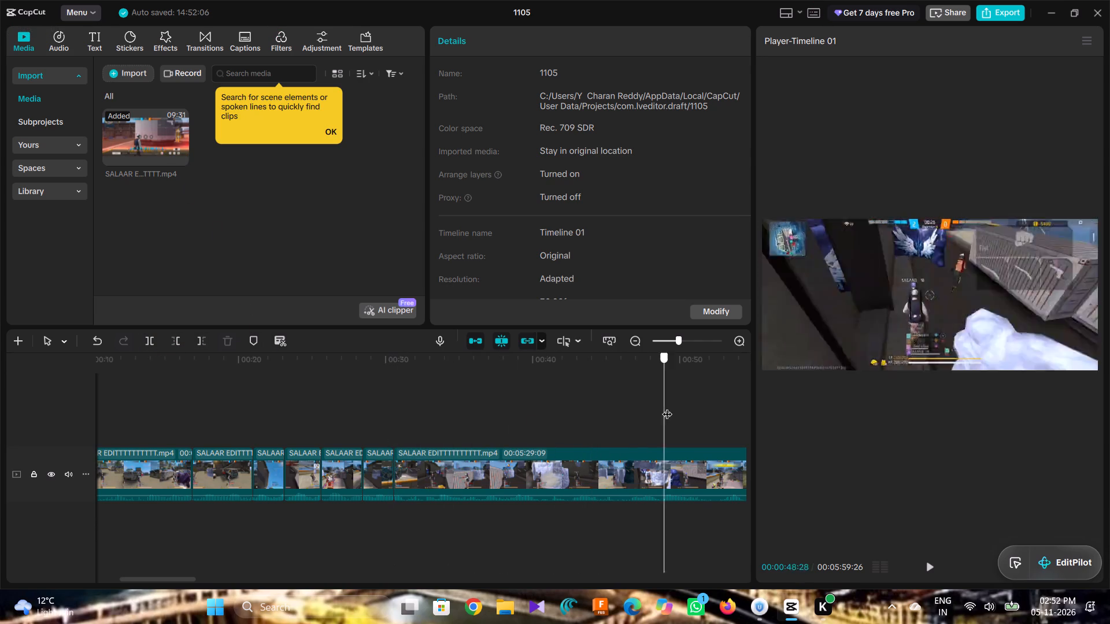
drag(667, 407, 596, 420)
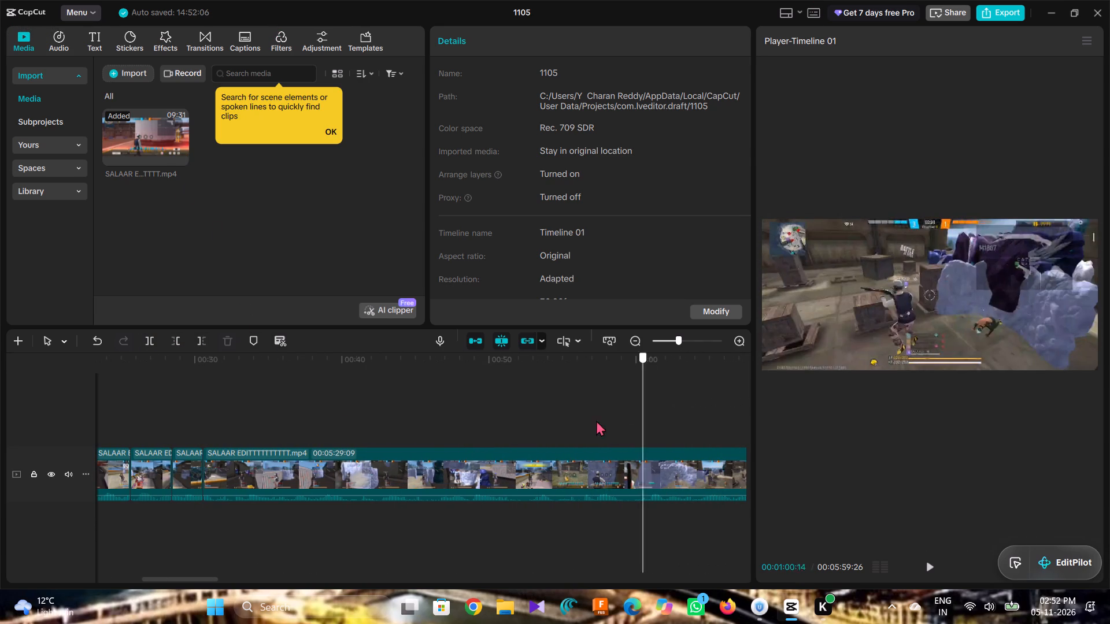
drag(596, 420, 478, 453)
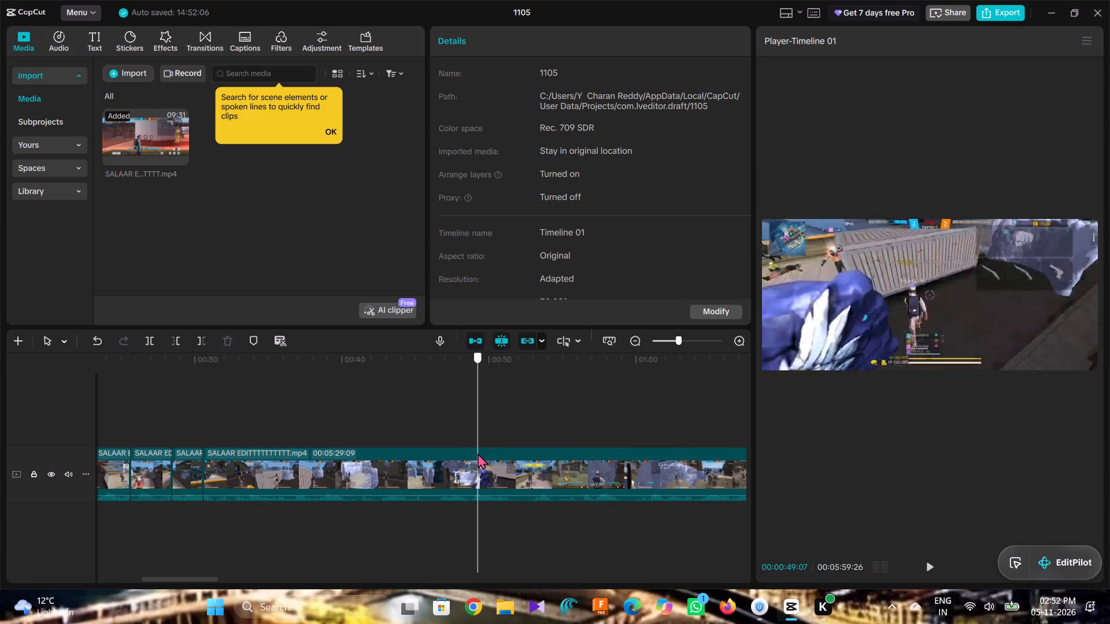
drag(478, 453, 540, 447)
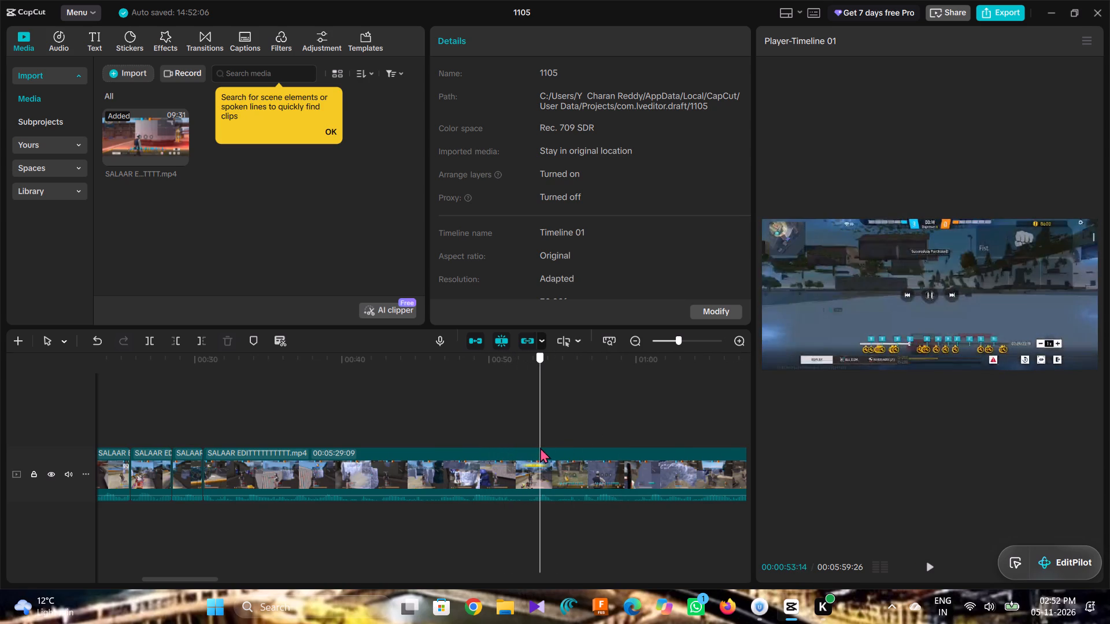
drag(540, 447, 528, 450)
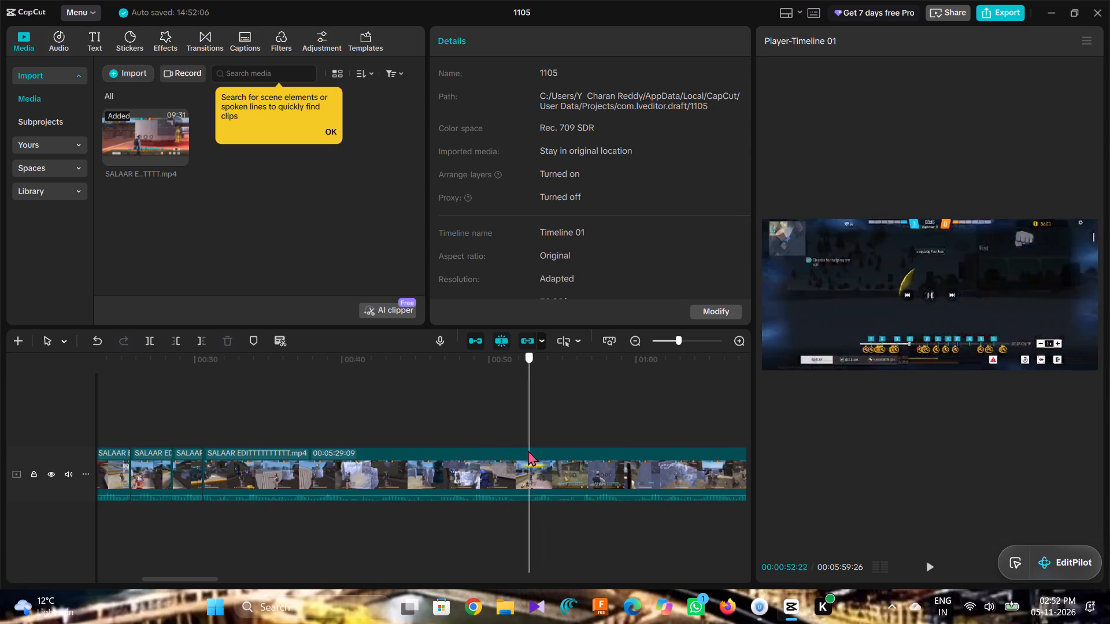
drag(528, 450, 596, 433)
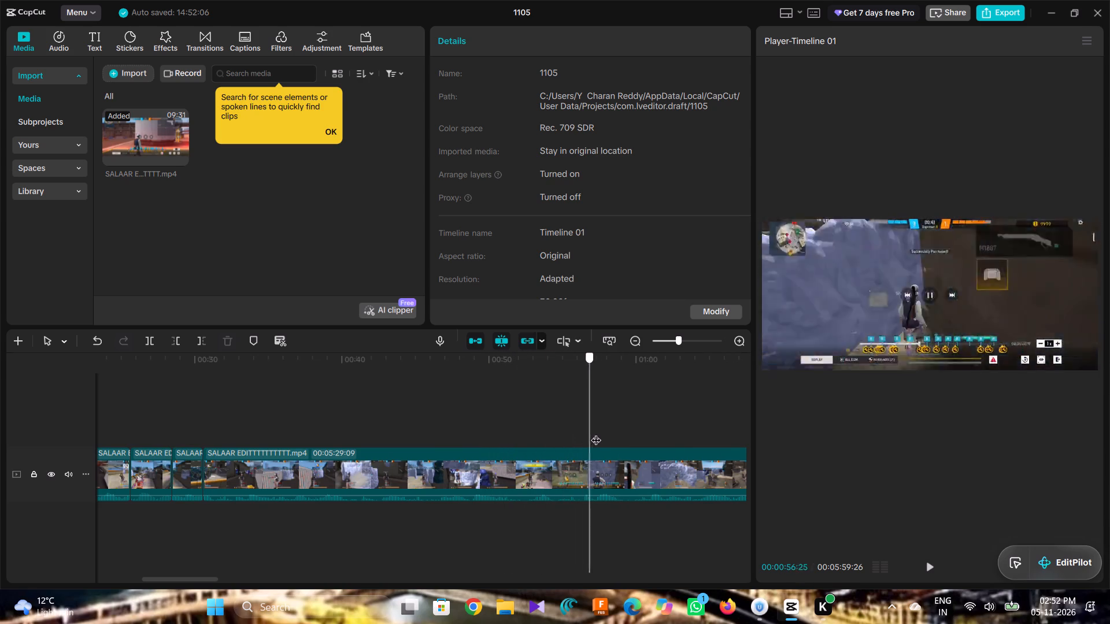
drag(596, 433, 631, 424)
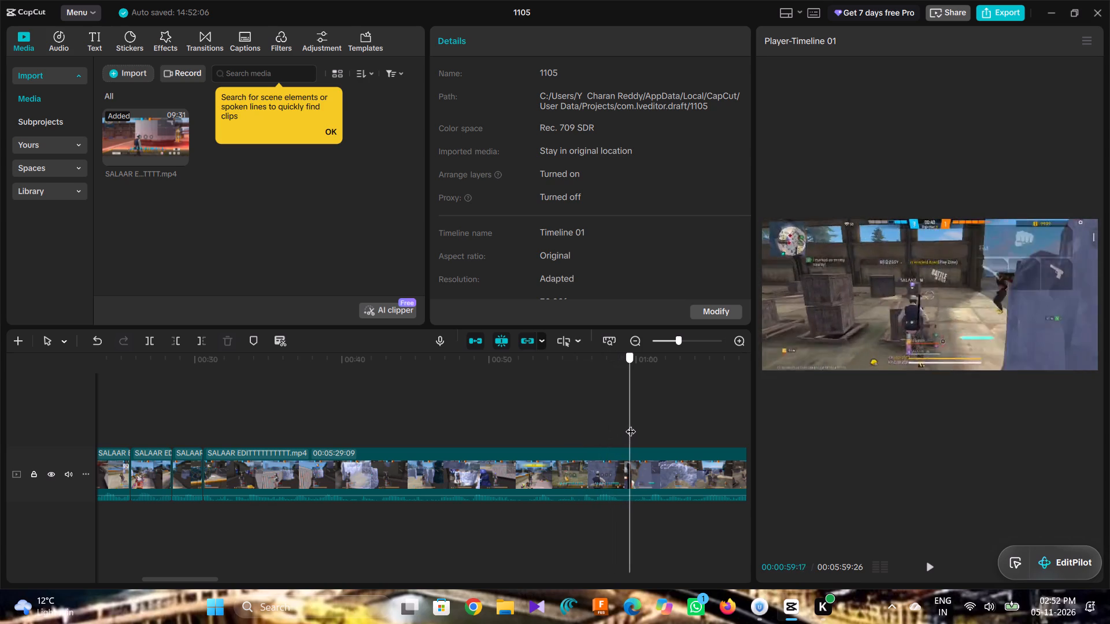
drag(631, 424, 642, 423)
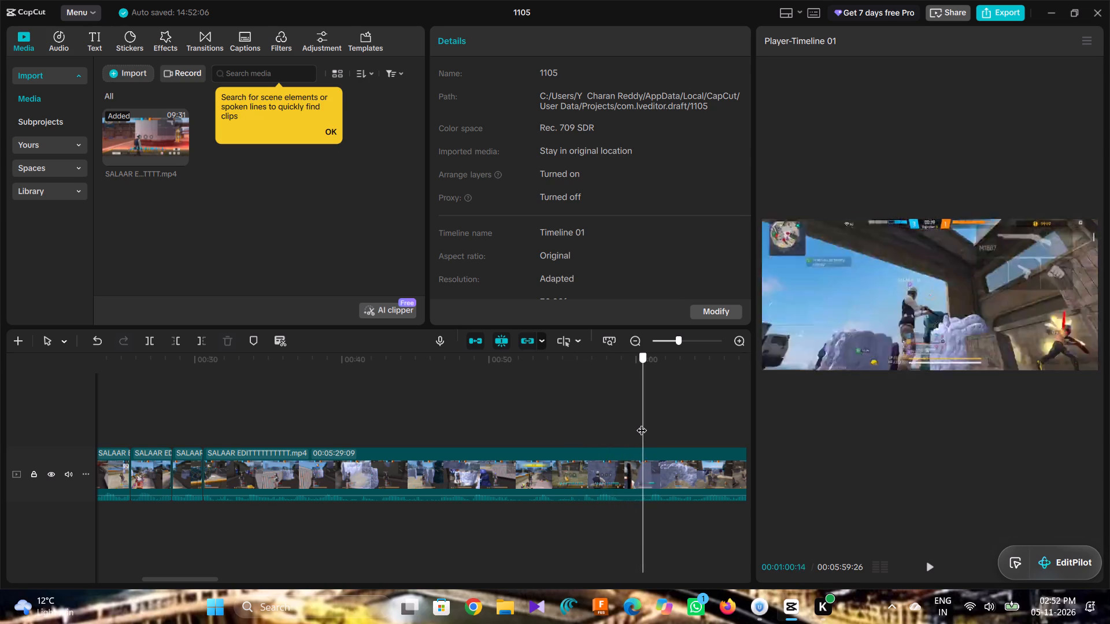
drag(642, 423, 630, 424)
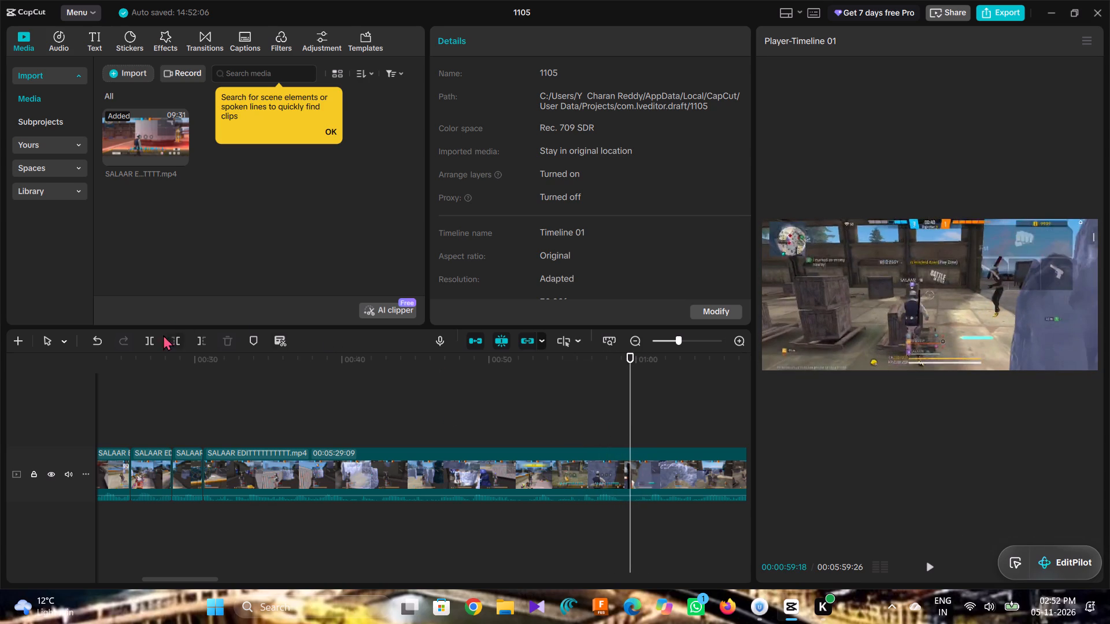
click(149, 335)
Delete the segment between 00:00:30:17 and 00:00:59:18, closing the gap.
click(517, 462)
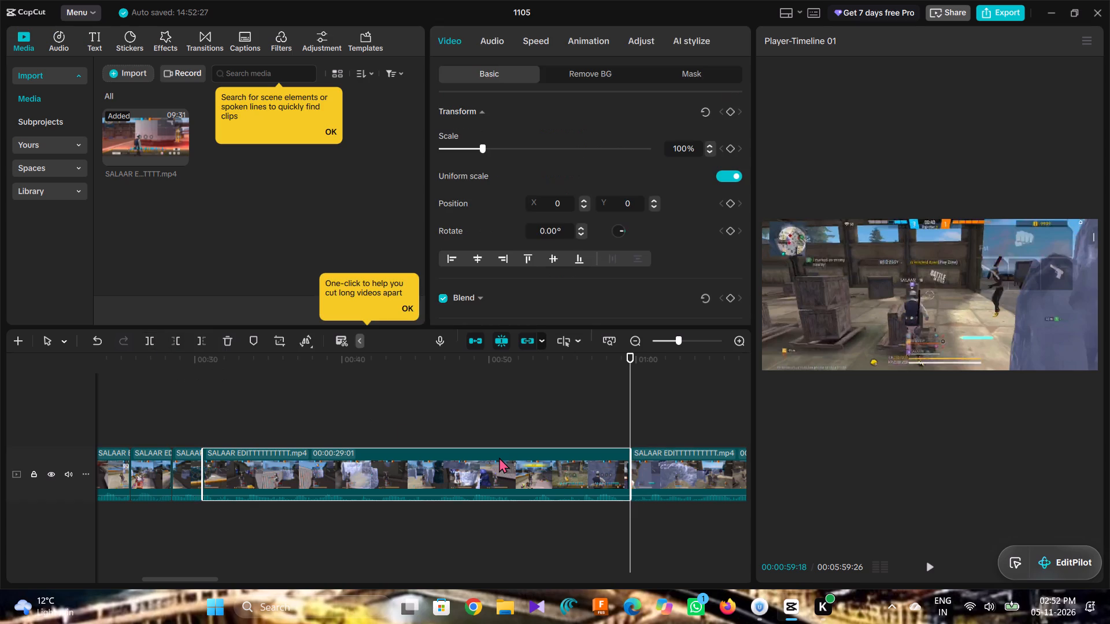
key(BackSpace)
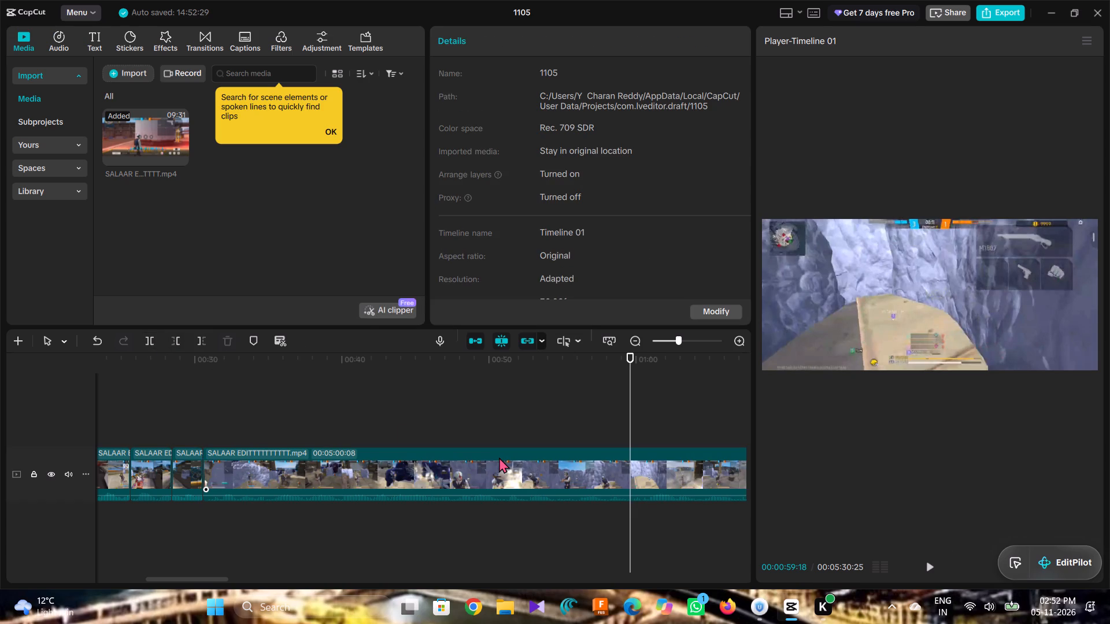
Replay the footage across the join at 00:00:30:17 and split the long clip at 00:00:33:02.
drag(630, 415, 190, 519)
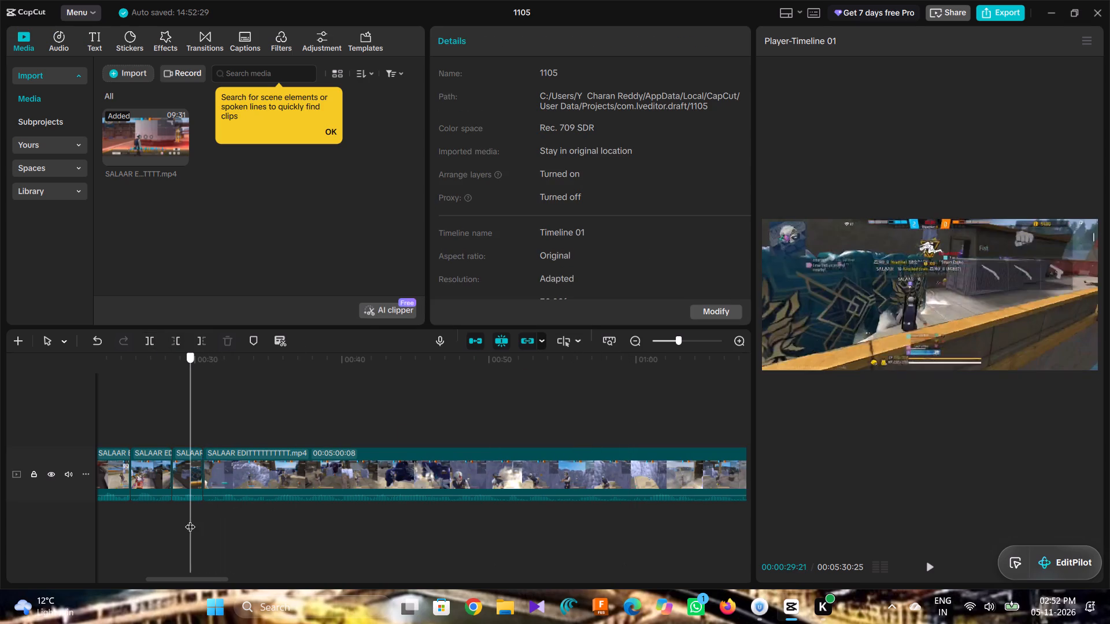
drag(190, 519, 191, 520)
key(space)
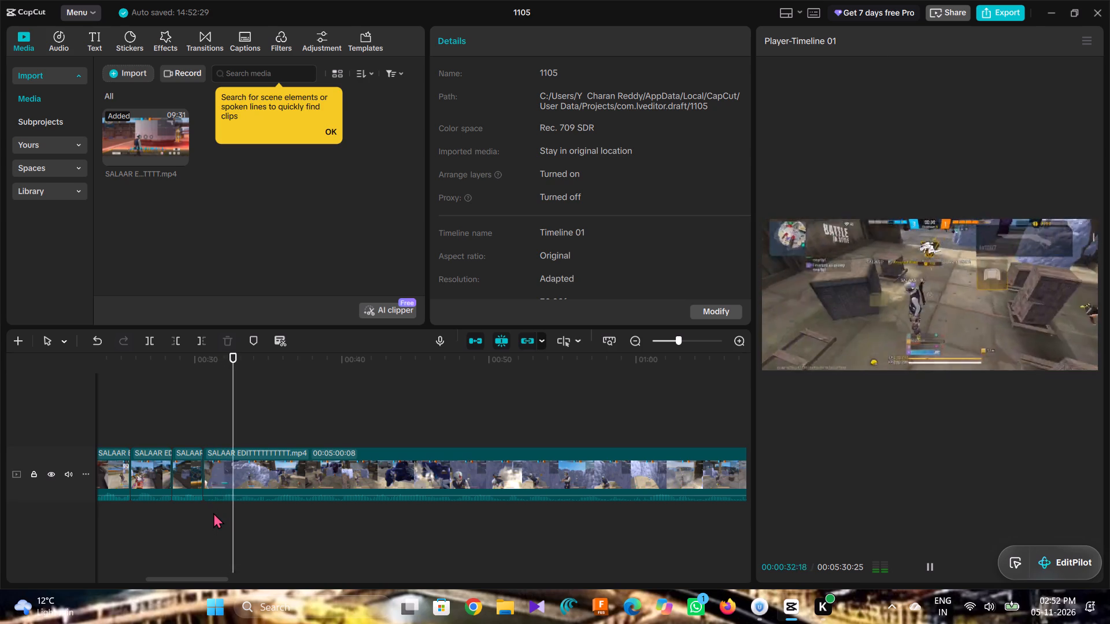
key(Left)
key(Left)
key(Left)
key(Left)
key(Left)
key(Left)
key(Left)
key(Left)
key(Left)
key(Left)
key(Left)
key(Left)
key(Left)
key(Left)
key(Left)
key(Left)
key(Left)
key(Left)
key(Left)
key(Left)
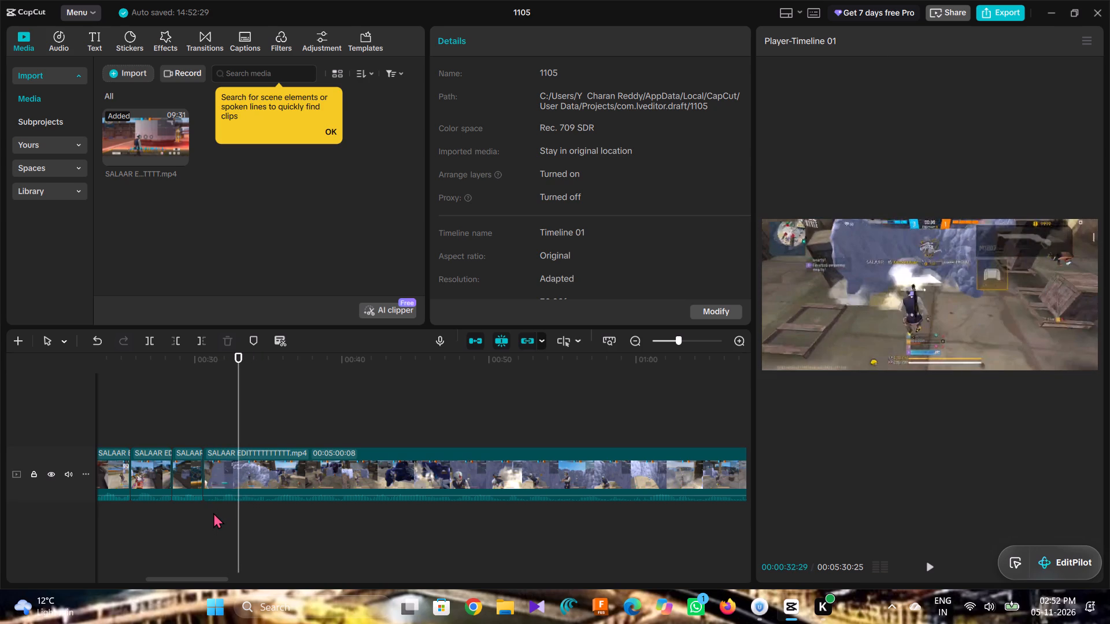
key(Right)
key(Right)
key(Right)
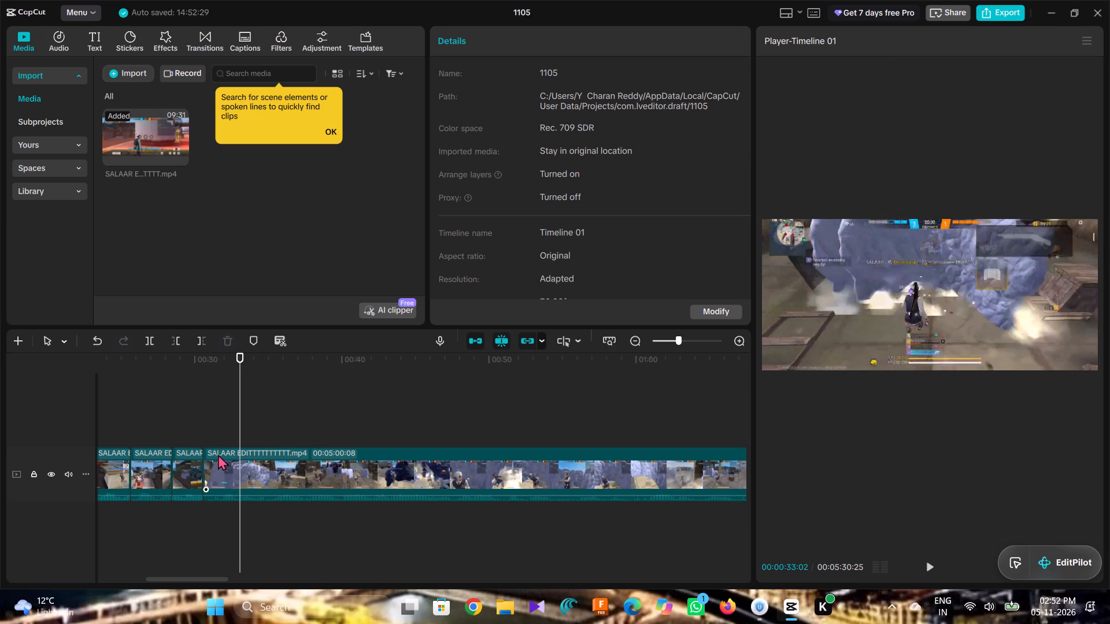
click(148, 340)
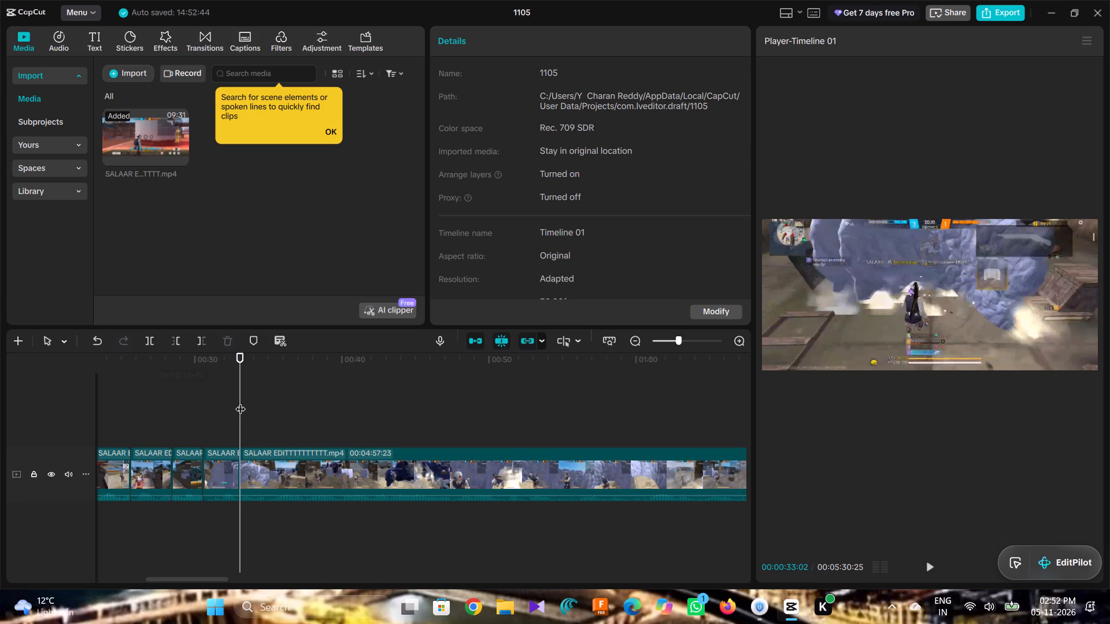
Scrub the footage after the 00:00:33:02 cut and split the long clip again at 00:01:11:12.
drag(241, 406, 314, 406)
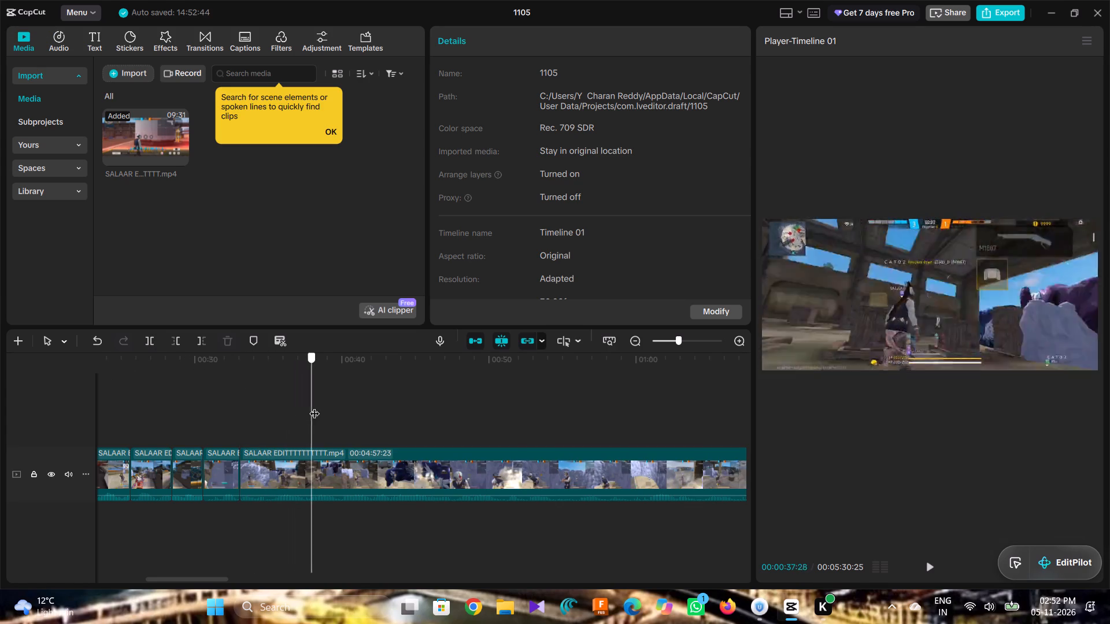
drag(314, 406, 354, 393)
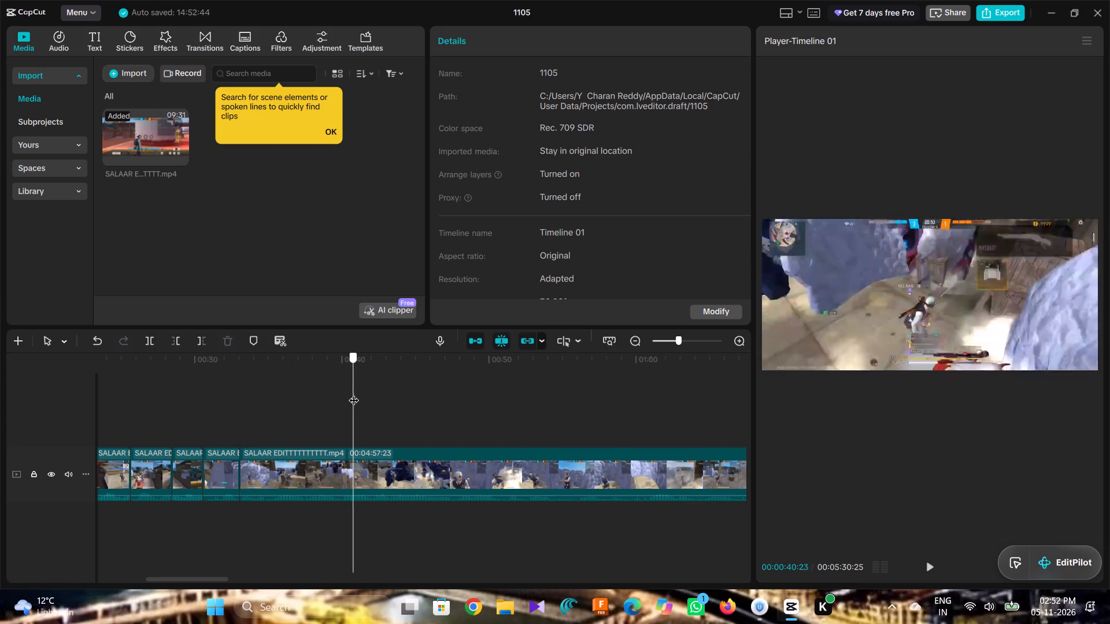
drag(354, 393, 384, 384)
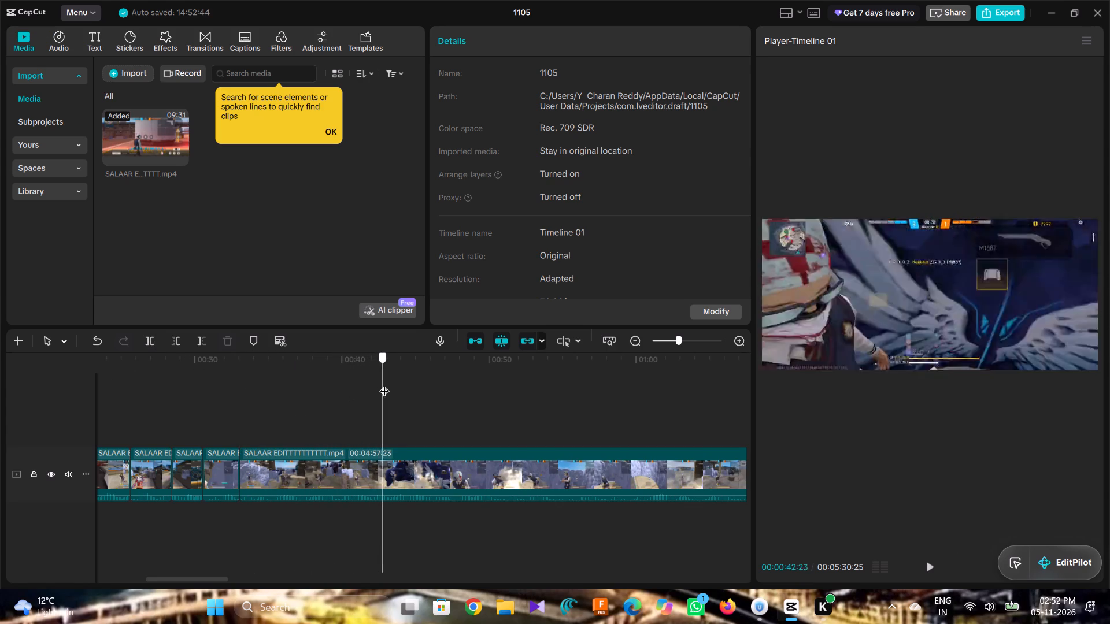
drag(384, 384, 417, 373)
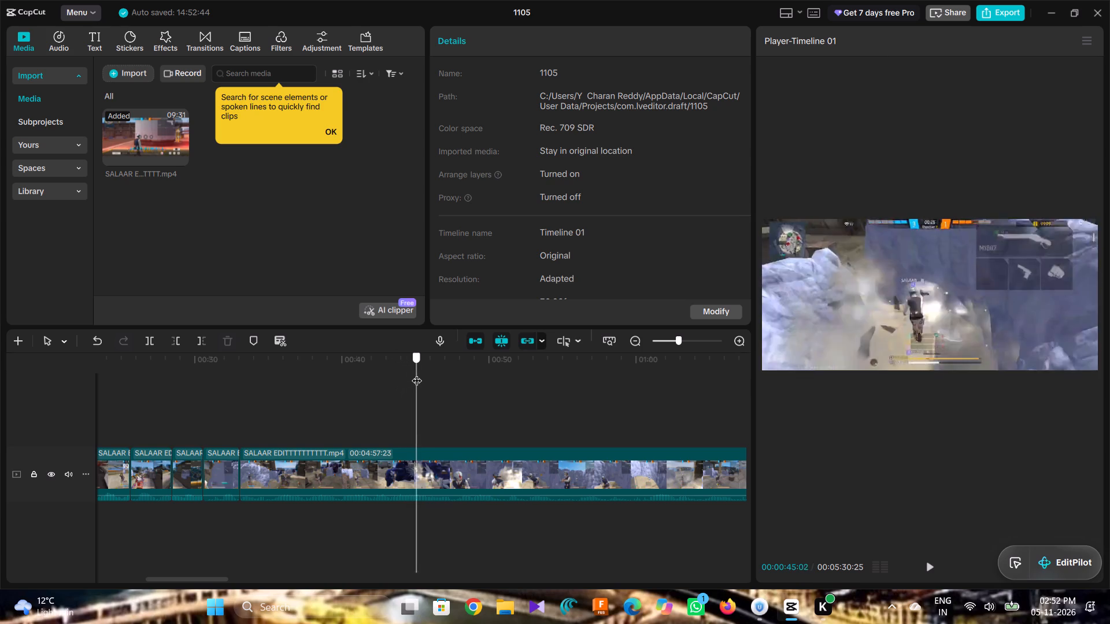
drag(417, 373, 457, 361)
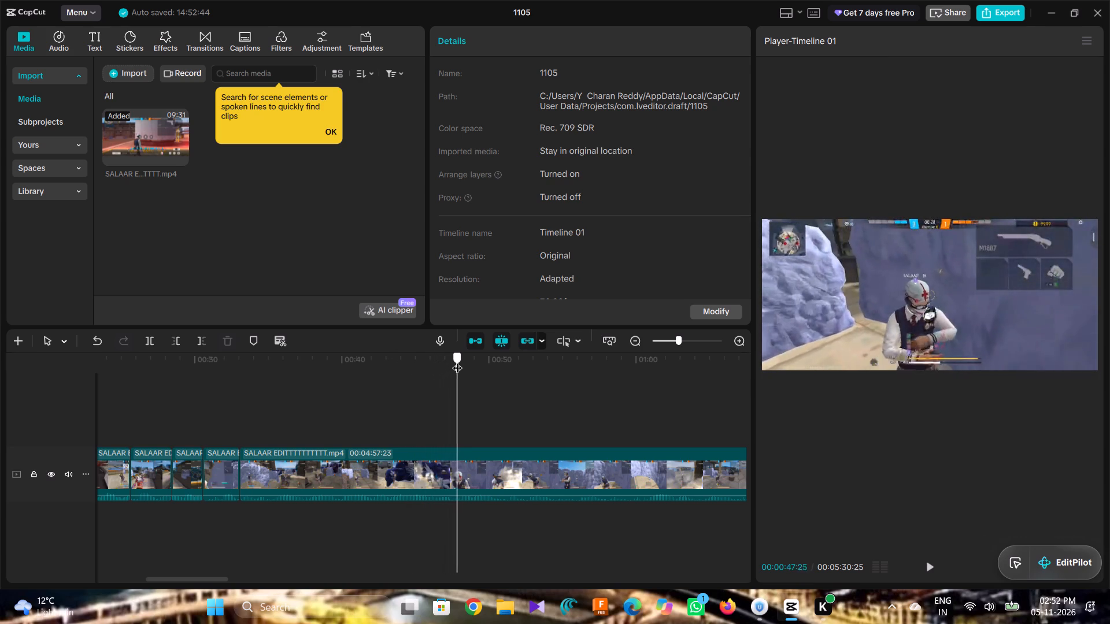
drag(457, 361, 498, 352)
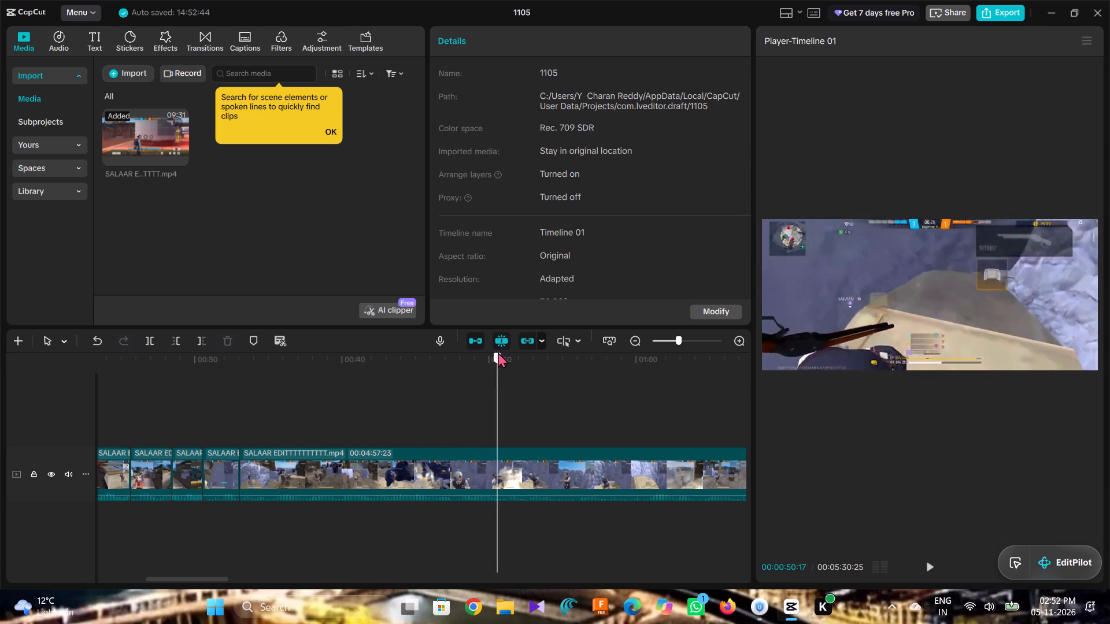
drag(498, 352, 523, 352)
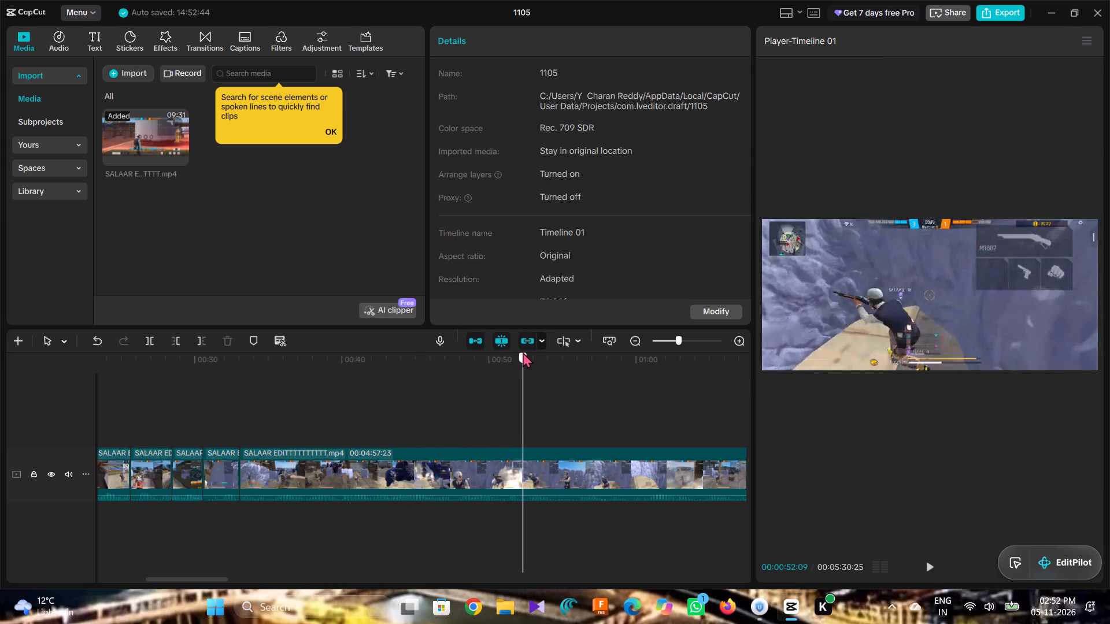
drag(523, 352, 557, 366)
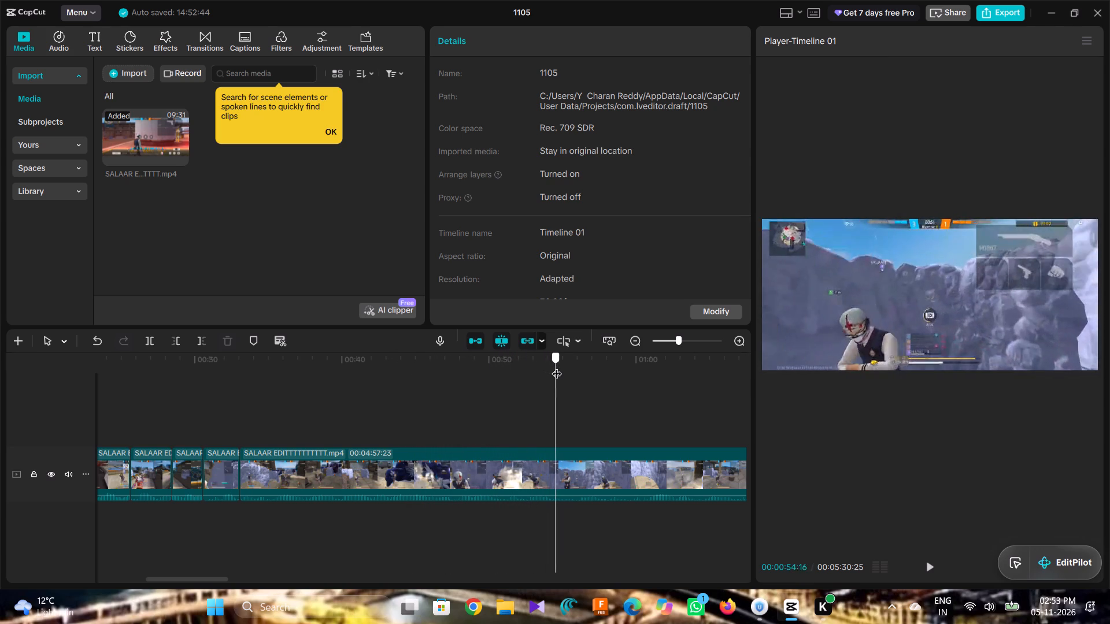
drag(557, 366, 607, 372)
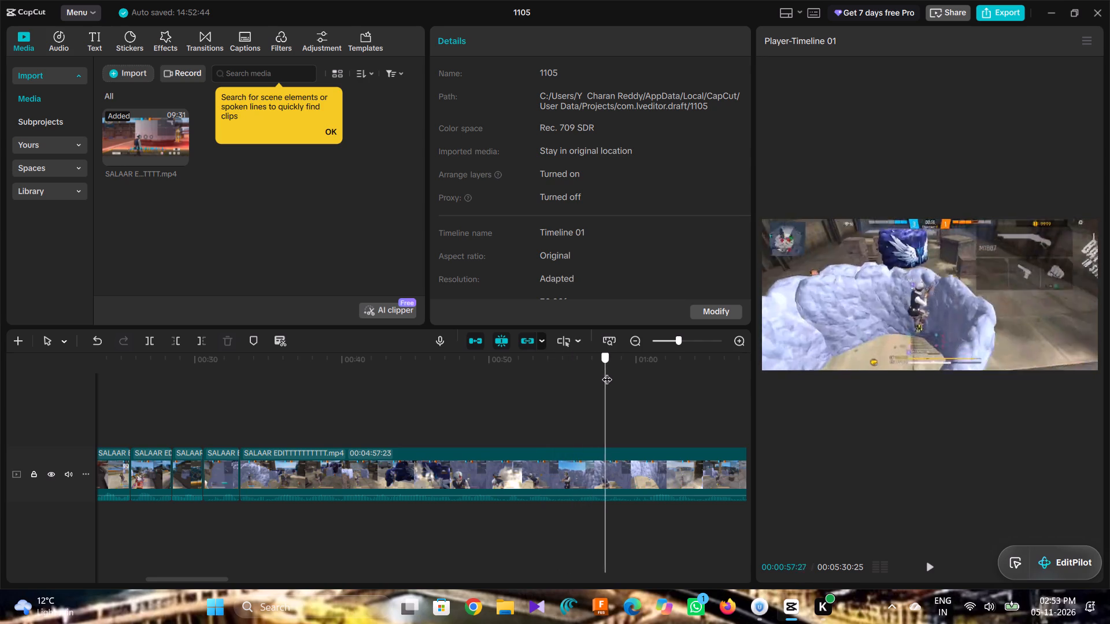
drag(607, 372, 657, 391)
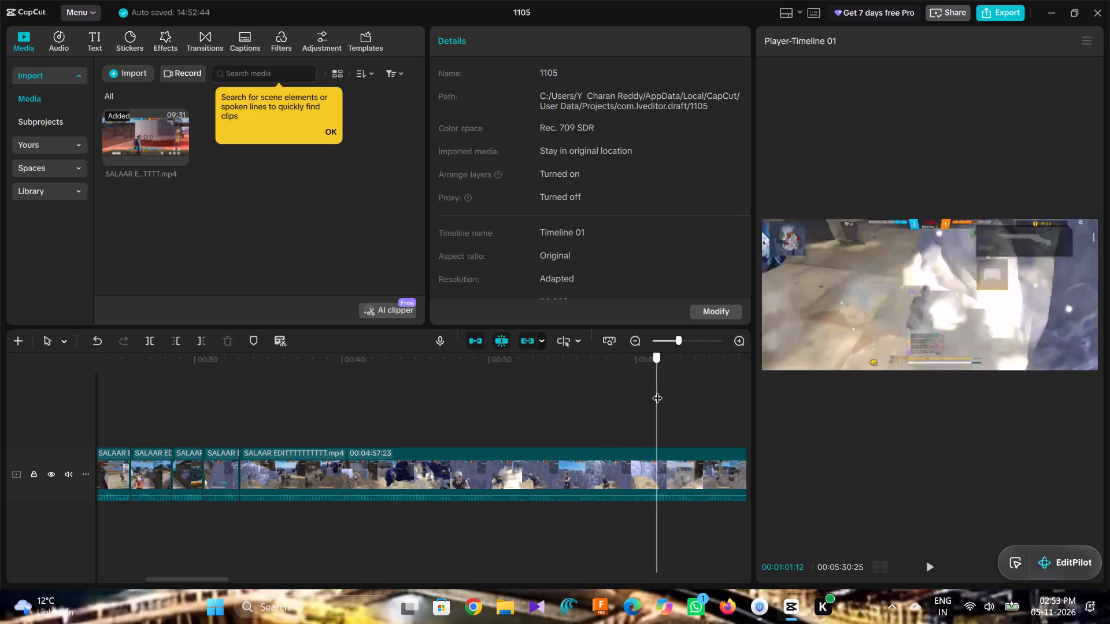
drag(657, 391, 699, 389)
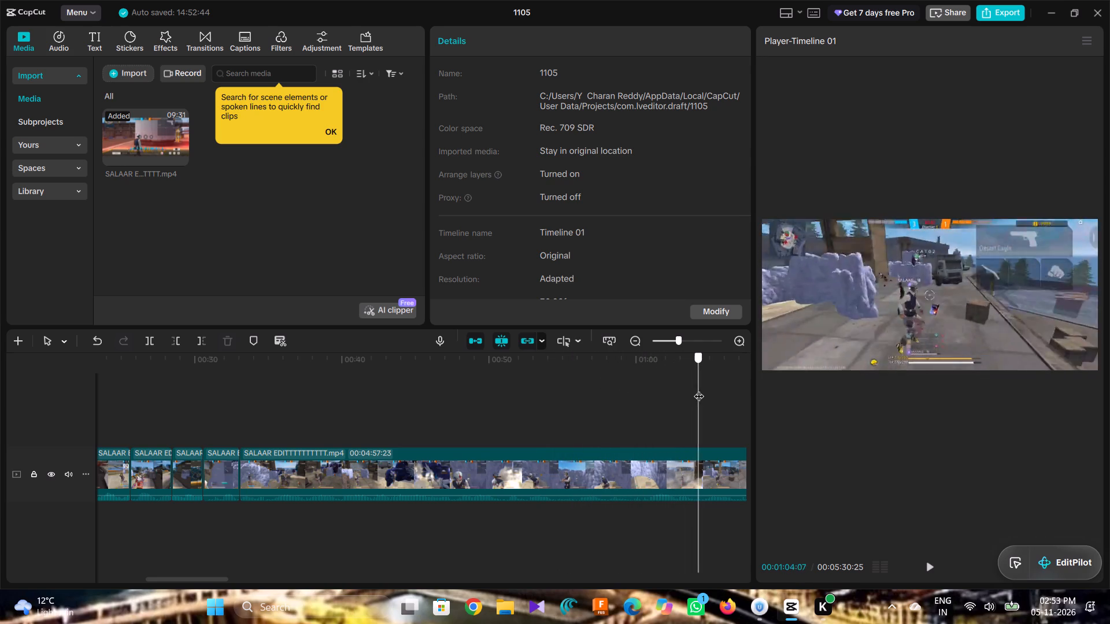
drag(699, 389, 687, 399)
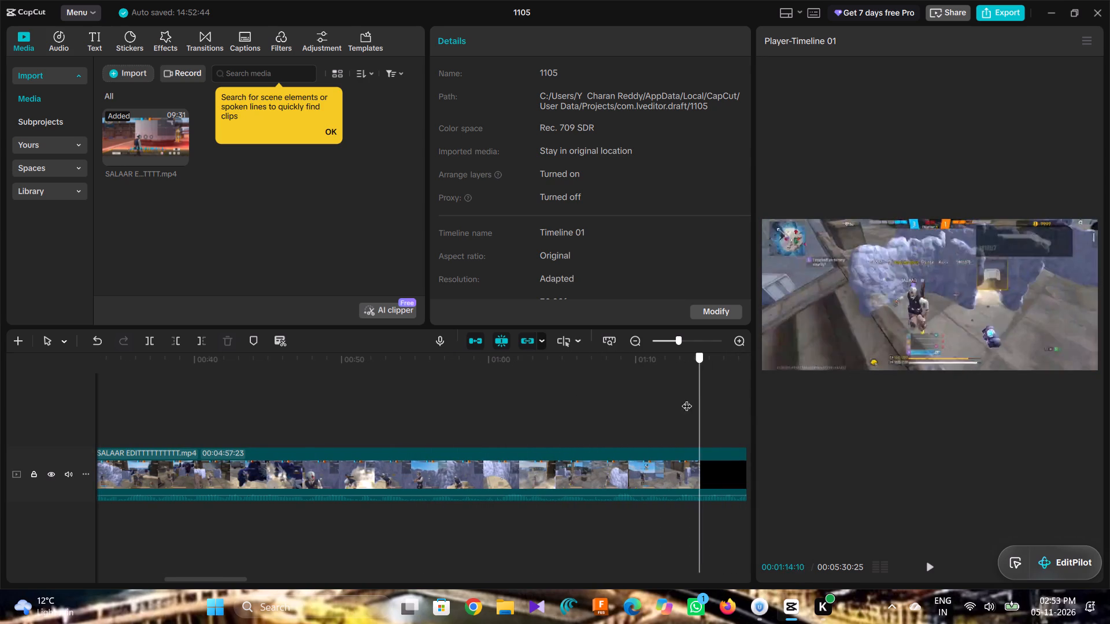
drag(687, 399, 668, 413)
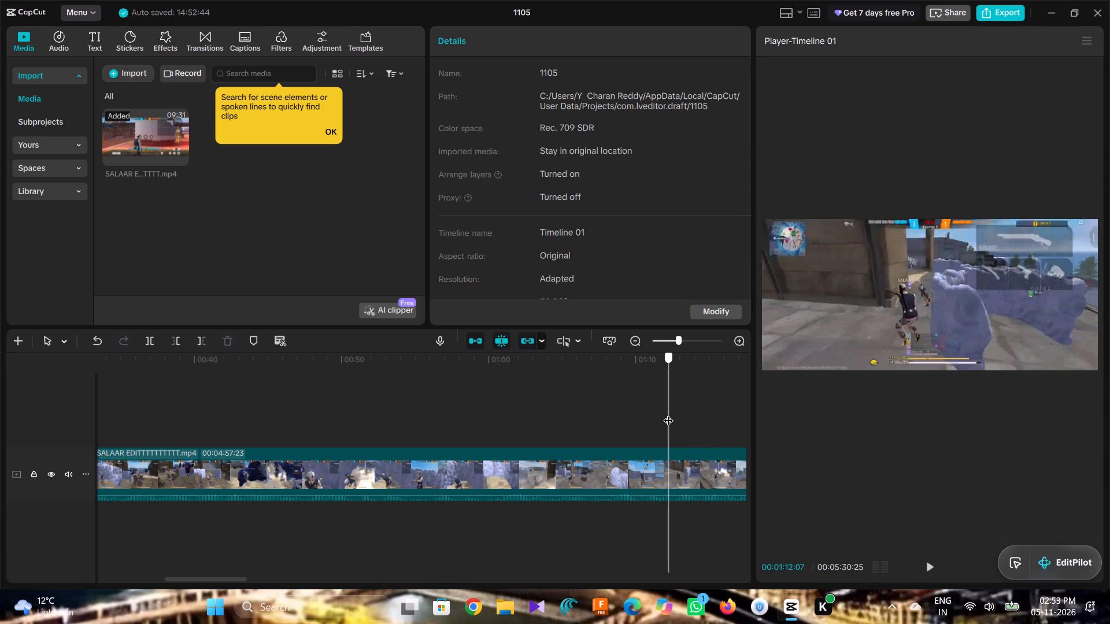
drag(668, 413, 656, 415)
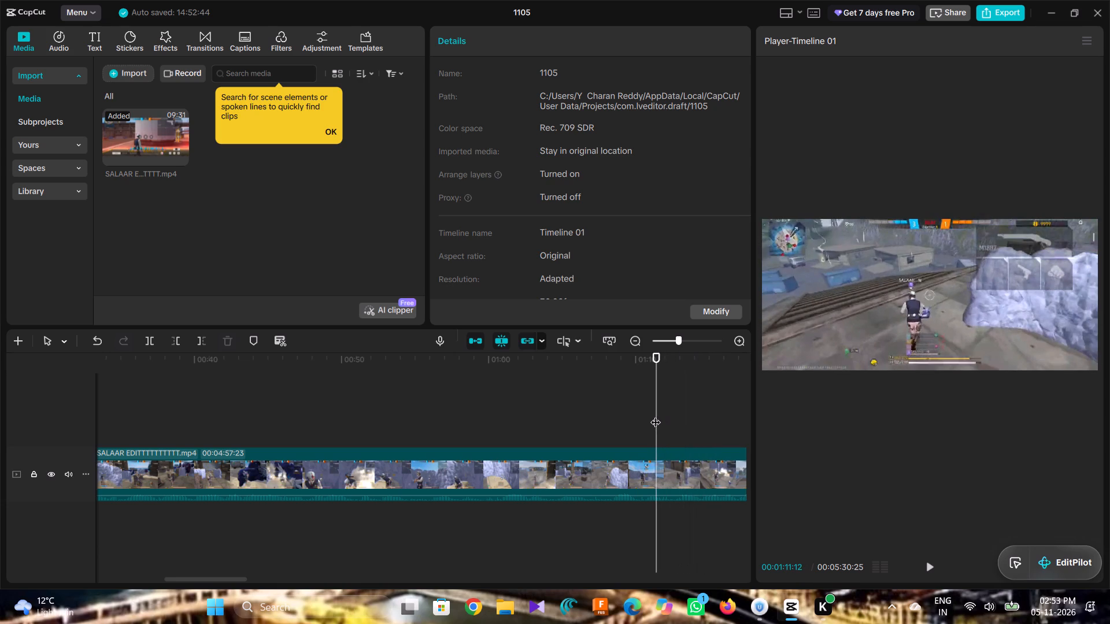
click(152, 337)
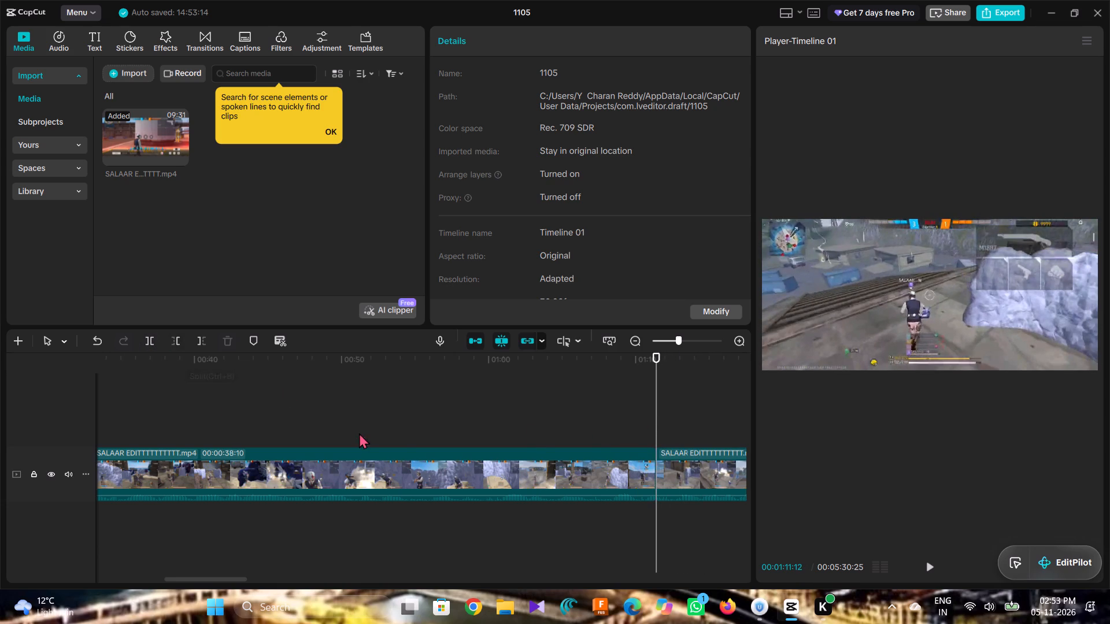
Delete the segment between 00:00:33:02 and 00:01:11:12, closing the gap.
click(459, 469)
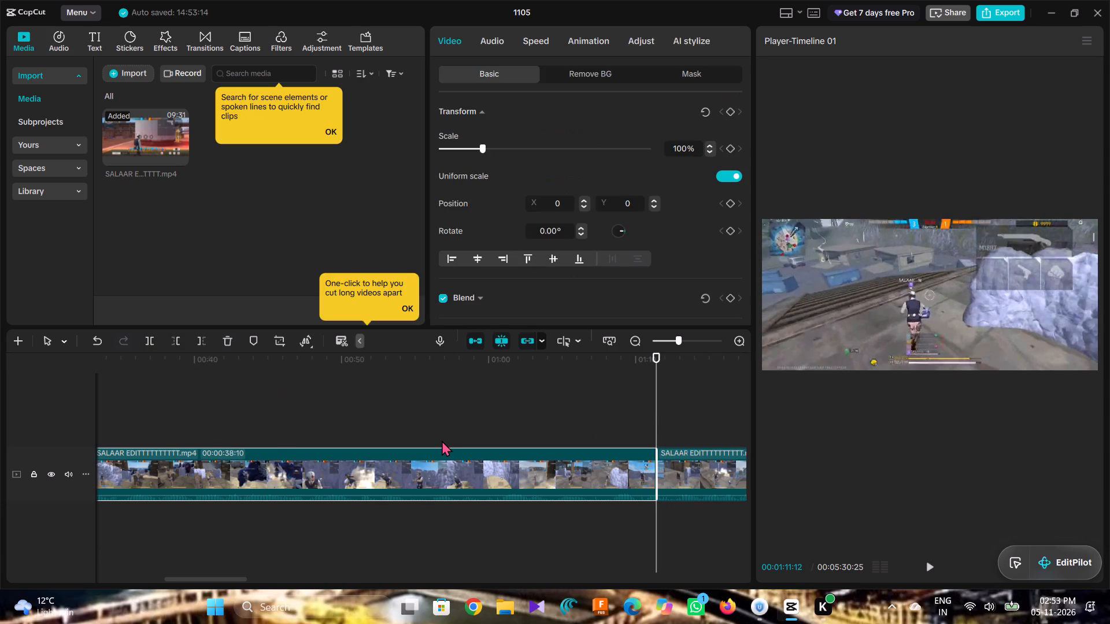
scroll(442, 440, right, 1)
scroll(442, 440, left, 1)
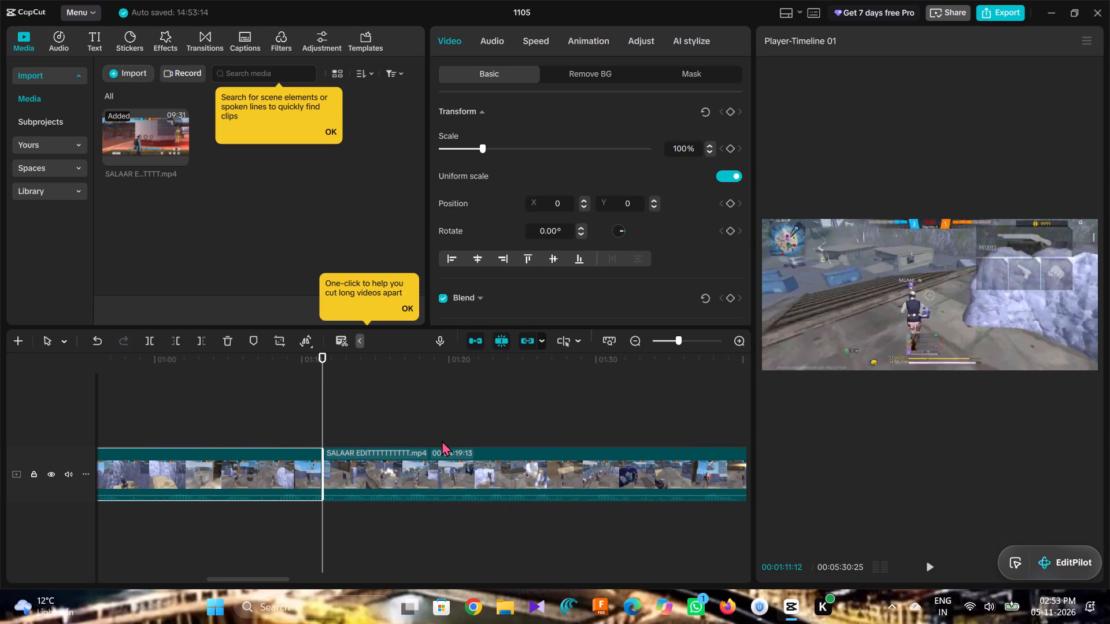
key(BackSpace)
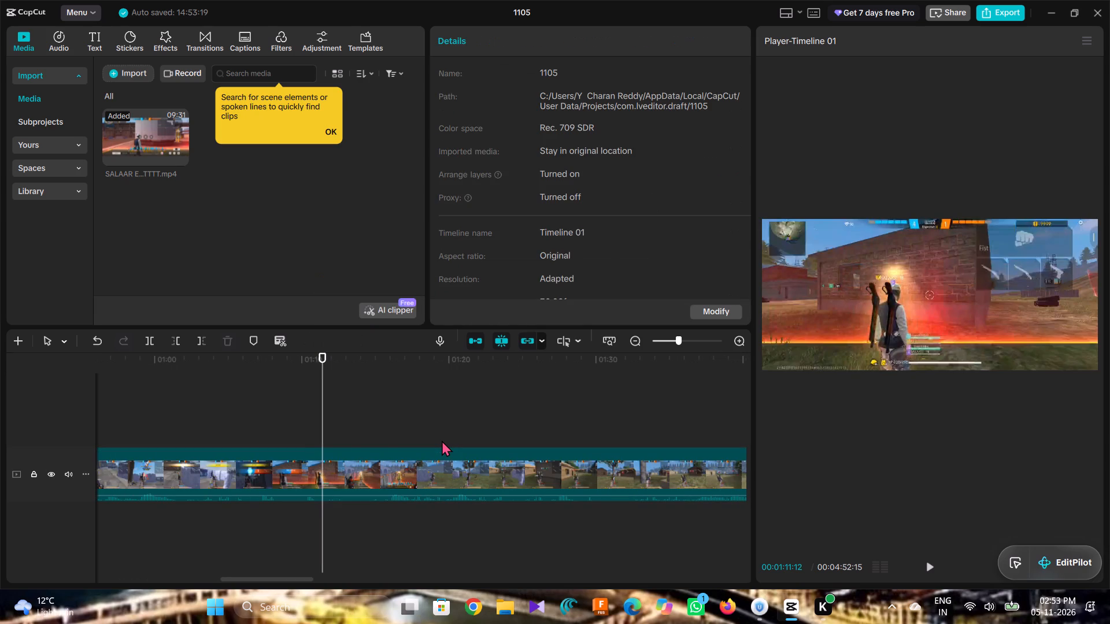
Step the playhead back through the footage from 00:01:11:12 to 00:00:34:10, examining the gameplay following the join at 00:00:33:02.
key(Left)
key(Left)
key(Left)
key(Left)
key(Left)
key(Left)
key(Left)
key(Left)
key(Left)
key(Left)
key(Left)
key(Left)
key(Left)
key(Left)
key(Left)
key(Left)
key(Left)
key(Left)
key(Left)
key(Left)
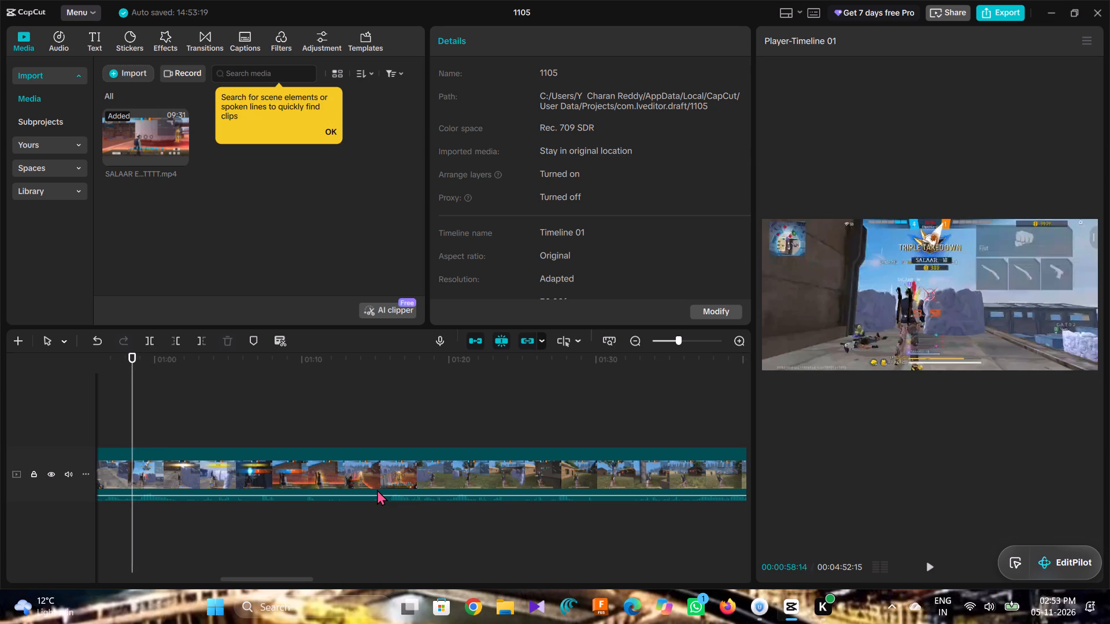
key(Left)
key(Left)
key(Left)
key(Left)
key(Left)
key(Left)
key(Left)
key(Left)
key(Left)
key(Left)
key(Left)
key(Left)
key(Left)
key(Left)
key(Left)
key(Left)
key(Left)
key(Left)
key(Left)
key(Left)
key(Left)
key(Left)
key(Left)
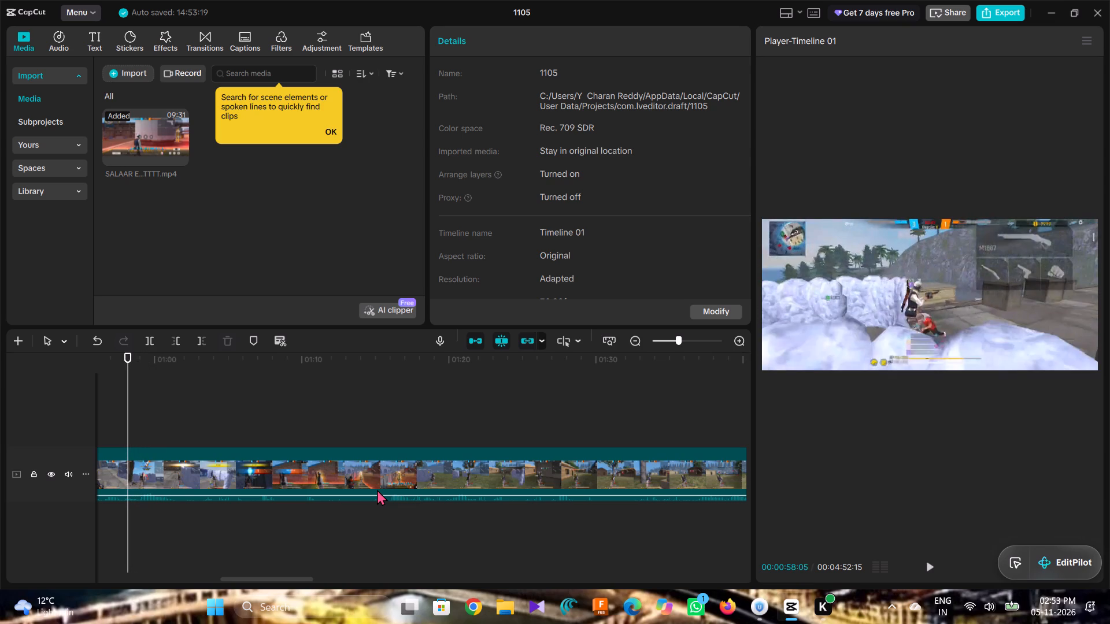
key(Left)
key(Left)
key(Left)
key(Left)
key(Left)
key(Left)
key(Left)
key(Left)
key(Left)
key(Left)
key(Left)
key(Left)
key(Left)
key(Left)
key(Left)
key(Left)
key(Left)
key(Left)
key(Left)
key(Left)
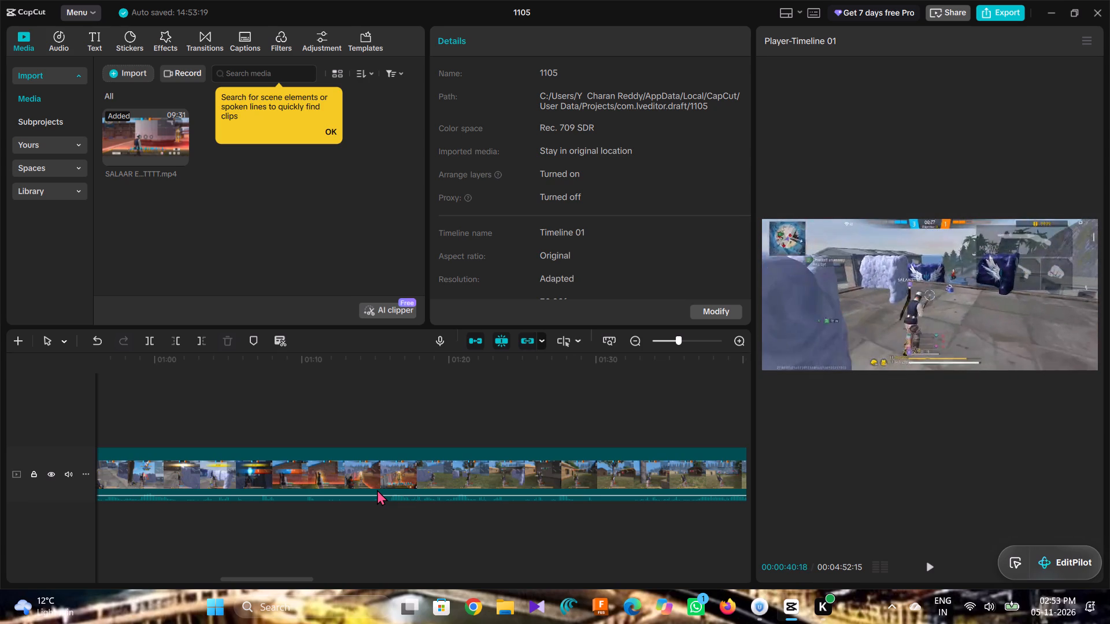
key(Left)
key(Left)
key(Left)
key(Left)
key(Left)
key(Left)
key(Left)
key(Left)
key(Left)
key(Left)
key(Left)
key(Left)
key(Left)
key(Left)
key(Left)
key(Left)
key(Left)
key(Left)
key(Left)
key(Left)
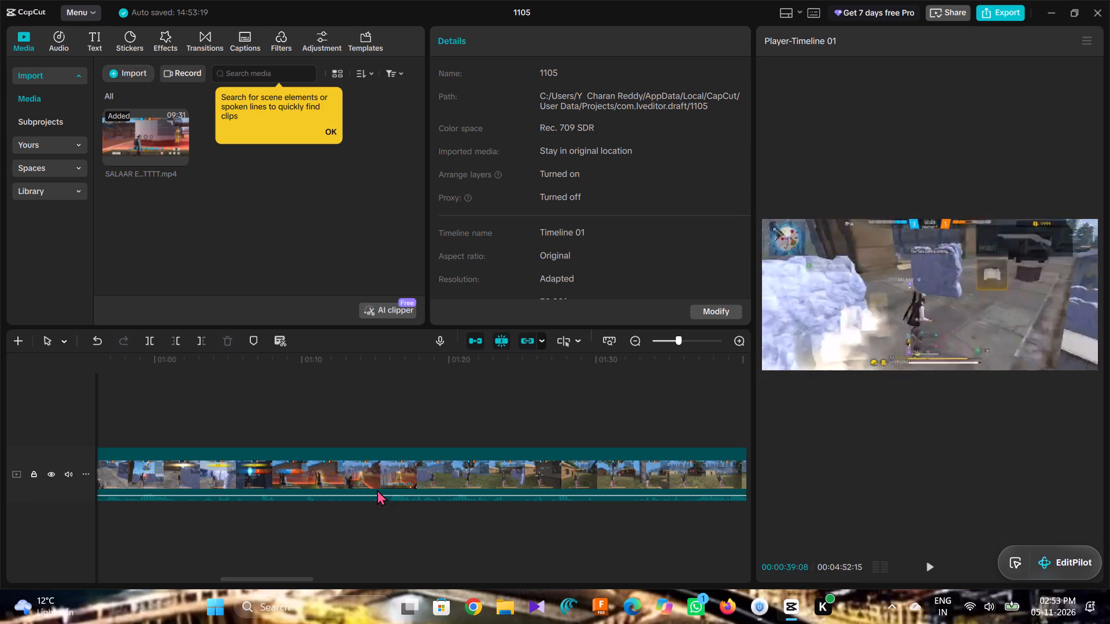
key(Left)
key(Left)
key(Left)
key(Left)
key(Left)
key(Left)
key(Left)
key(Left)
key(Left)
key(Left)
key(Left)
key(Left)
key(Left)
key(Left)
key(Left)
key(Left)
key(Left)
key(Left)
key(Left)
key(Left)
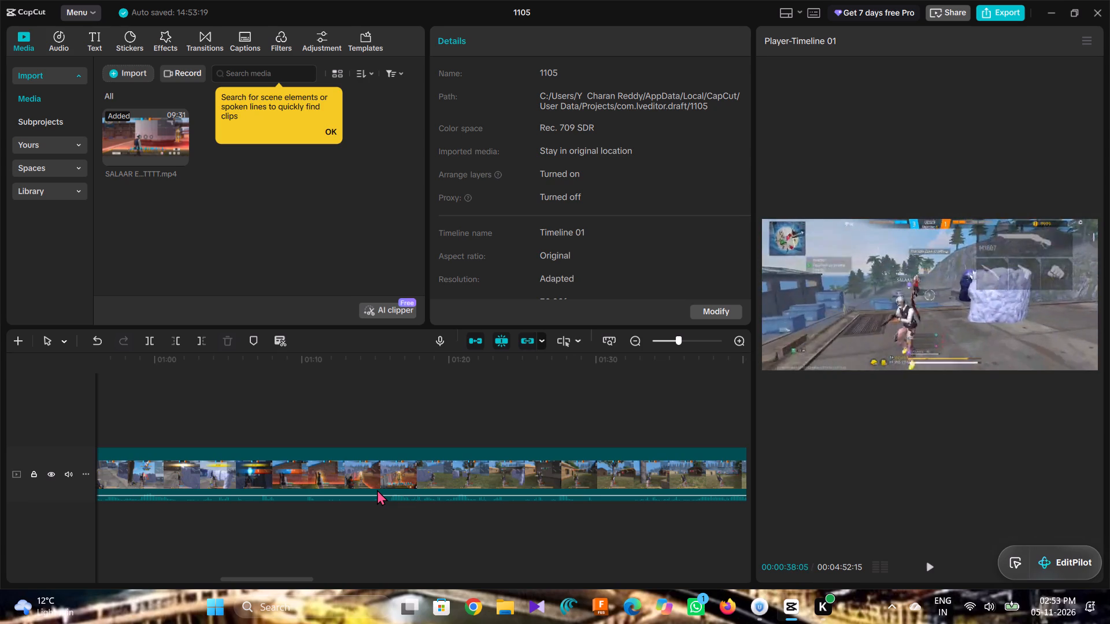
key(Left)
key(Left)
key(Left)
key(Left)
key(Left)
key(Left)
key(Left)
key(Left)
key(Left)
key(Left)
key(Left)
key(Left)
key(Left)
key(Left)
key(Left)
key(Left)
key(Left)
key(Left)
key(Left)
key(Left)
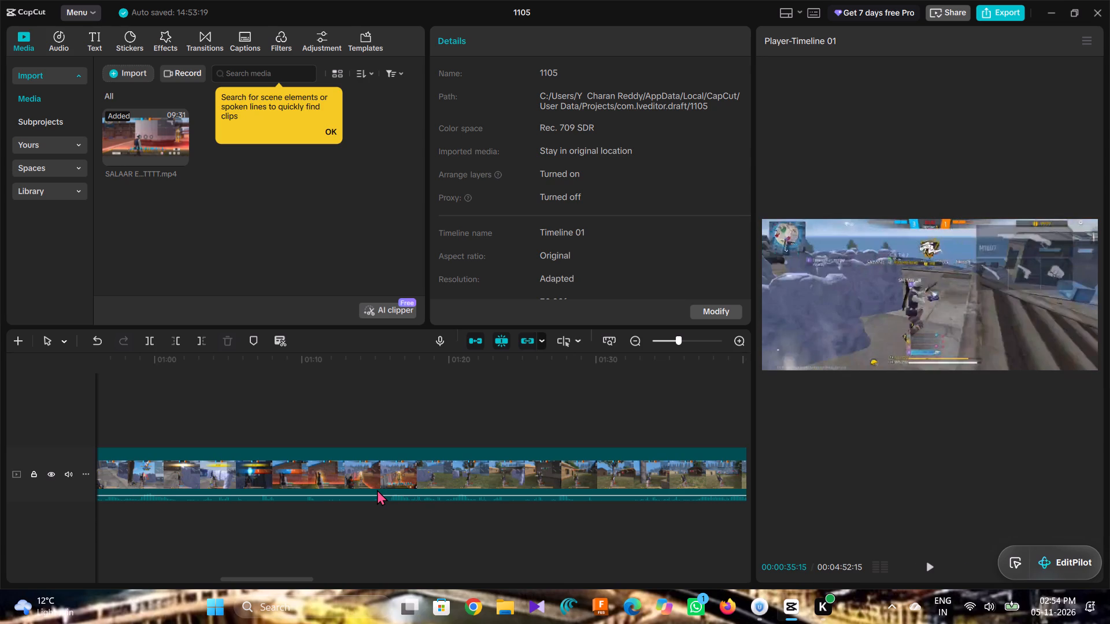
key(Right)
key(Left)
key(Left)
key(Left)
key(Left)
key(Left)
key(Left)
key(Left)
key(Left)
key(Left)
key(Left)
key(Left)
key(Left)
key(Left)
key(Left)
key(Left)
key(Left)
key(Left)
key(Left)
key(Left)
key(Left)
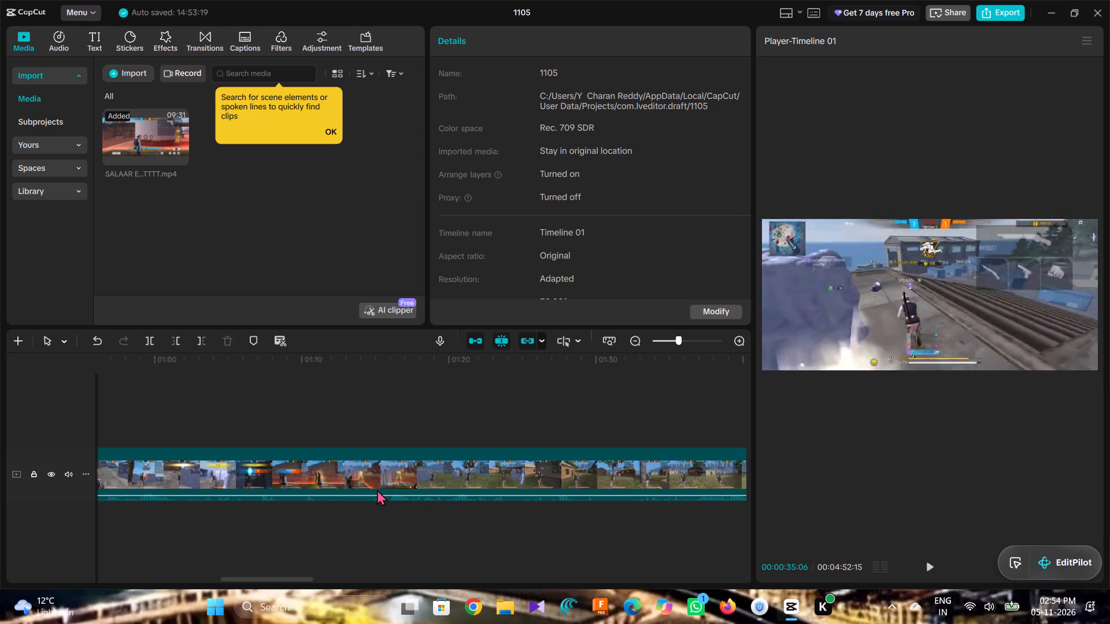
key(Left)
key(Left)
key(Left)
key(Left)
key(Left)
key(Left)
key(Left)
key(Left)
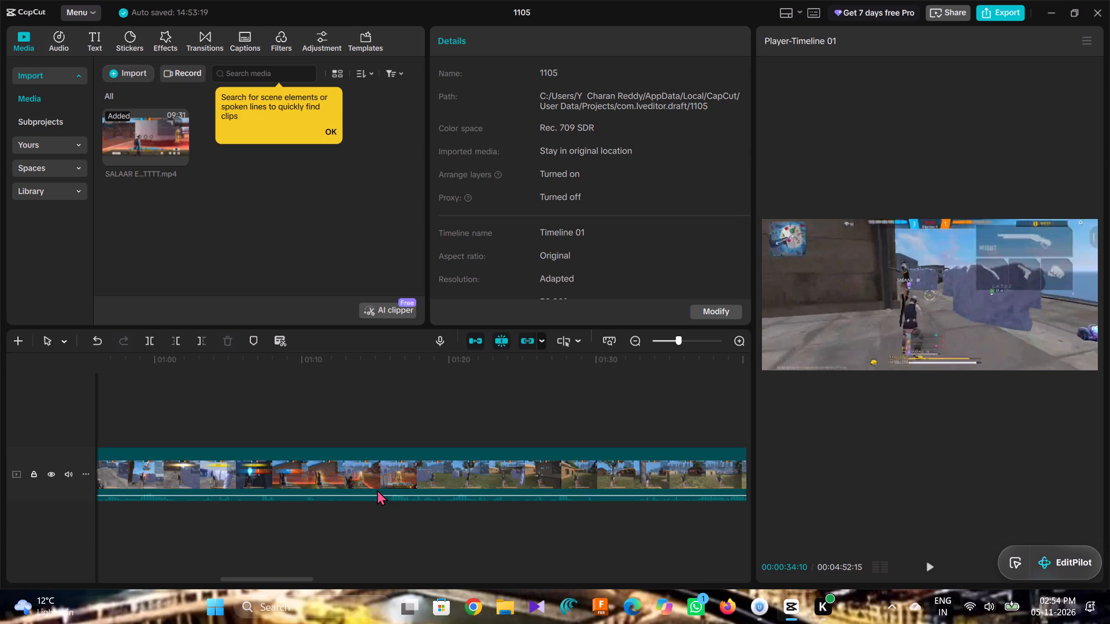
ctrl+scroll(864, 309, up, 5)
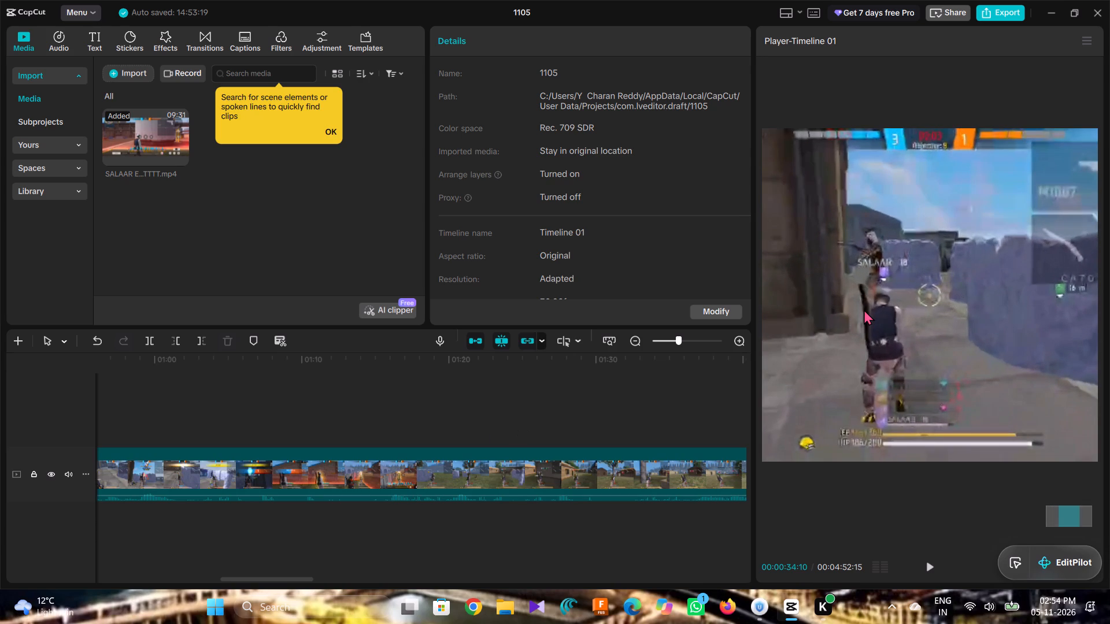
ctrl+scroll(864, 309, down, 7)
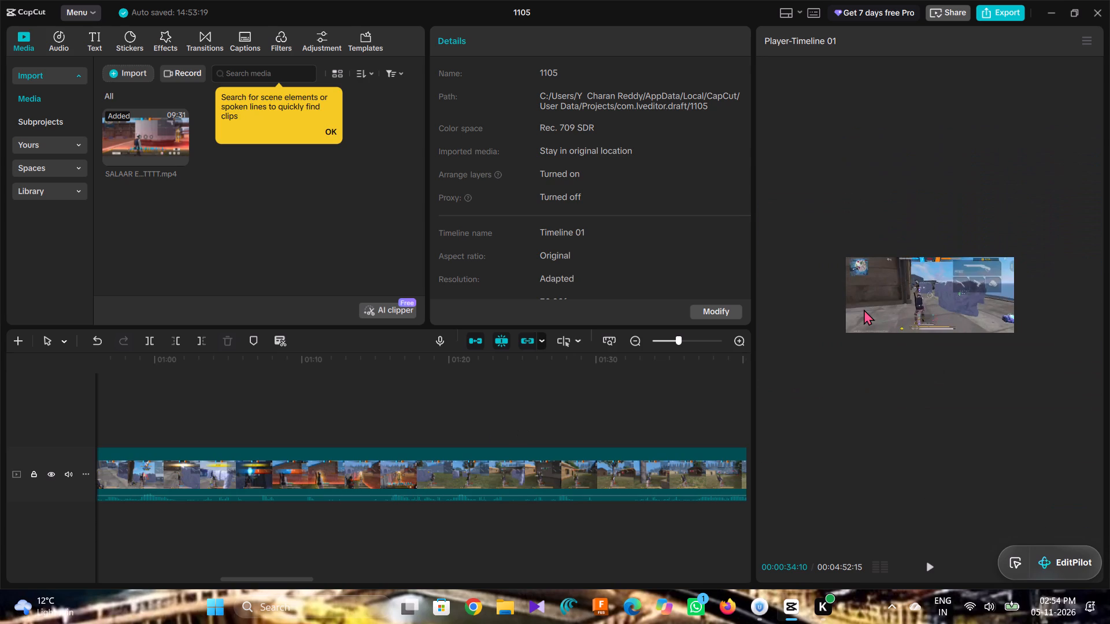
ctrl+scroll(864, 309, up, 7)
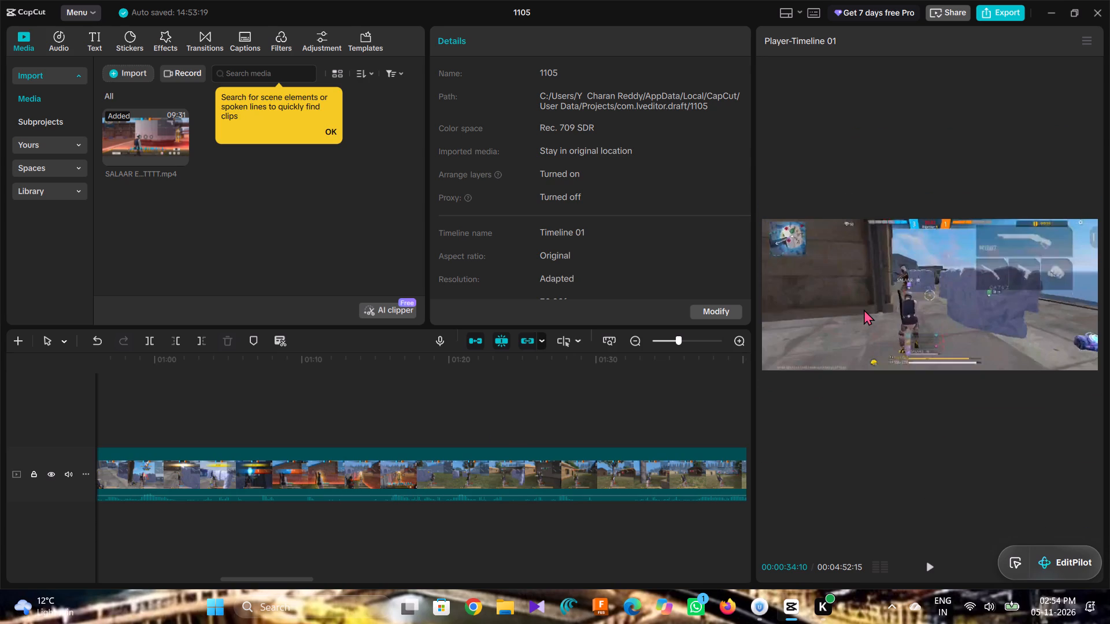
Step back from 00:00:34:10 to 00:00:33:15 and split the long clip there.
ctrl+scroll(864, 309, up, 4)
key(Left)
key(Left)
key(Left)
key(Left)
key(Left)
key(Left)
key(Left)
key(Left)
key(Left)
key(Left)
key(Left)
key(Left)
key(Left)
key(Left)
key(Left)
key(Left)
key(Left)
key(Left)
key(Left)
key(Left)
key(Left)
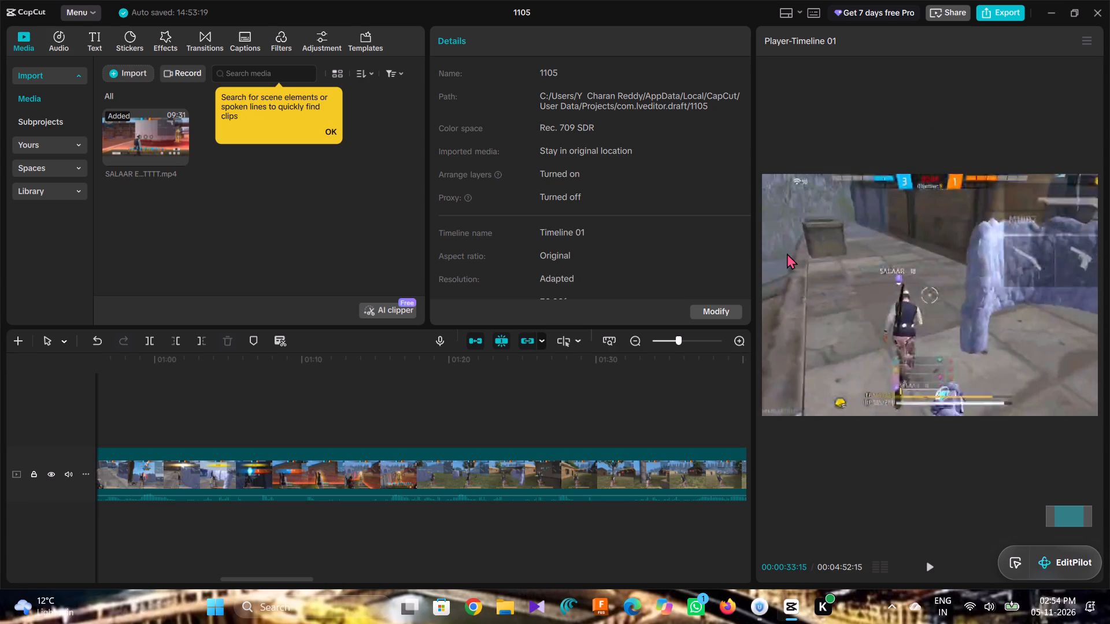
scroll(310, 425, right, 6)
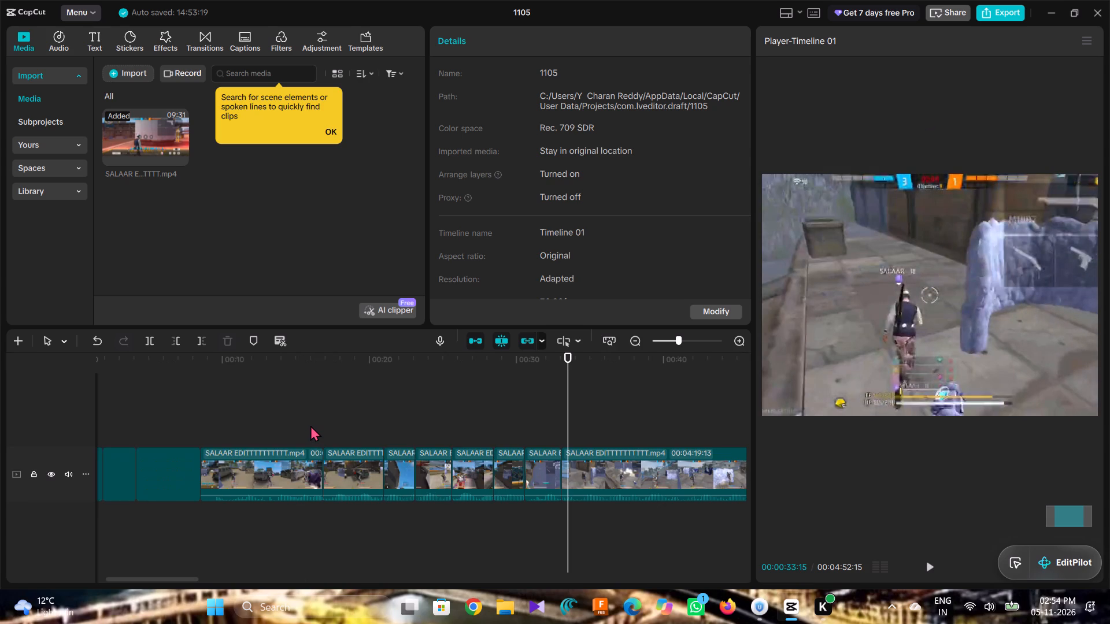
click(152, 348)
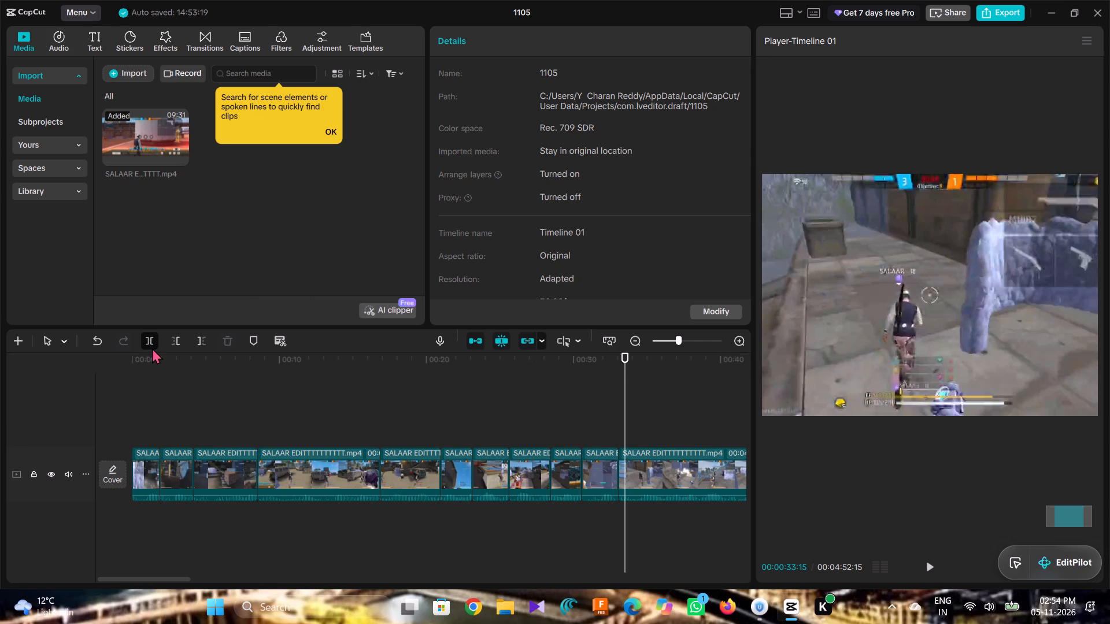
Play the footage after the 00:00:33:15 cut and split the long clip at 00:00:36:01.
key(space)
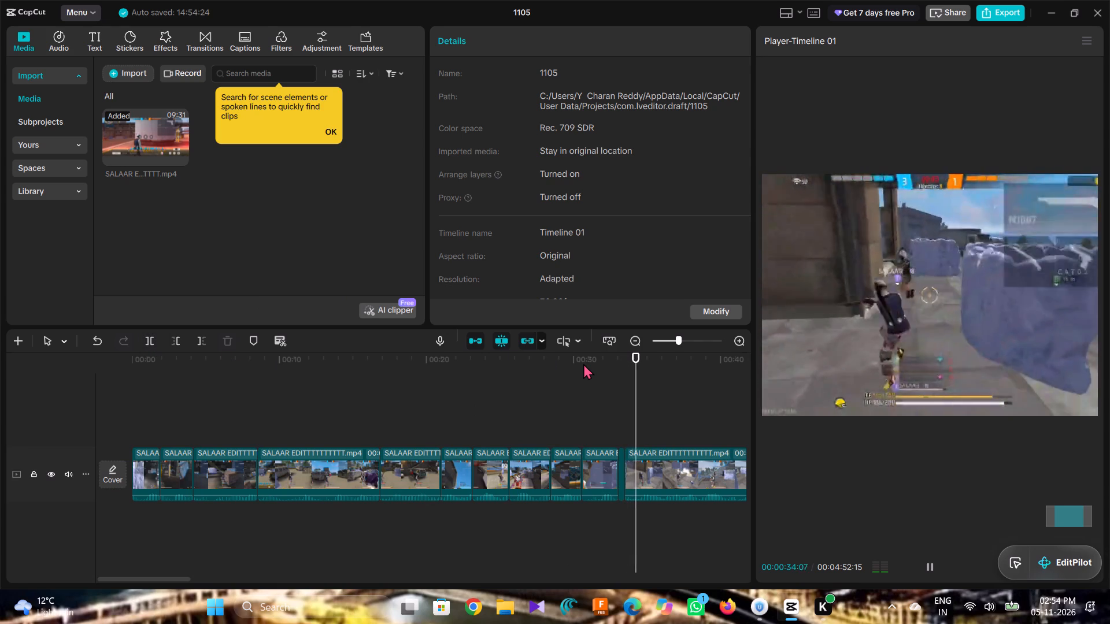
key(space)
key(space)
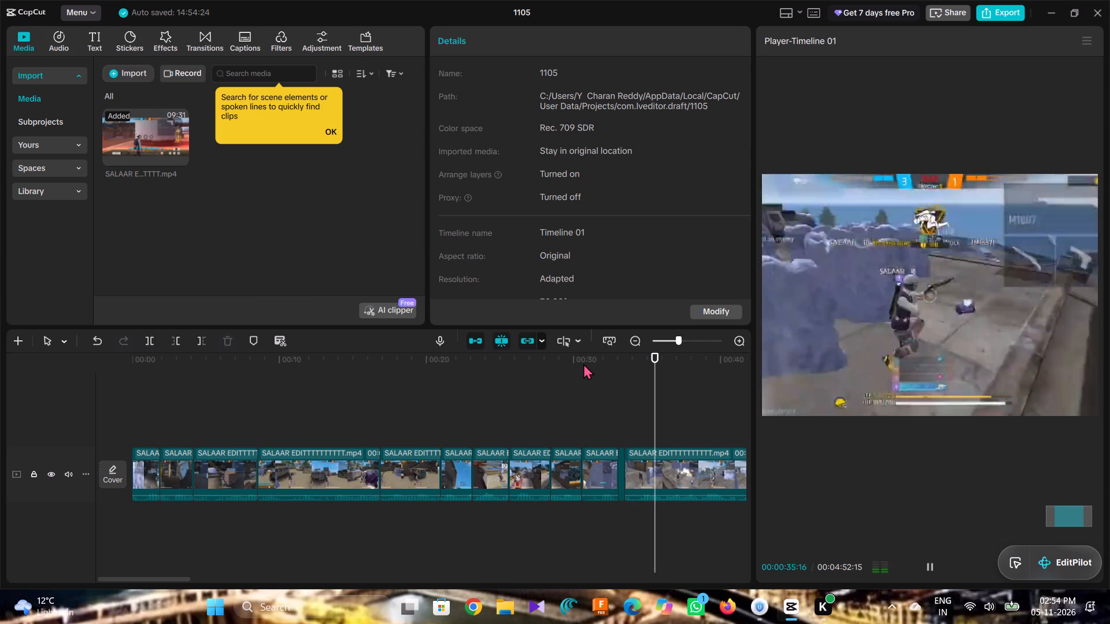
key(space)
key(space)
key(space)
key(space)
key(space)
key(space)
key(space)
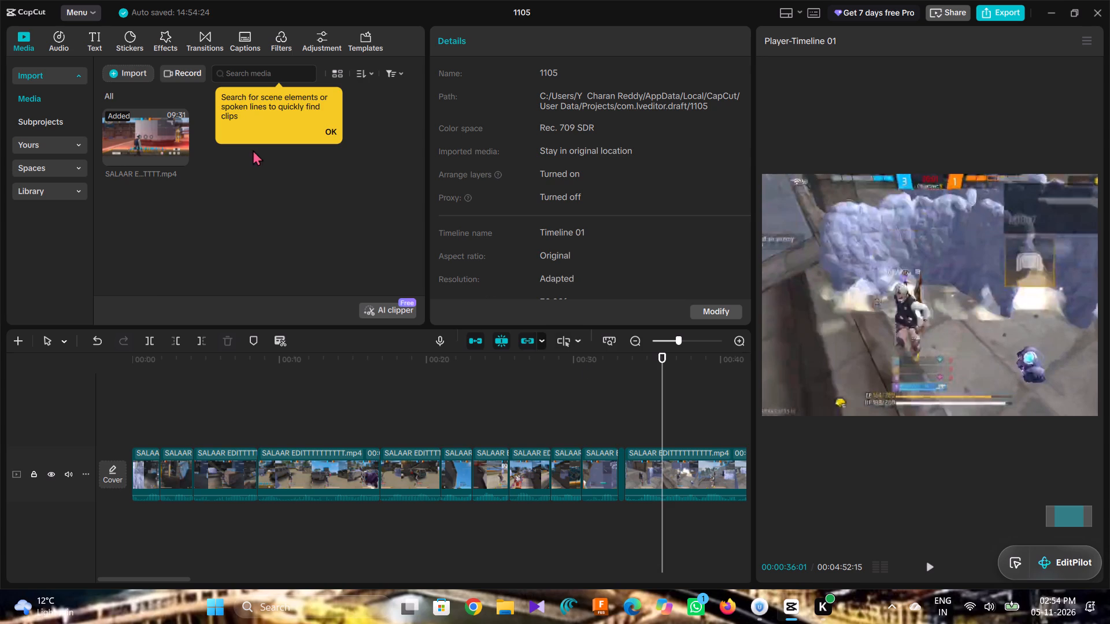
click(153, 336)
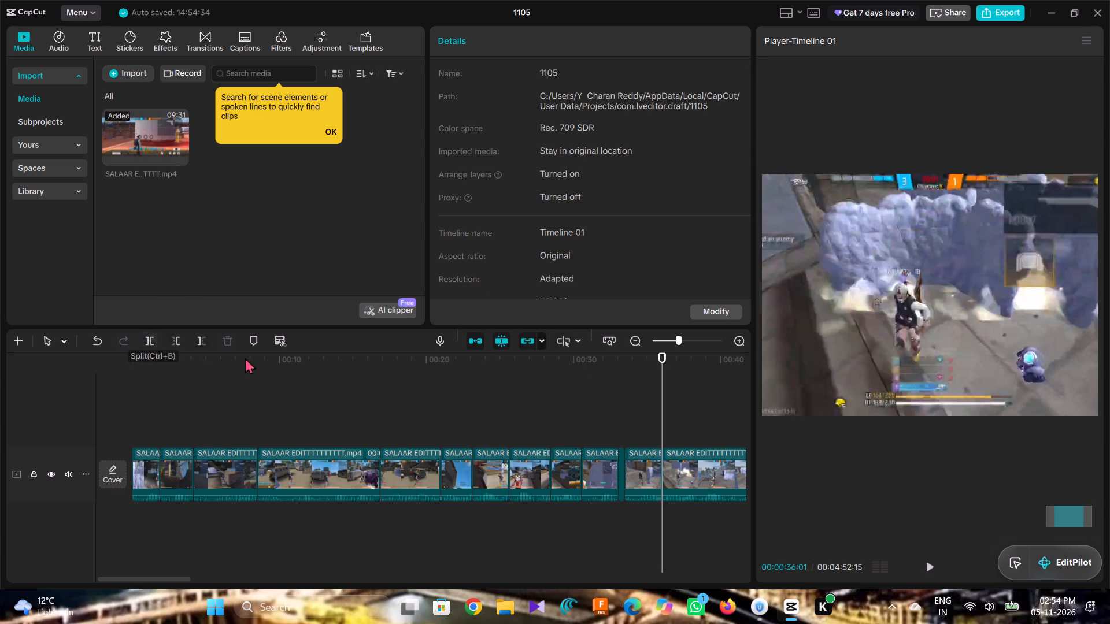
Select the segment between 00:00:33:15 and 00:00:36:01 and step back through its footage to before its start, examining the gameplay.
click(595, 481)
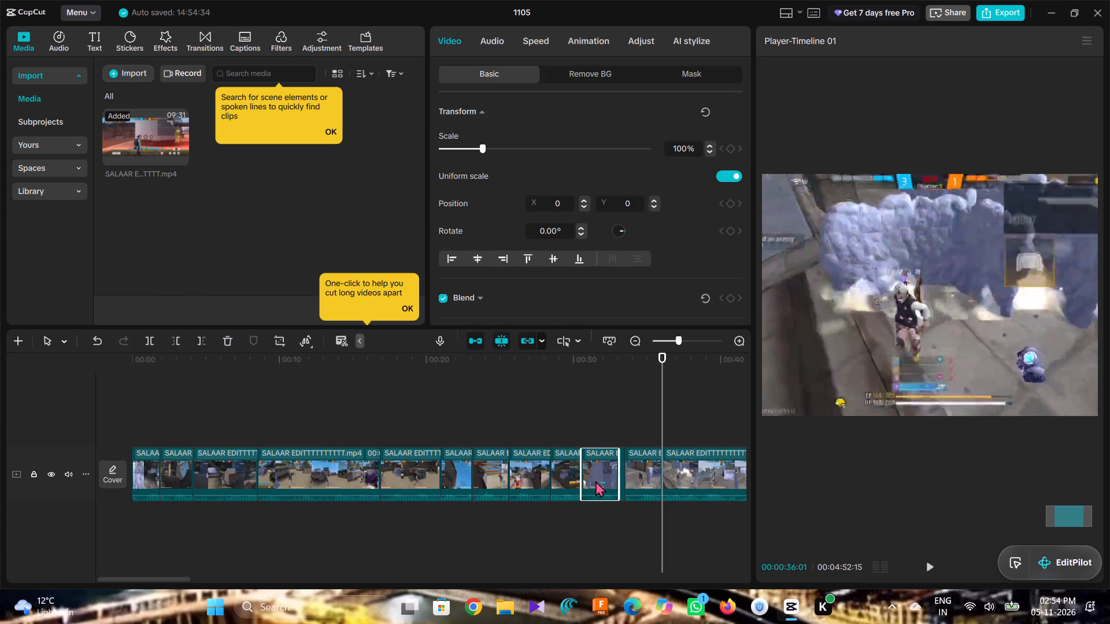
click(647, 473)
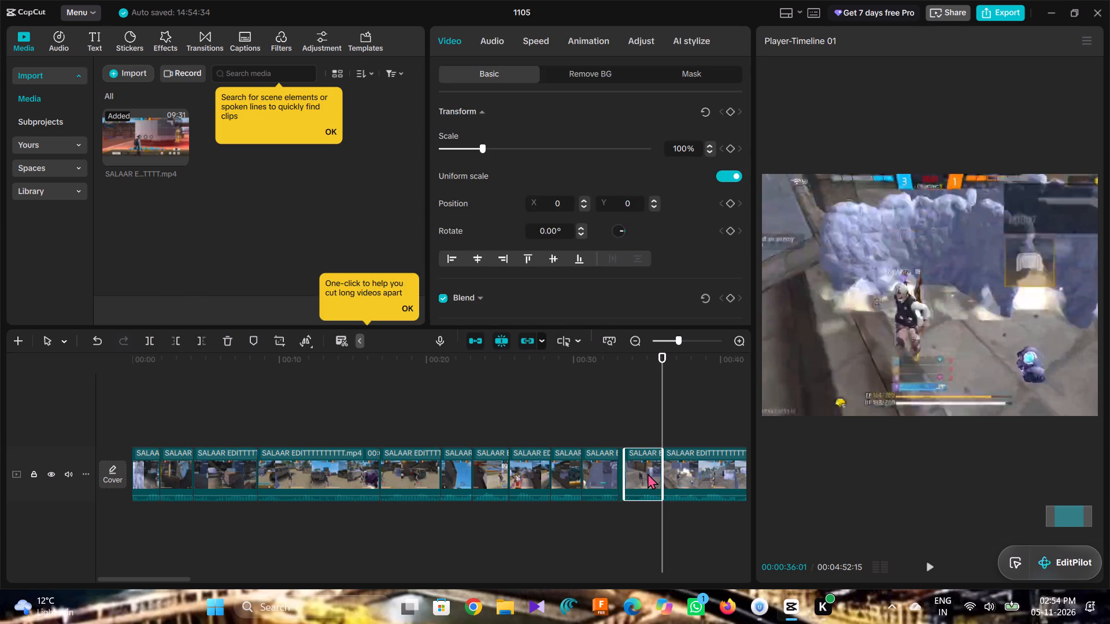
key(Left)
key(Left)
key(Left)
key(Left)
key(Left)
key(Left)
key(Left)
key(Left)
key(Left)
key(Left)
key(Left)
key(Left)
key(Left)
key(Left)
key(Left)
key(Left)
key(Left)
key(Left)
key(Left)
key(Left)
key(Left)
key(Left)
key(Left)
key(Left)
key(Left)
key(Left)
key(Left)
key(Left)
key(Left)
key(Left)
key(Left)
key(Left)
key(Left)
key(Left)
key(Left)
key(Left)
key(Left)
key(Left)
key(Left)
key(Left)
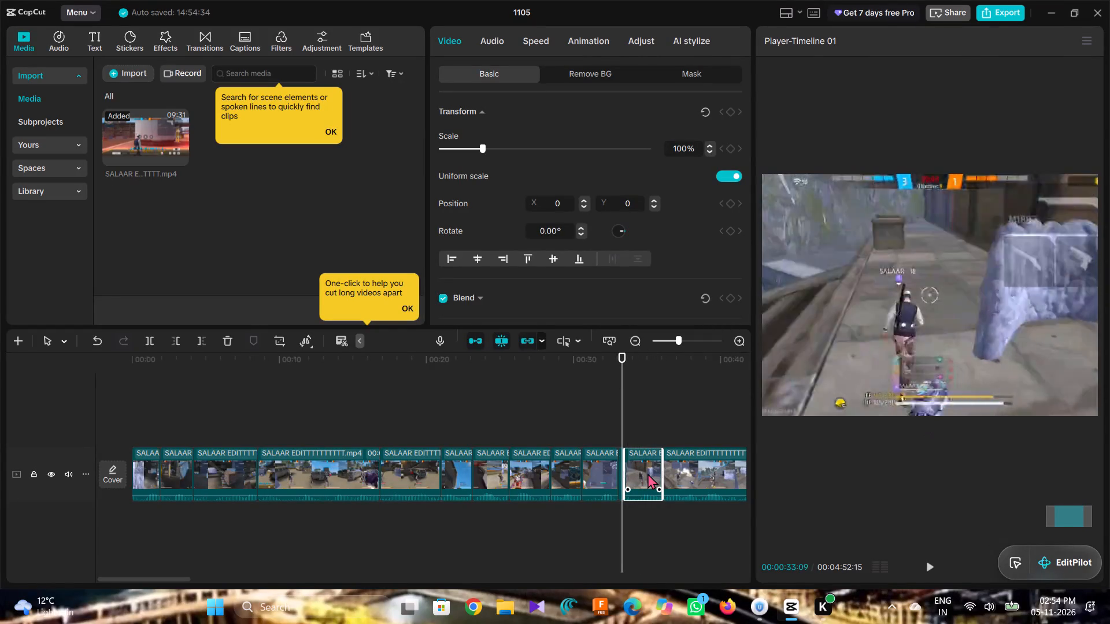
Step forward frame by frame across the 00:00:33:15 cut to 00:00:36:02, examining the segment's footage.
key(Right)
key(Right)
key(Right)
key(Right)
key(Right)
key(Right)
key(Right)
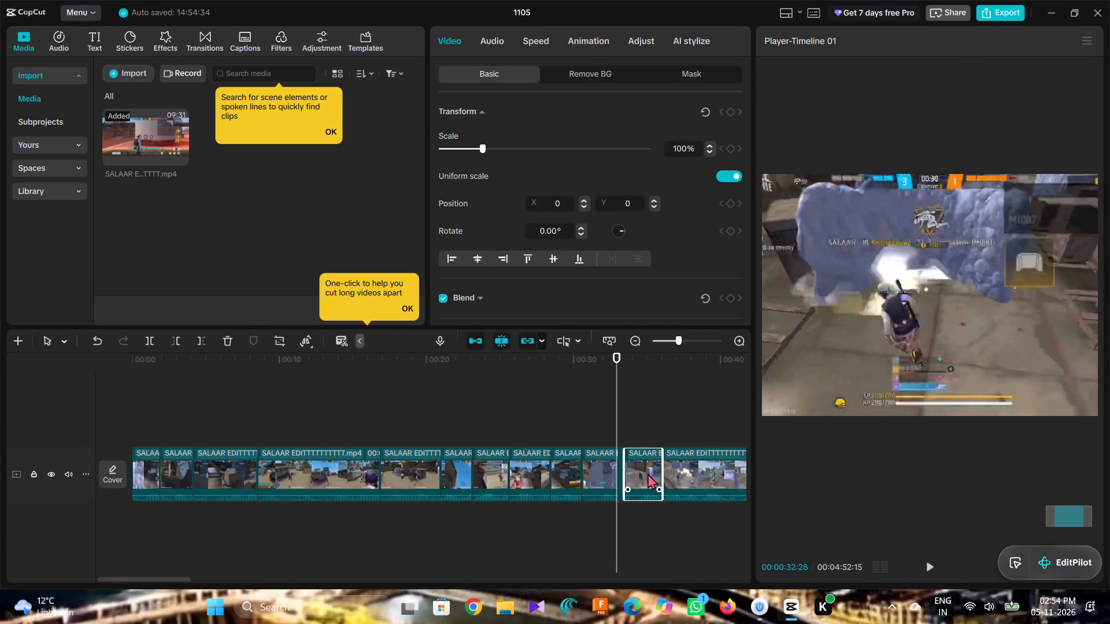
key(Right)
key(Right)
key(Right)
key(Right)
key(Right)
key(Right)
key(Right)
key(Right)
key(Right)
key(Right)
key(Right)
key(Right)
key(Right)
key(Right)
key(Right)
key(Right)
key(Right)
key(Right)
key(Right)
key(Right)
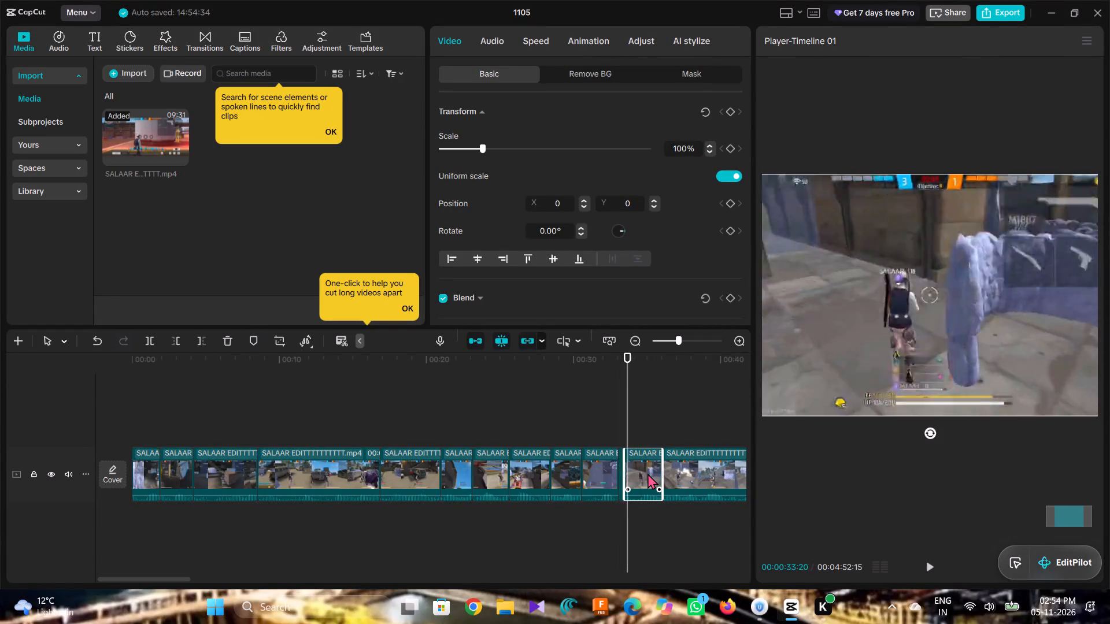
key(Right)
key(Right)
key(Right)
key(Right)
key(Right)
key(Right)
key(Right)
key(Right)
key(Right)
key(Right)
key(Right)
key(Right)
key(Right)
key(Right)
key(Right)
key(Right)
key(Right)
key(Right)
key(Right)
key(Right)
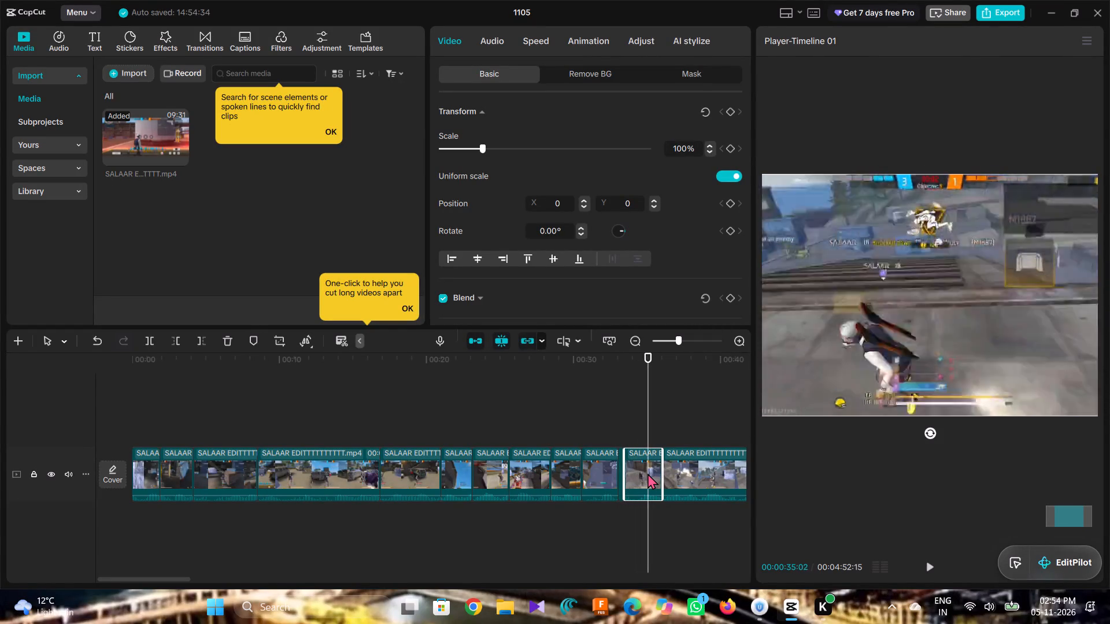
key(Right)
key(Right)
key(Right)
key(Right)
key(Right)
key(Right)
key(Right)
key(Right)
key(Right)
key(Right)
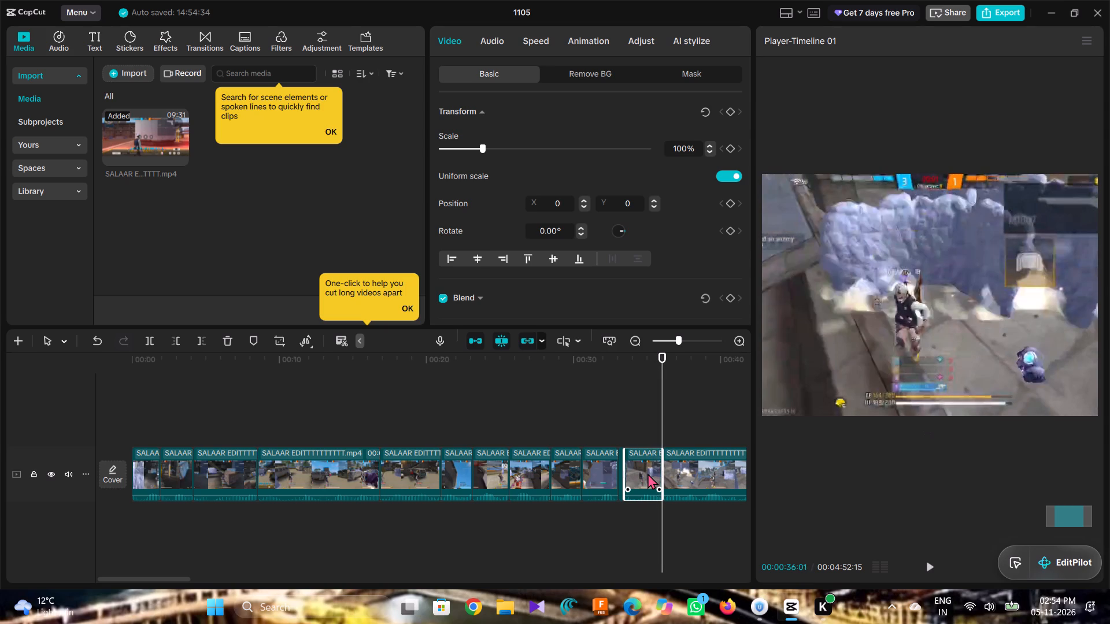
key(Right)
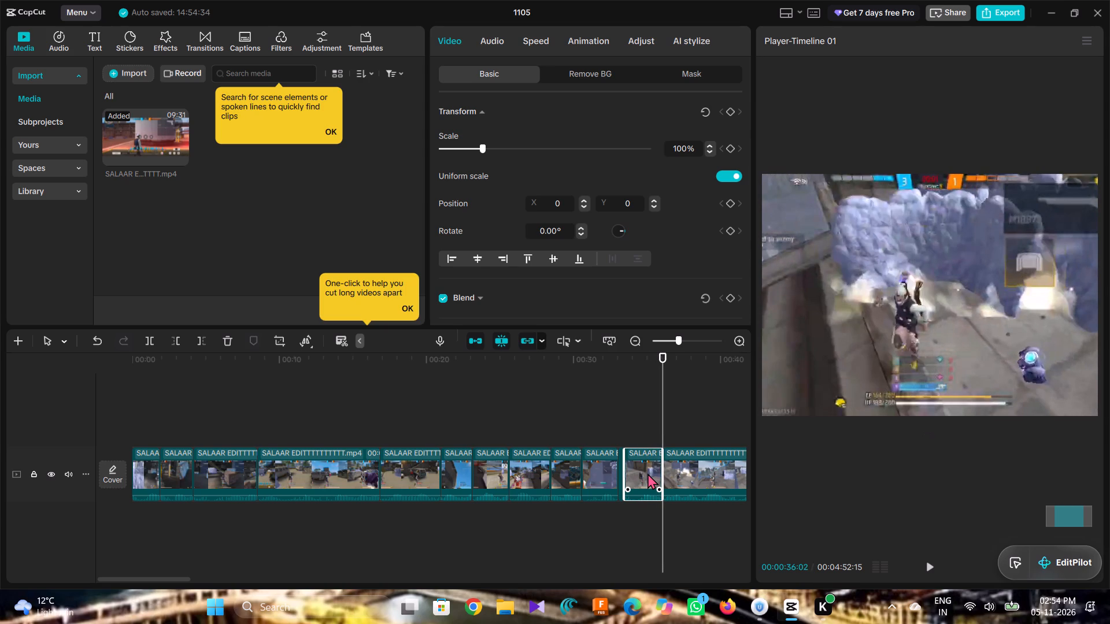
Select the long clip after the 00:00:36:01 cut and advance through its footage to 00:00:45:18, examining the gameplay.
click(705, 476)
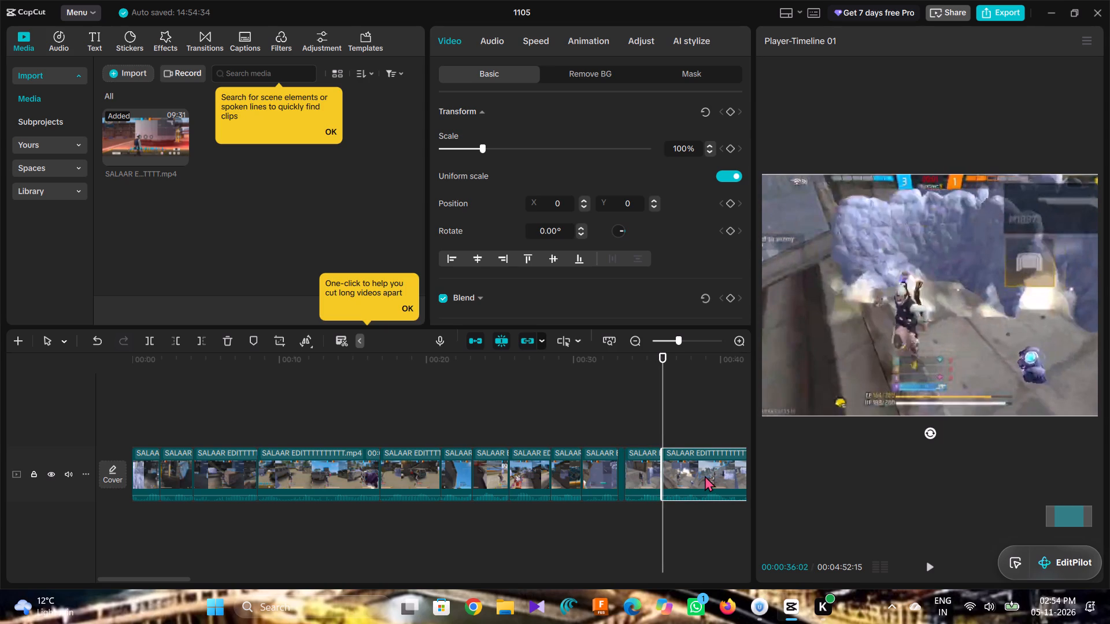
key(space)
key(Right)
key(Right)
key(Right)
key(Right)
key(Right)
key(Right)
key(Right)
key(Right)
key(Right)
key(Right)
key(Right)
key(Right)
key(Right)
key(Right)
key(Right)
key(Right)
key(Right)
key(Right)
key(Right)
key(Right)
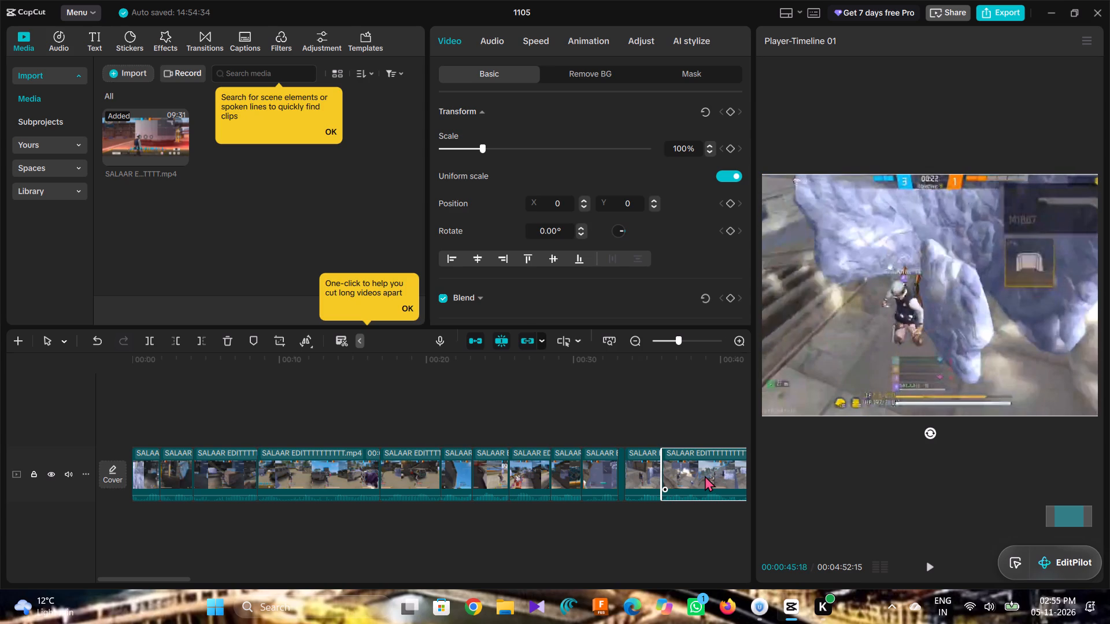
Scrub on from 00:00:45:18 past the victory moment, go back to just before the kill, and split the long clip at 00:00:58:13.
scroll(705, 476, left, 3)
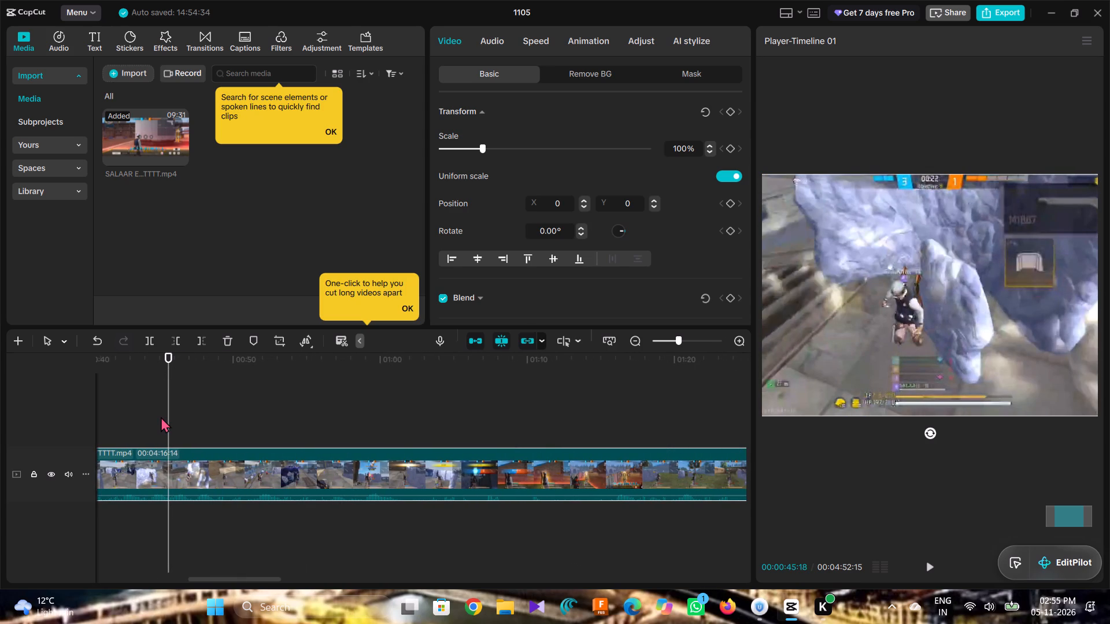
drag(166, 418, 210, 415)
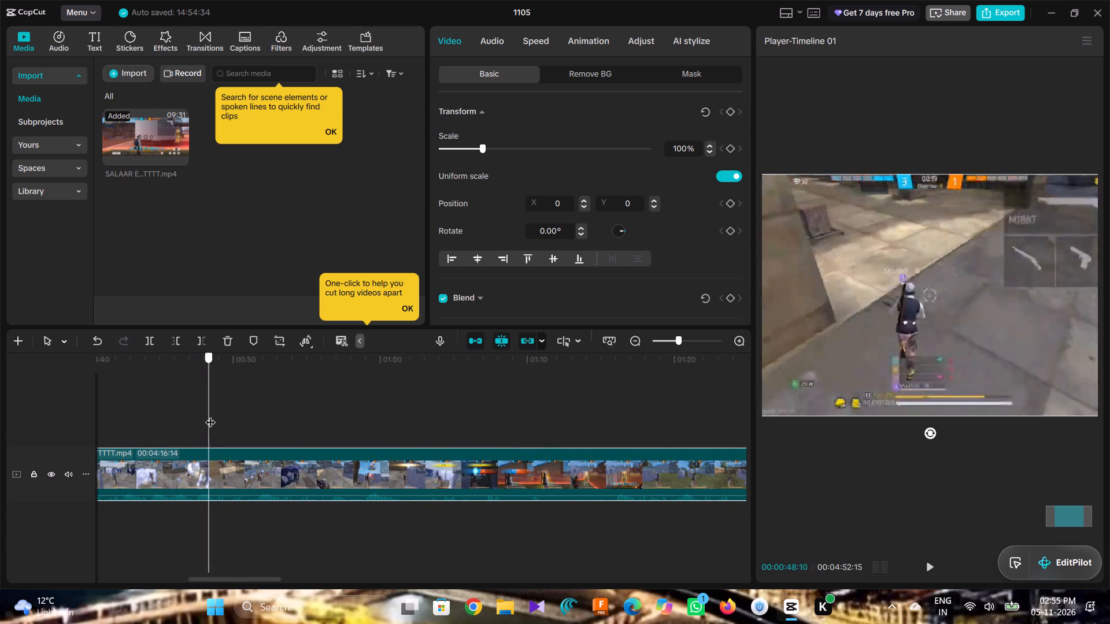
drag(210, 415, 272, 382)
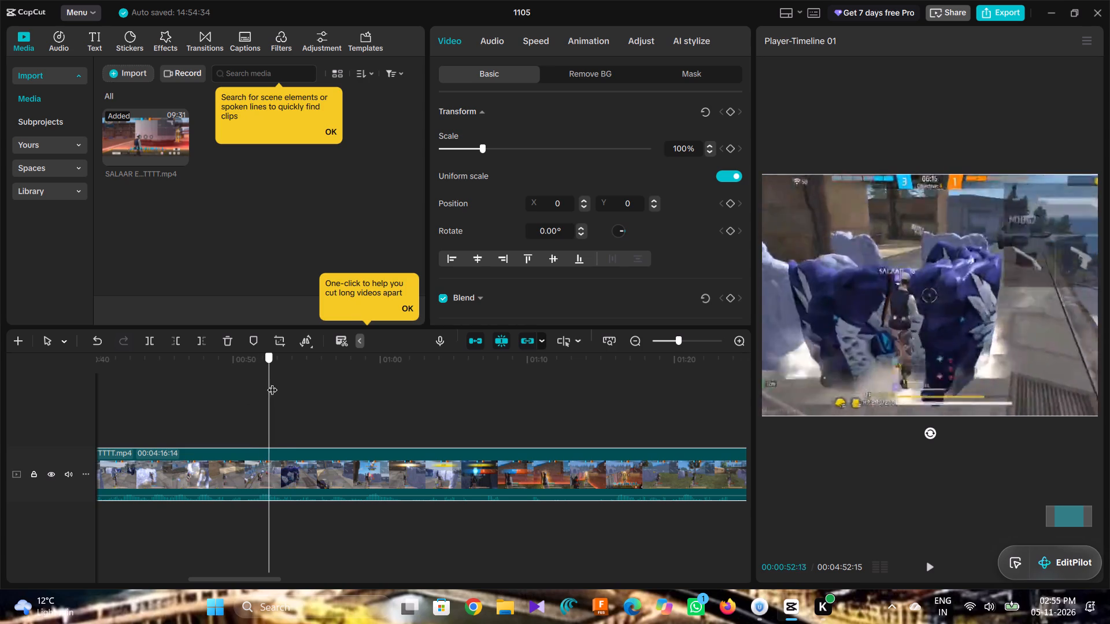
drag(272, 382, 308, 347)
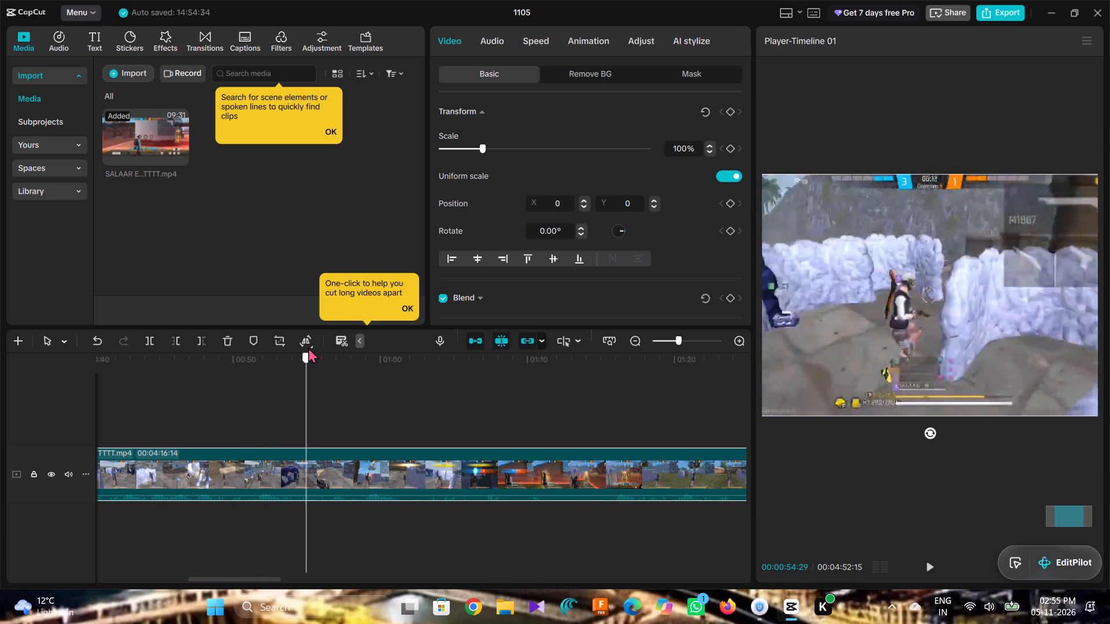
drag(308, 347, 395, 314)
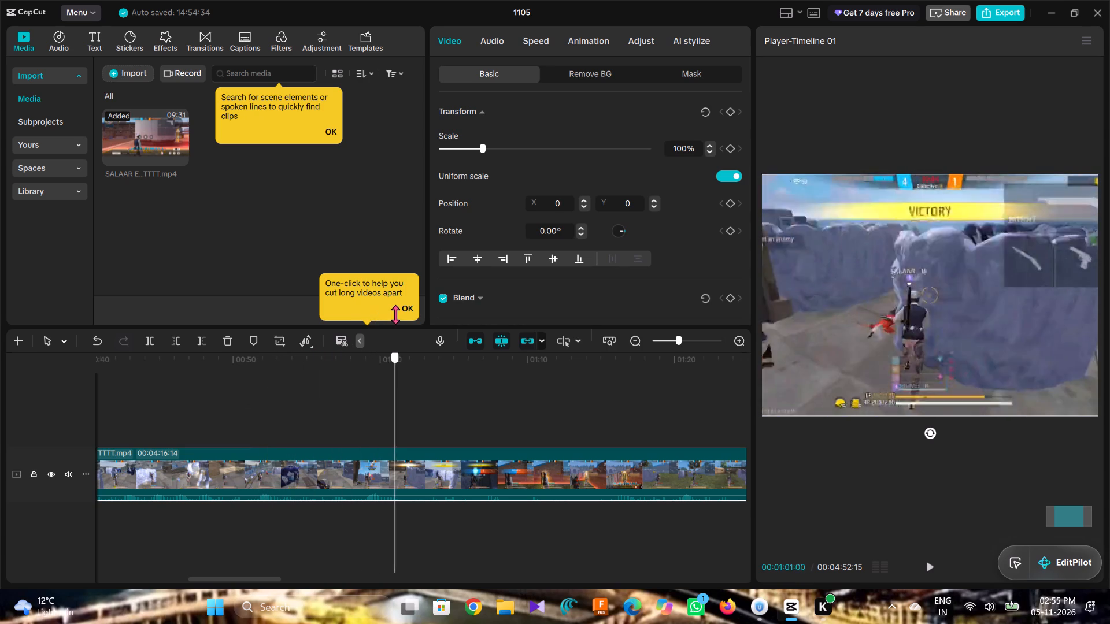
drag(395, 314, 365, 318)
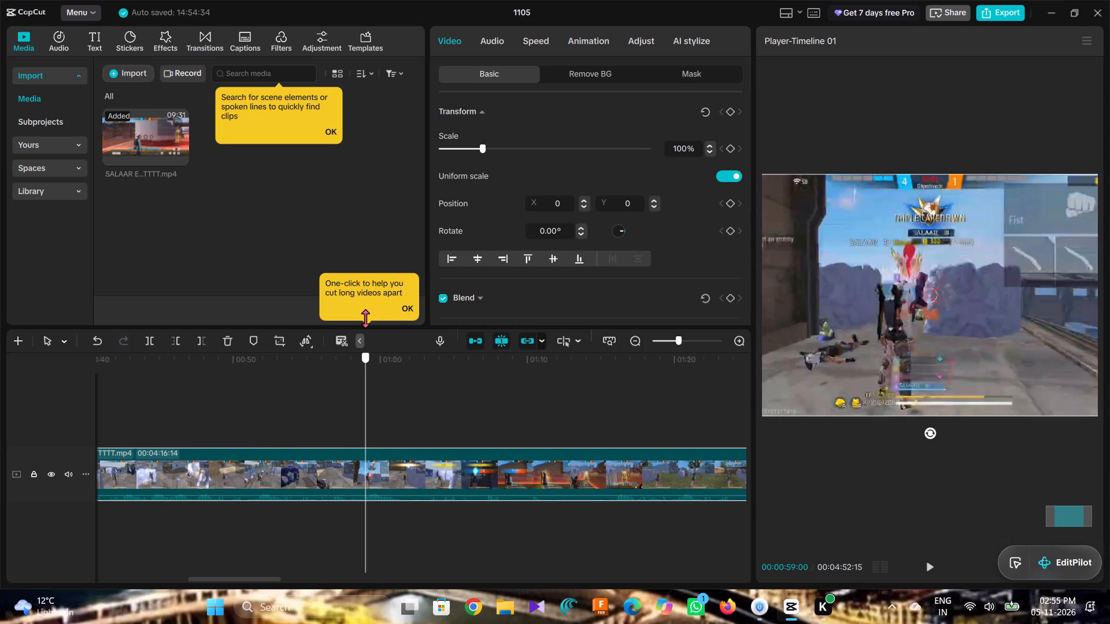
drag(365, 318, 357, 321)
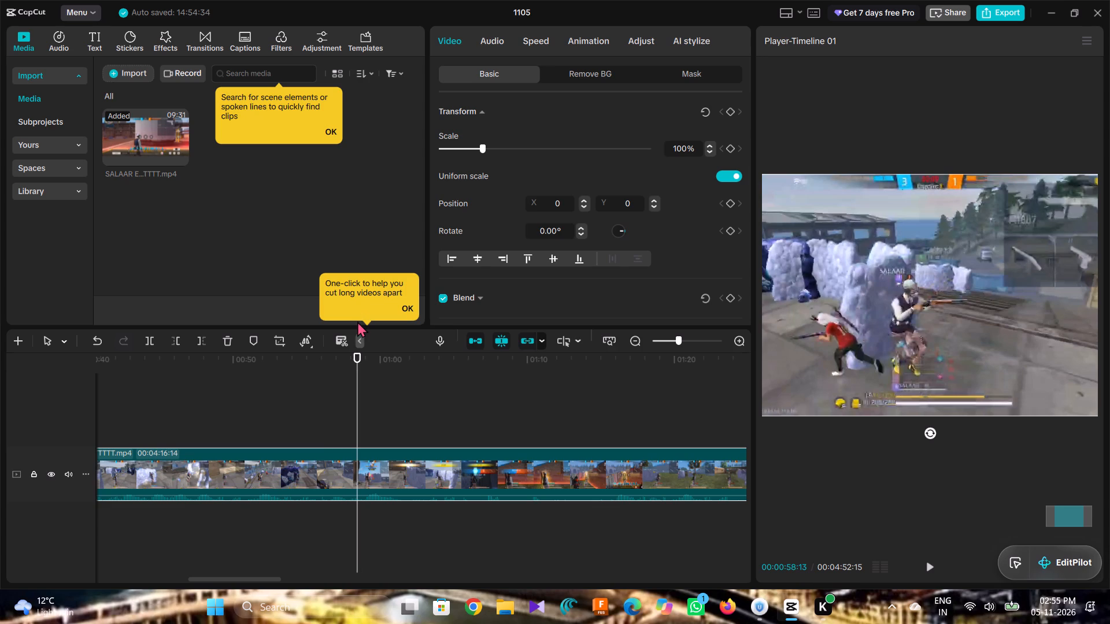
click(147, 341)
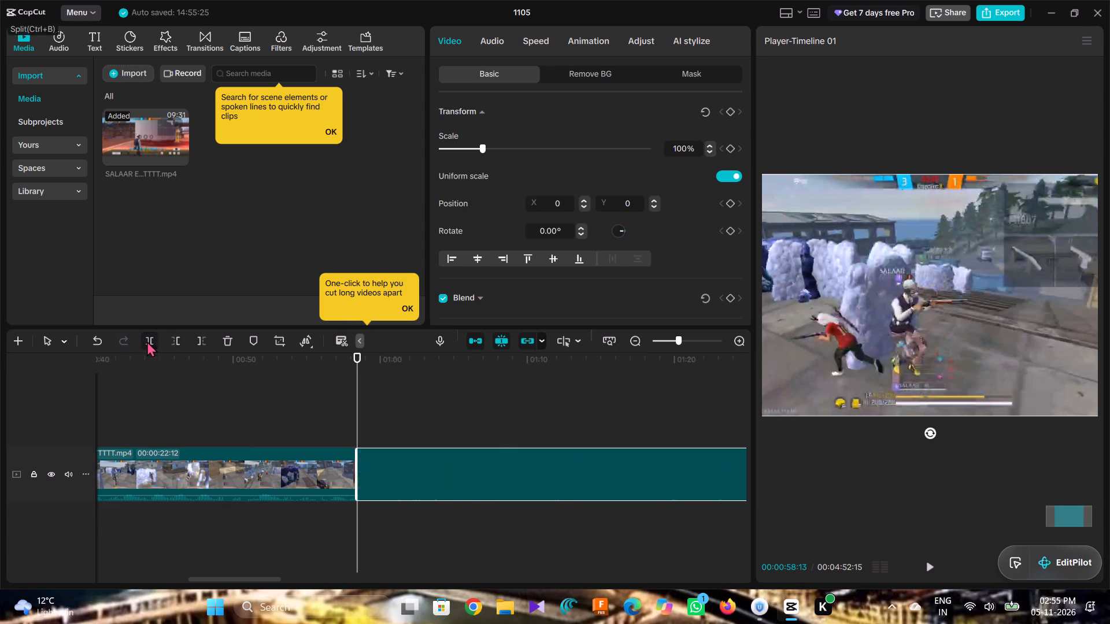
Delete the segment between the 00:00:36:01 and 00:00:58:13 cuts from the timeline.
click(256, 467)
scroll(251, 455, right, 1)
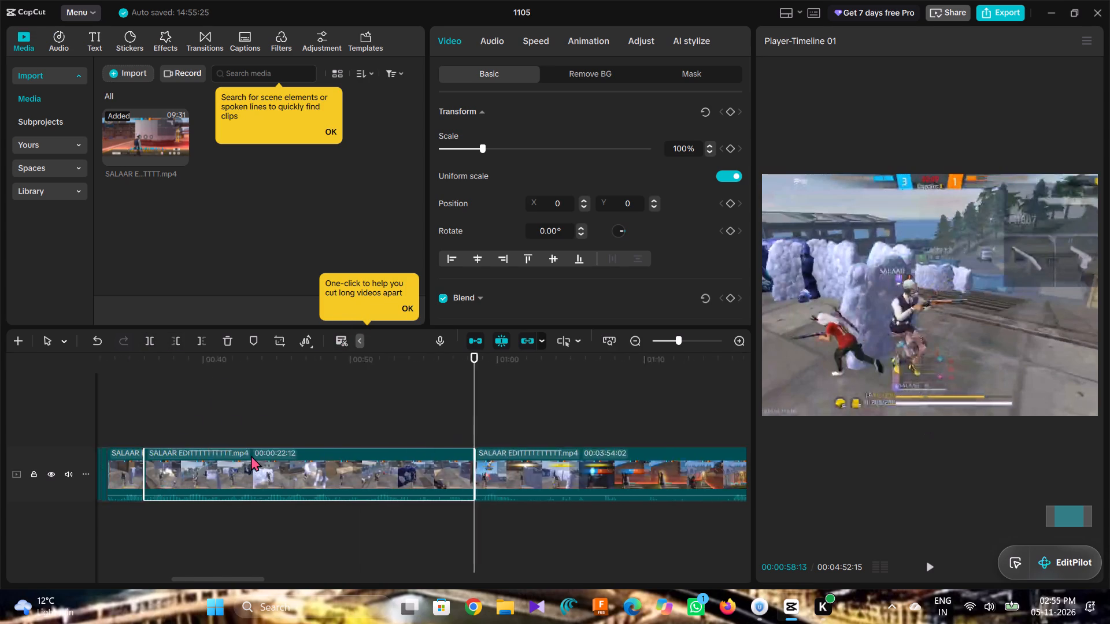
scroll(251, 455, right, 1)
key(BackSpace)
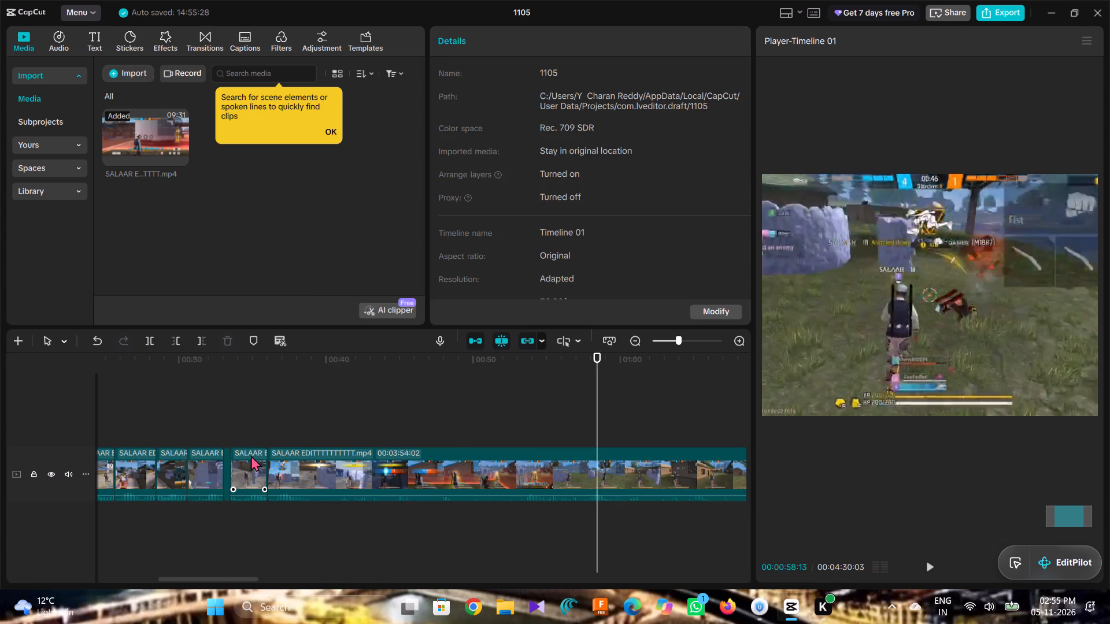
Play the long clip from 00:00:36:01 through the kill, step back from 00:00:38:07, and split it at 00:00:37:27.
drag(597, 402, 545, 408)
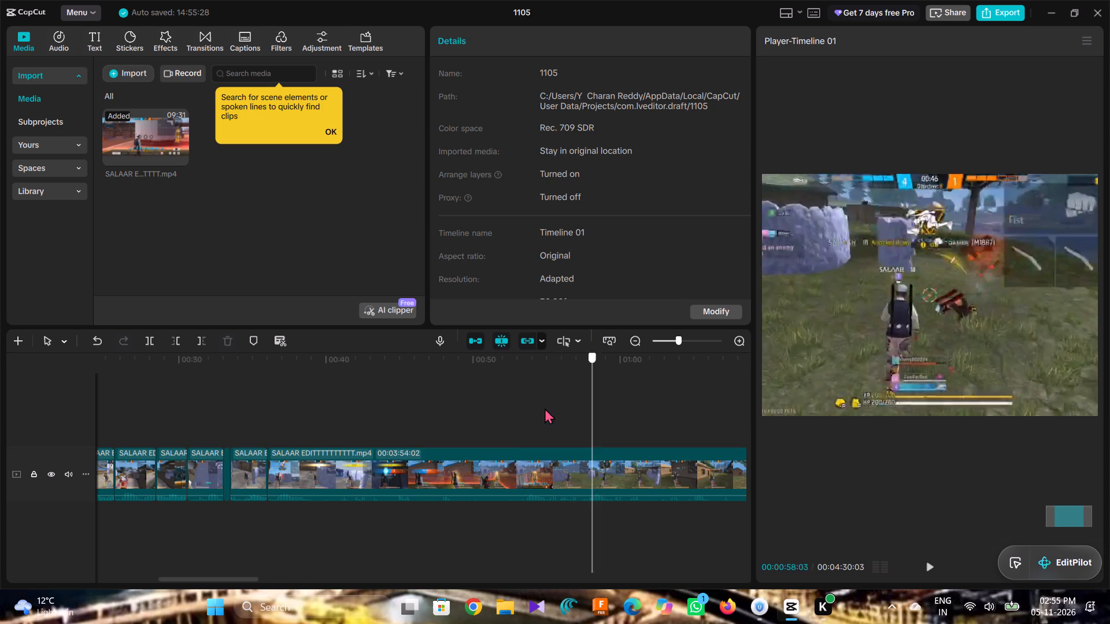
drag(545, 408, 276, 428)
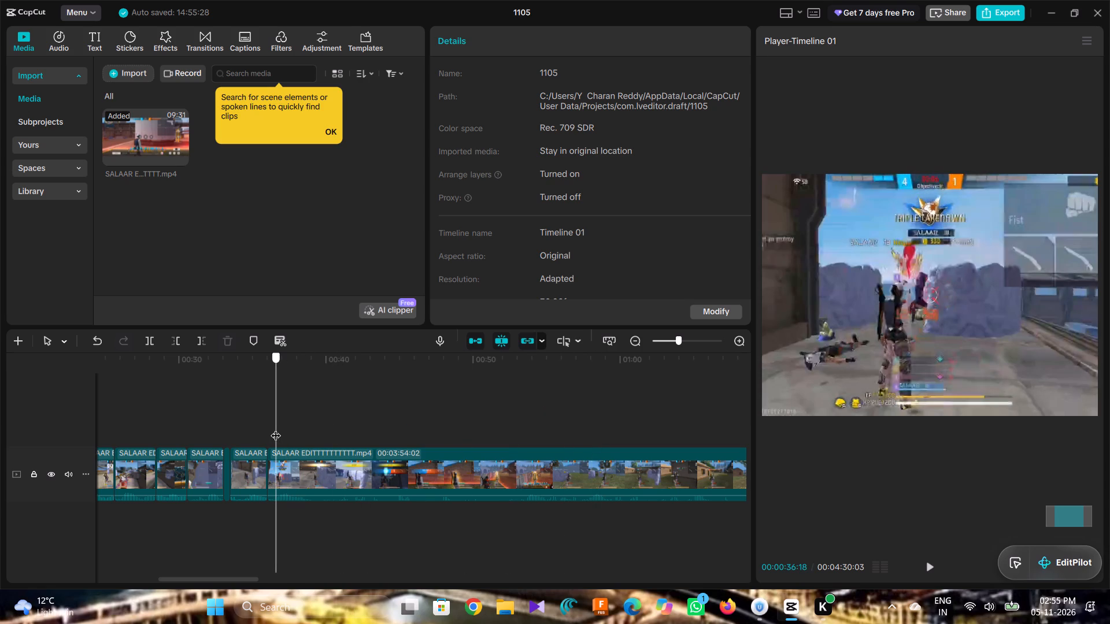
drag(276, 428, 266, 429)
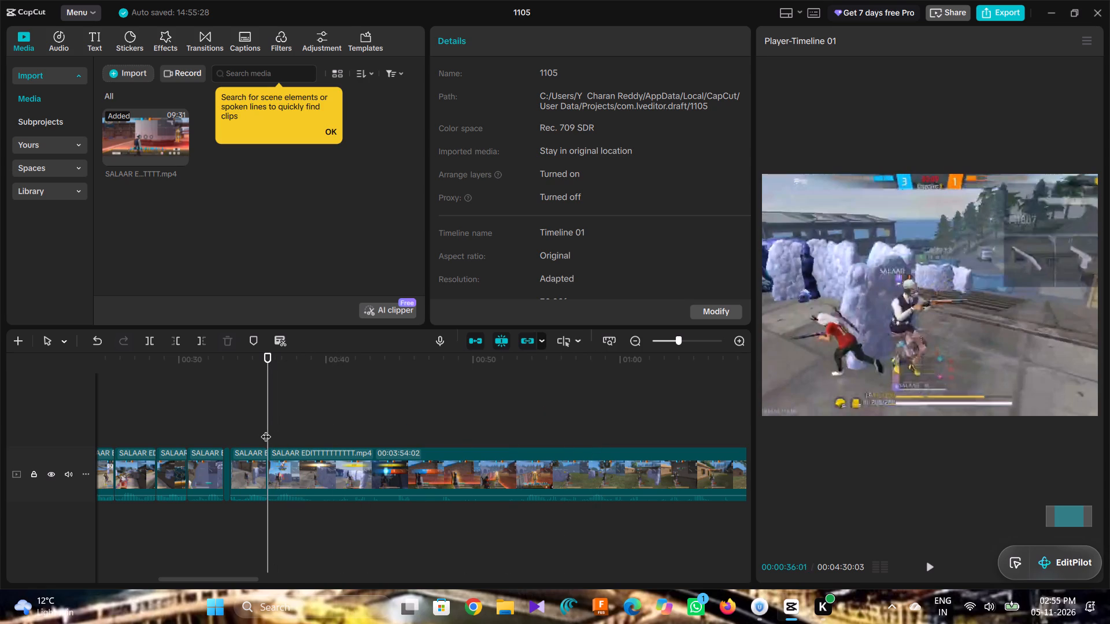
key(space)
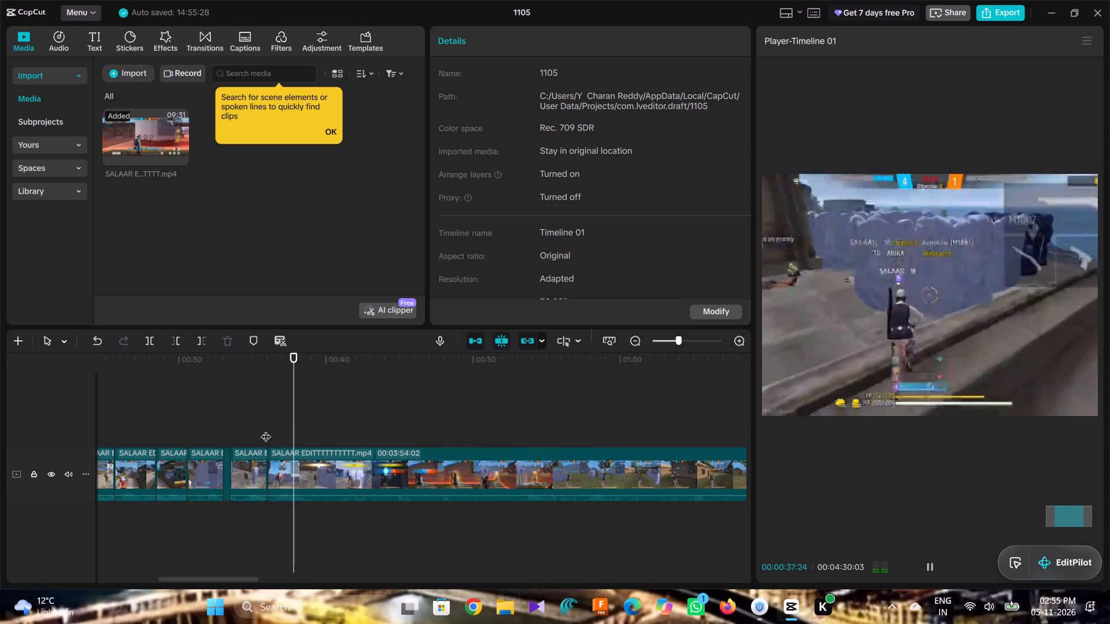
key(space)
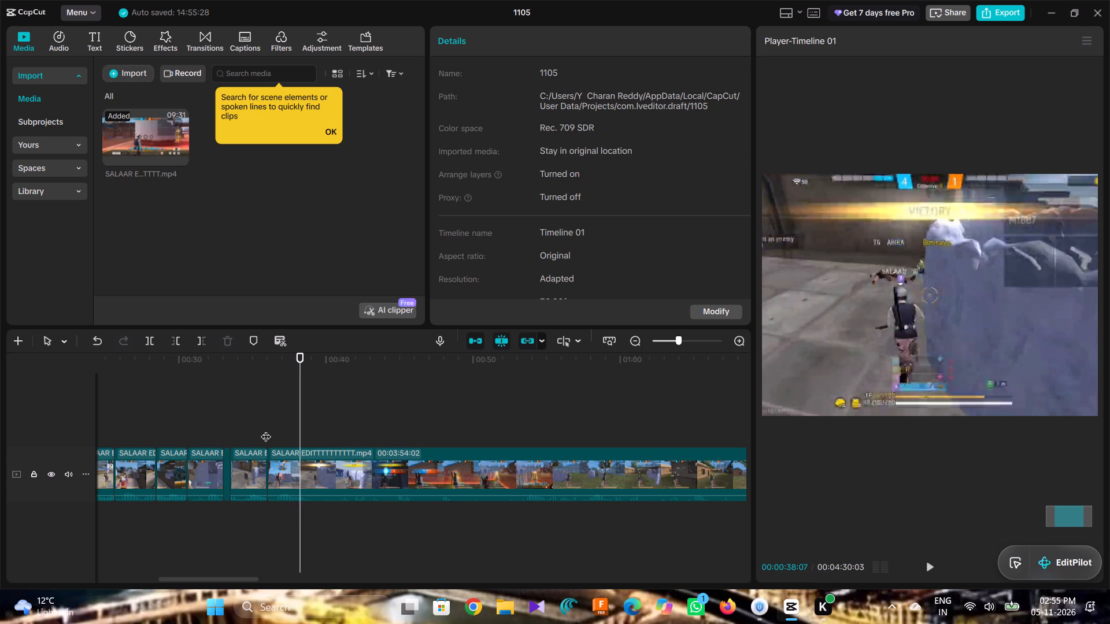
key(Left)
key(Left)
key(Left)
key(Left)
key(Left)
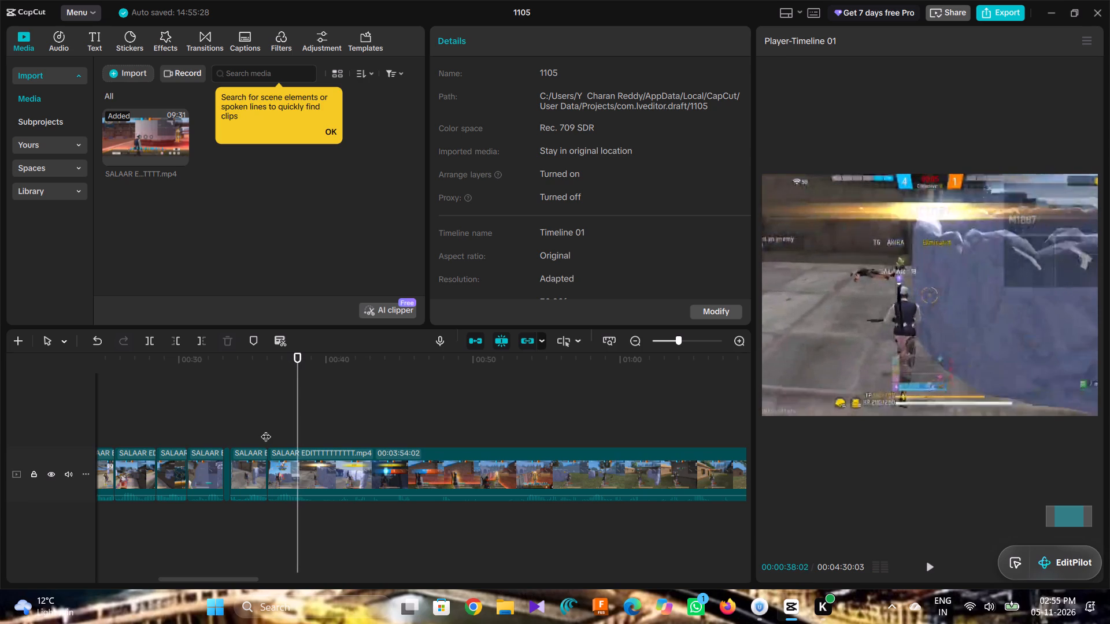
key(Left)
key(Left)
key(Left)
key(Left)
key(Left)
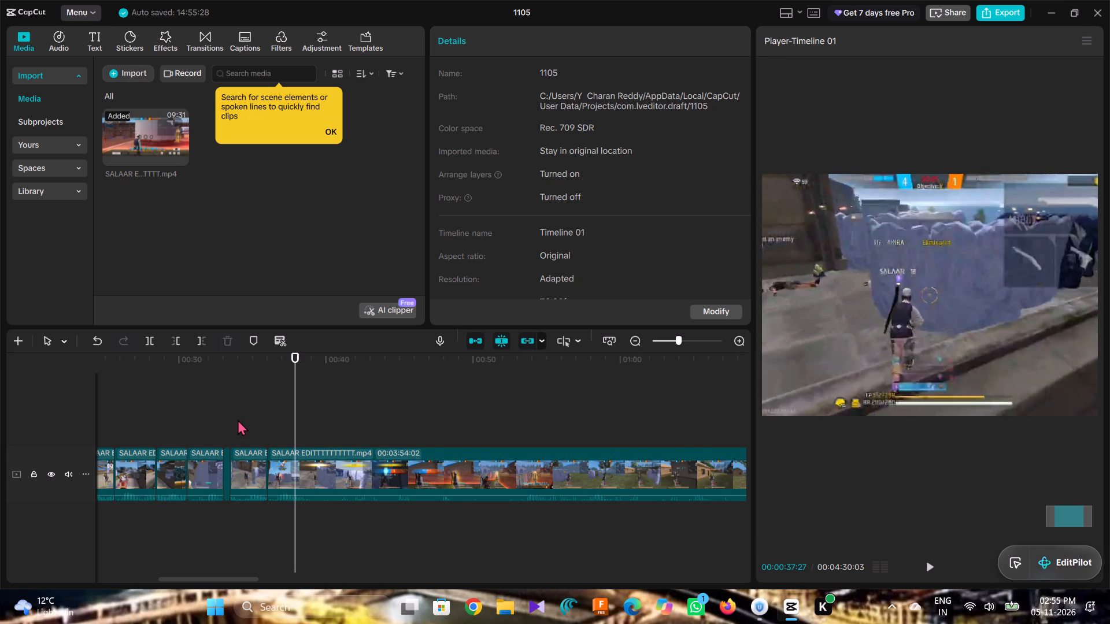
click(146, 341)
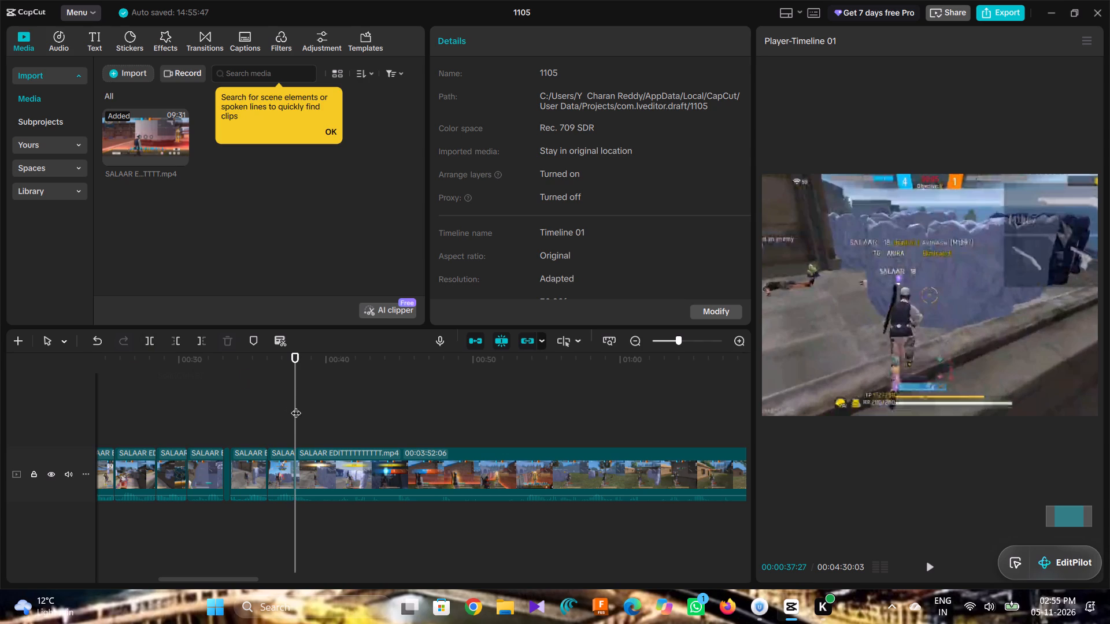
Scrub through the Round 6 footage to the next fight and split the long clip at 00:00:57:04.
drag(296, 406, 403, 415)
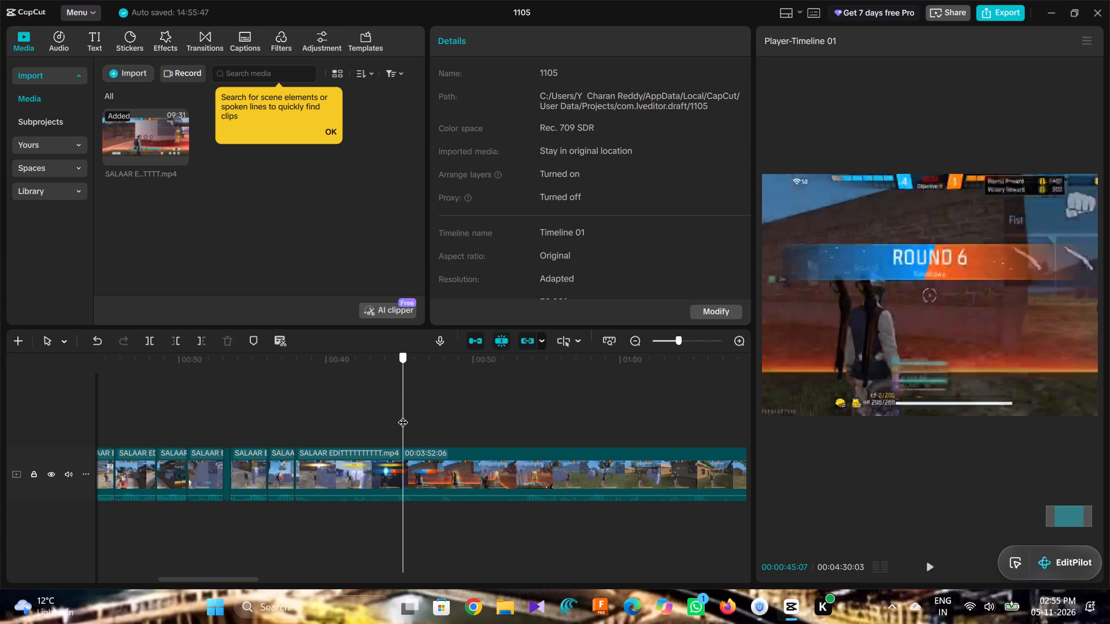
drag(403, 415, 493, 428)
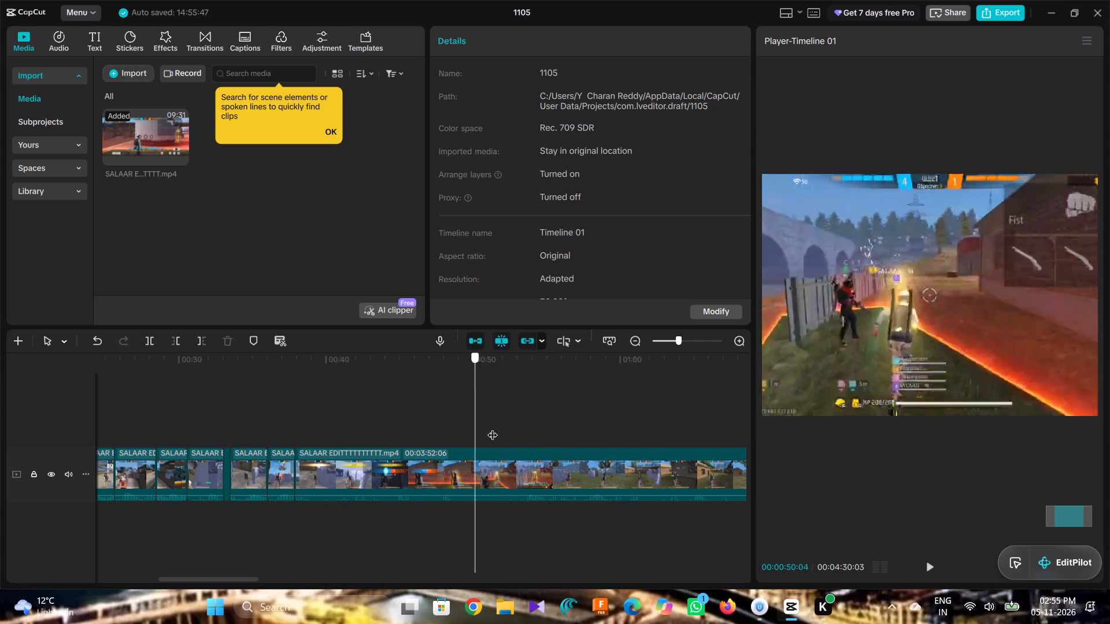
drag(493, 428, 561, 463)
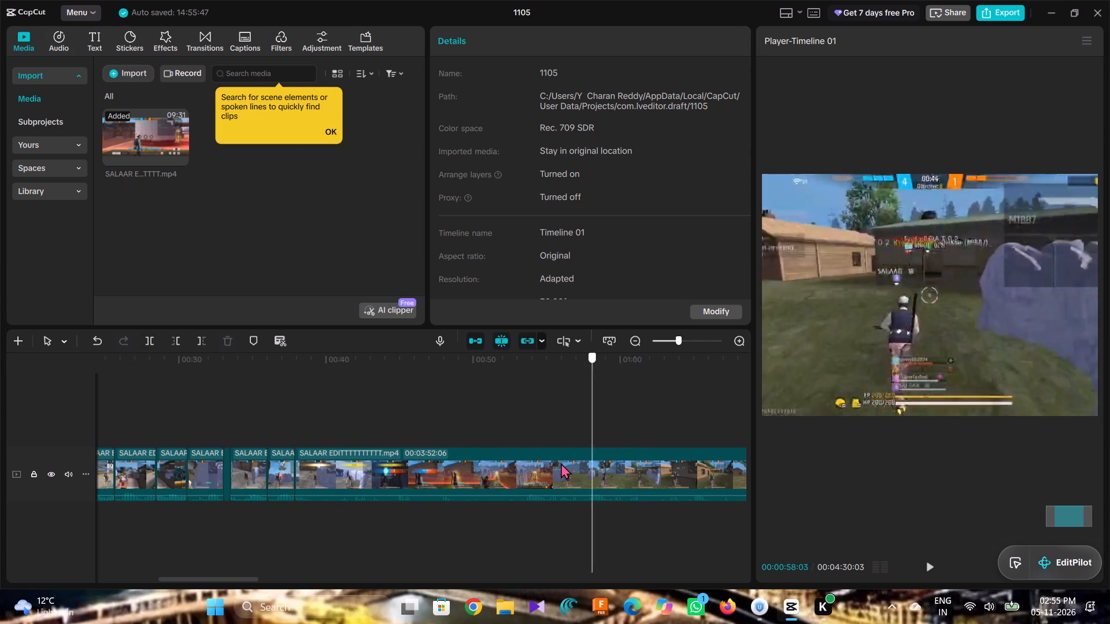
drag(561, 463, 583, 461)
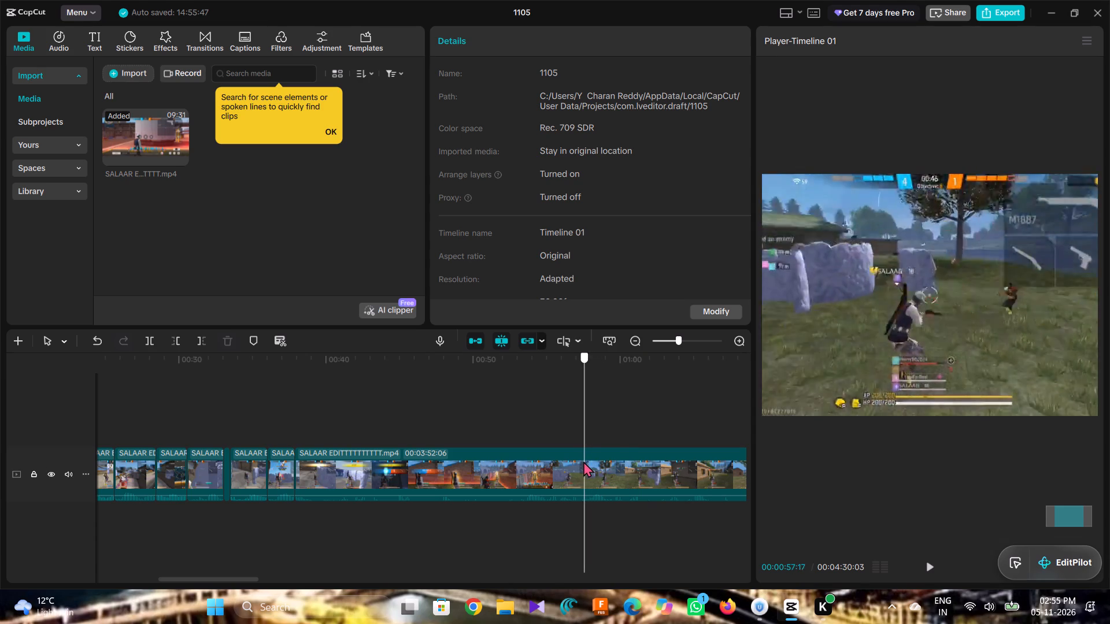
drag(583, 461, 578, 458)
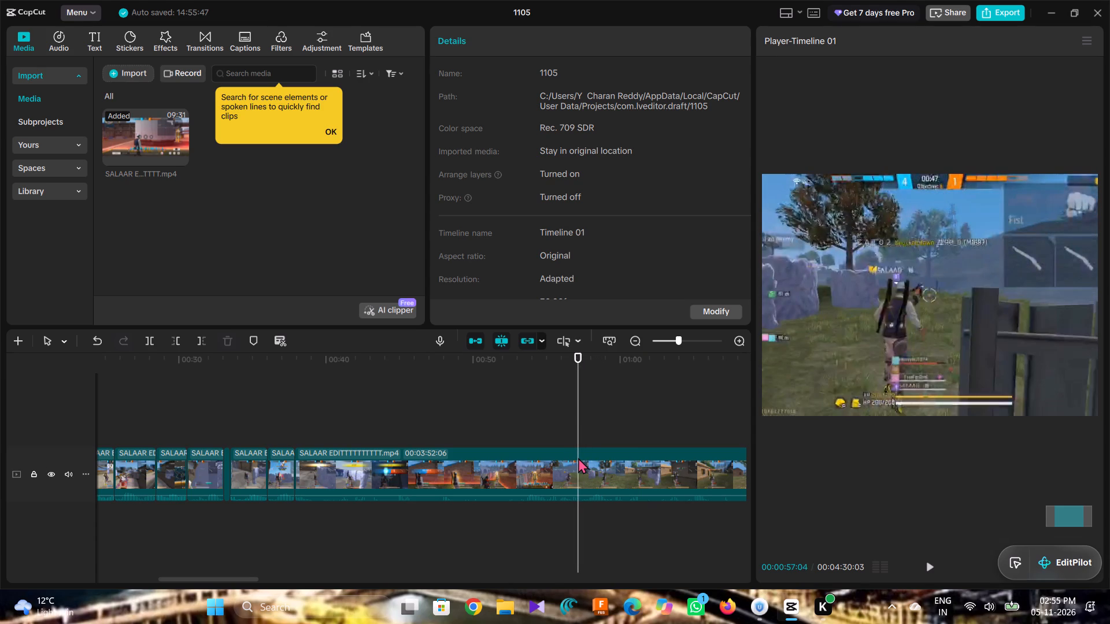
click(148, 338)
Delete the segment between the 00:00:37:27 and 00:00:57:04 cuts from the timeline.
click(430, 472)
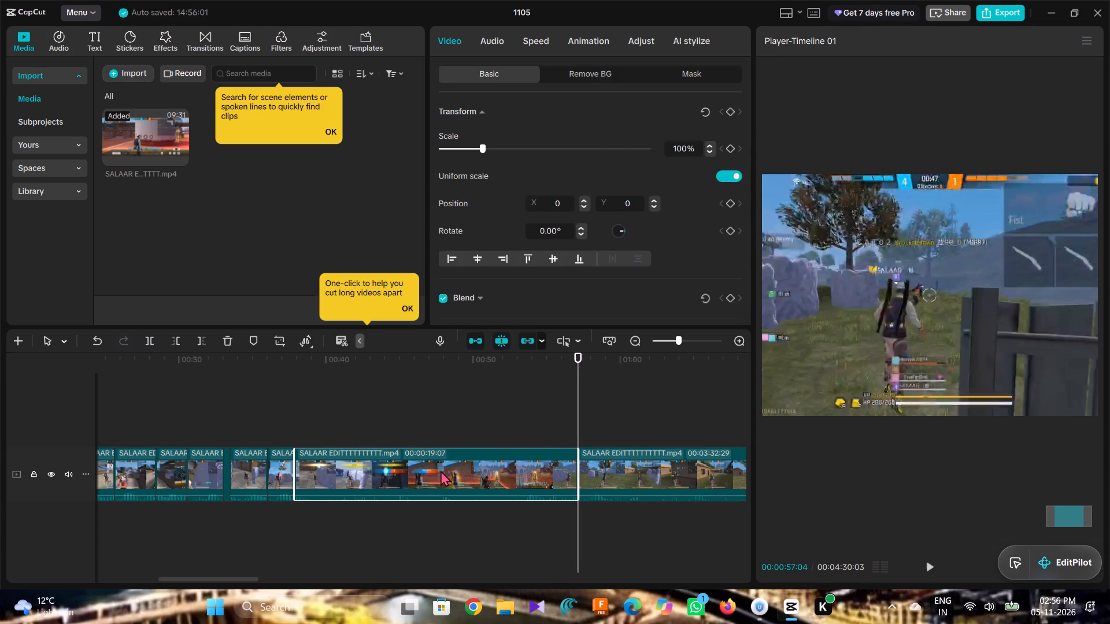
key(BackSpace)
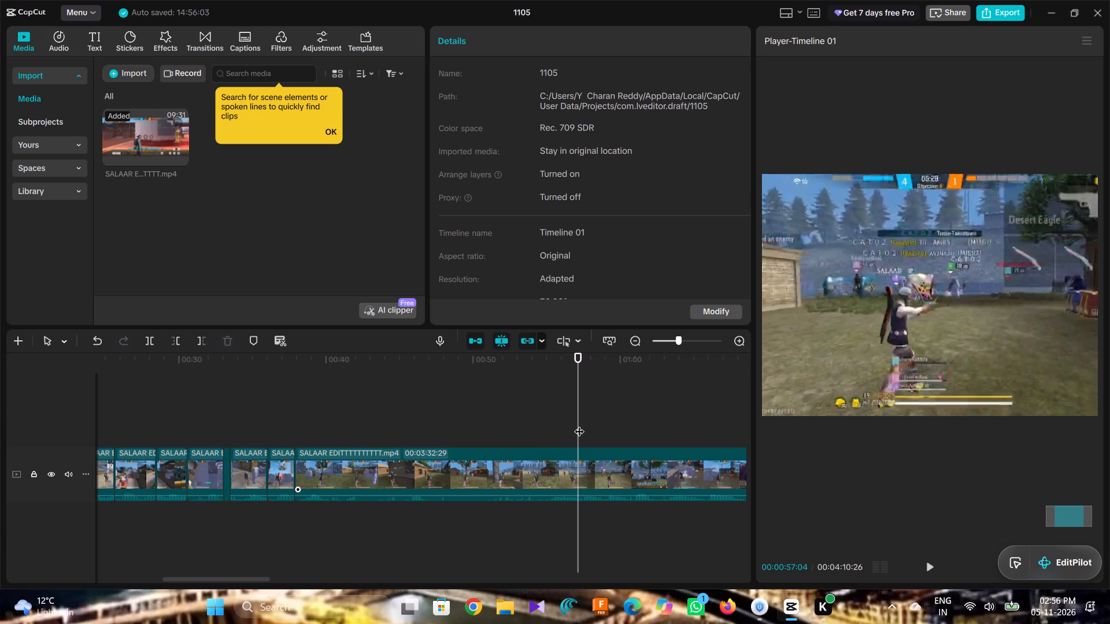
Play from 00:00:37:04 across the 00:00:37:27 cut and split the long clip at 00:00:40:11.
drag(579, 424, 284, 450)
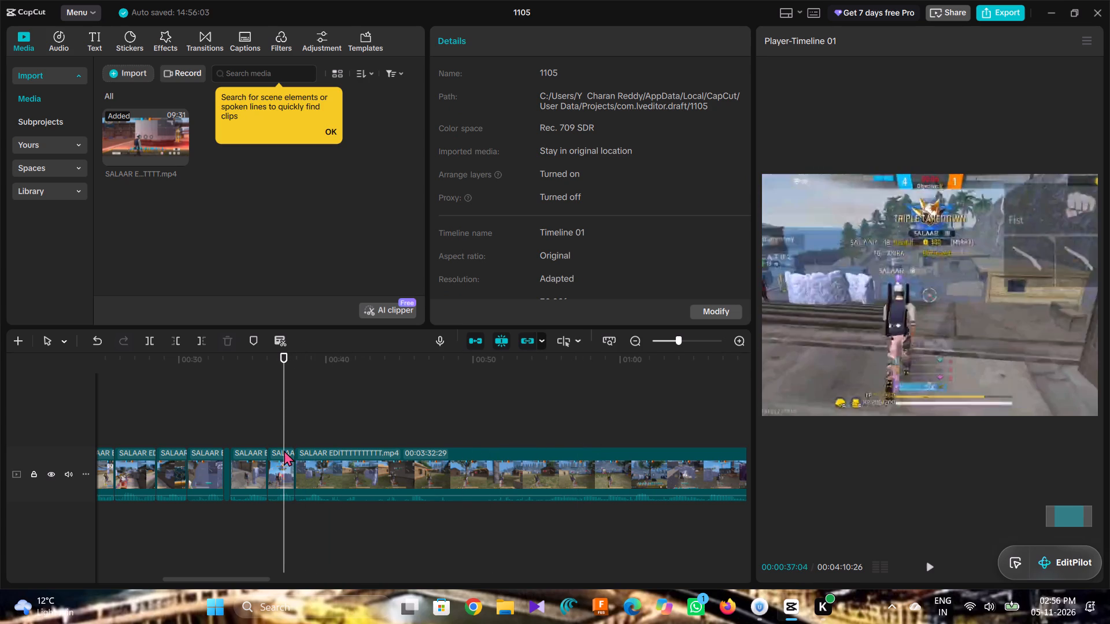
key(space)
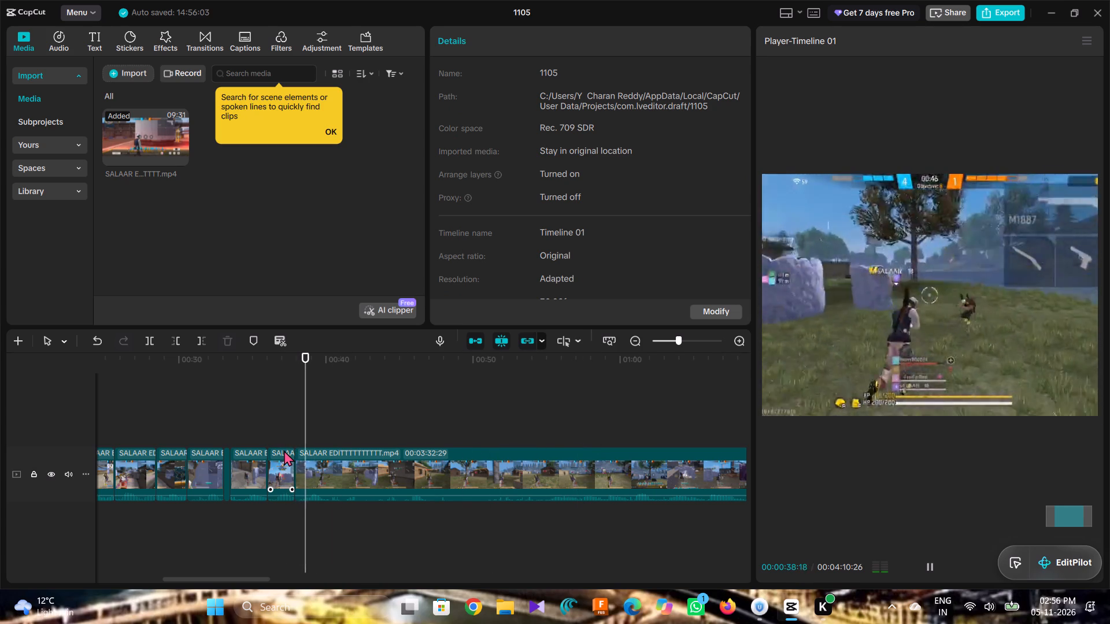
key(space)
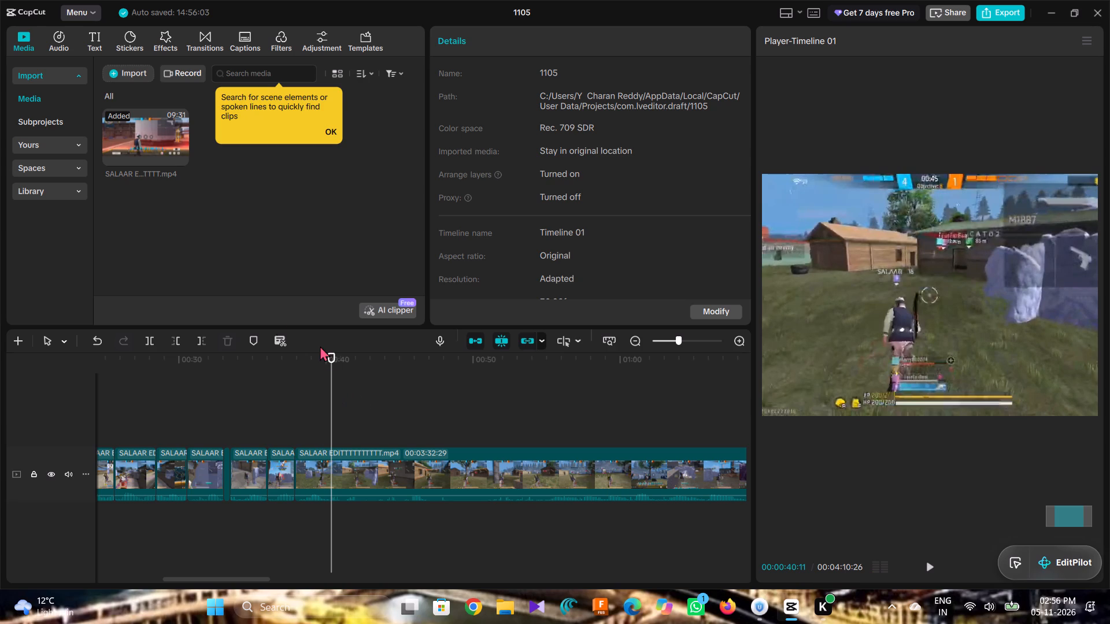
click(151, 337)
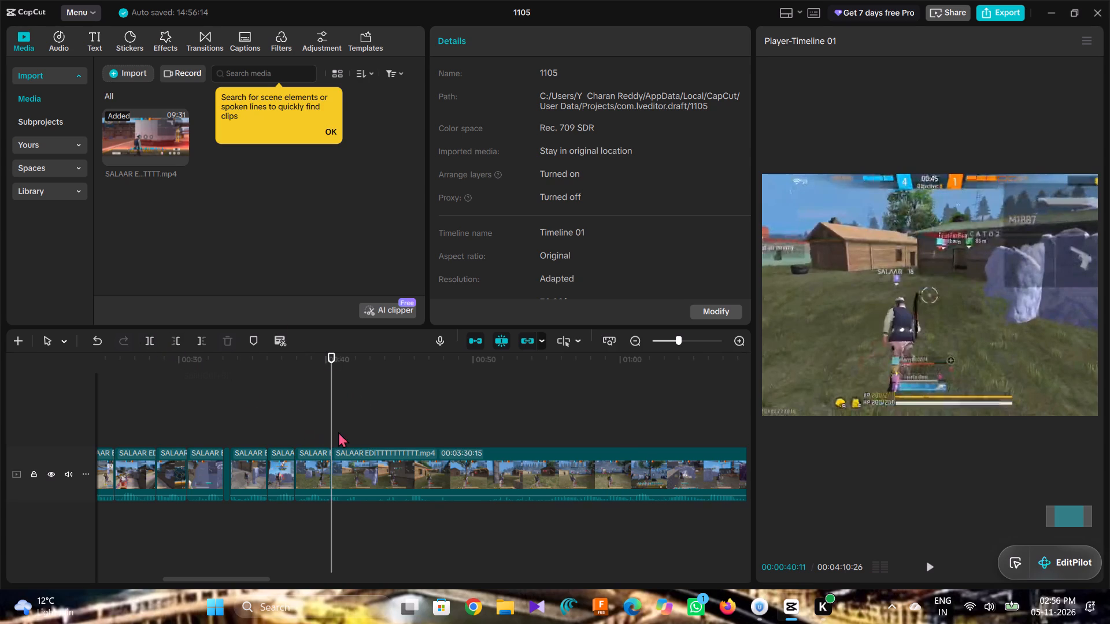
Scrub the long clip from 00:00:40:11 to 00:01:19:04 to look for the next kill worth keeping.
drag(330, 433, 386, 443)
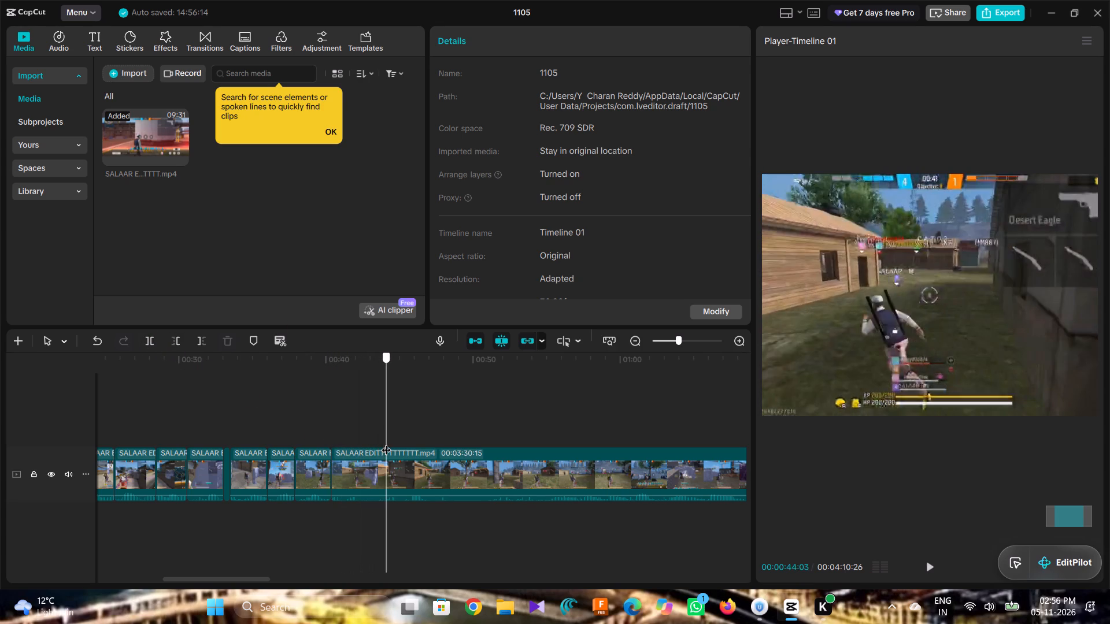
drag(386, 443, 490, 449)
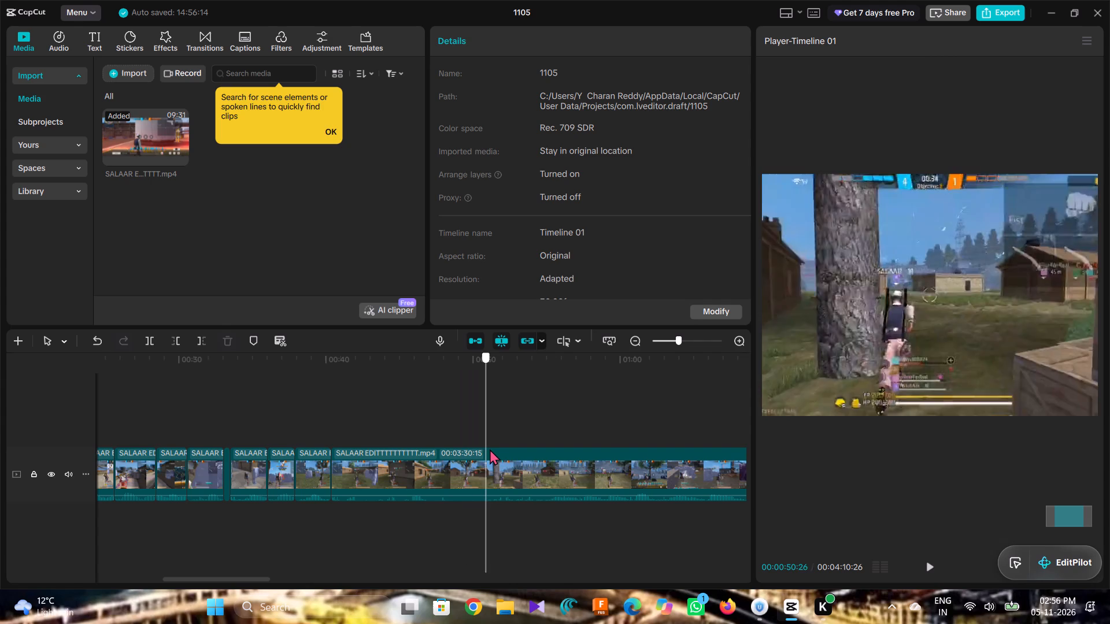
drag(490, 449, 618, 458)
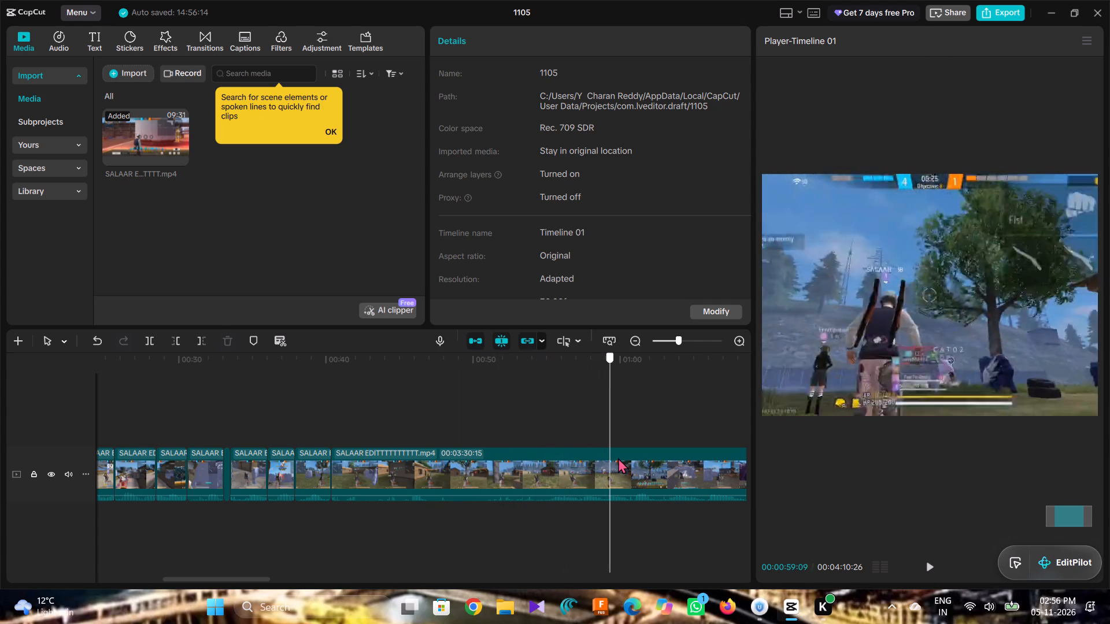
drag(618, 458, 659, 461)
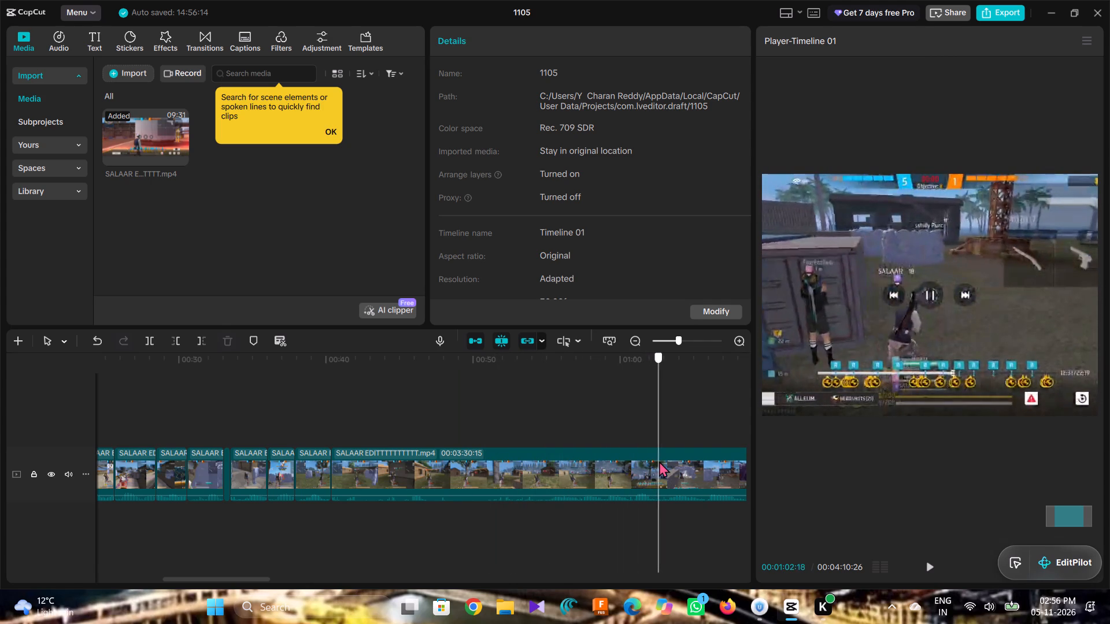
drag(659, 461, 613, 470)
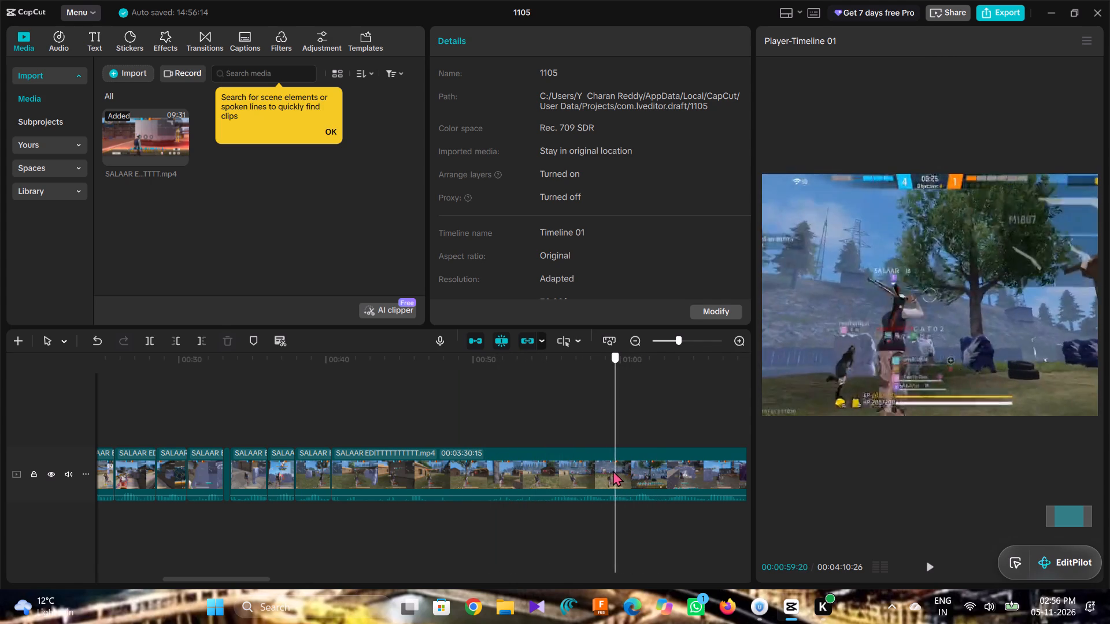
drag(613, 470, 632, 469)
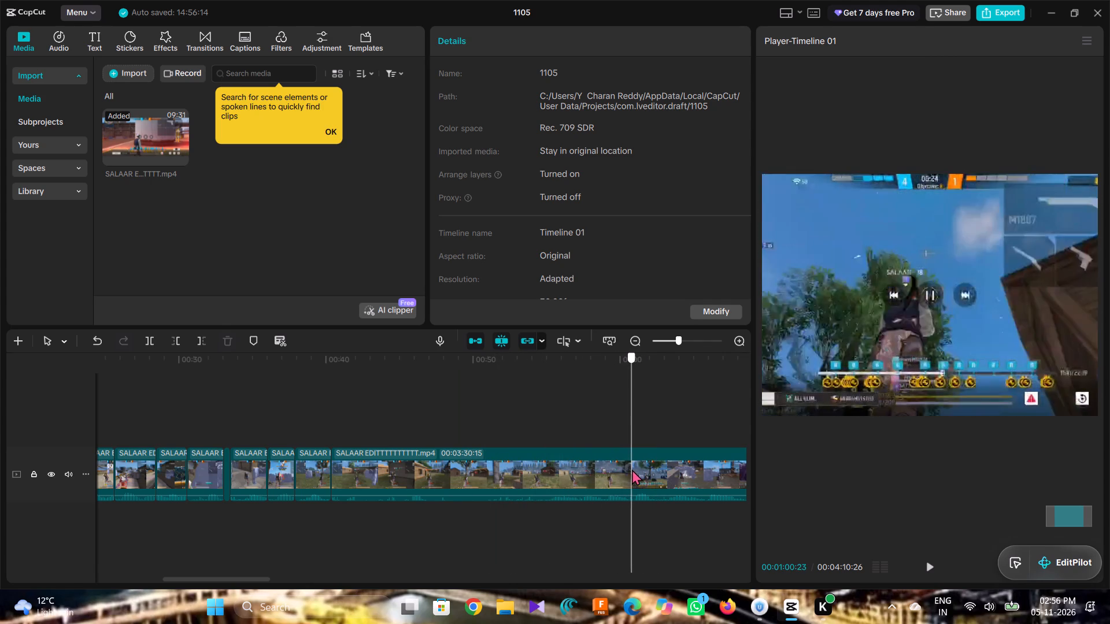
drag(632, 469, 642, 470)
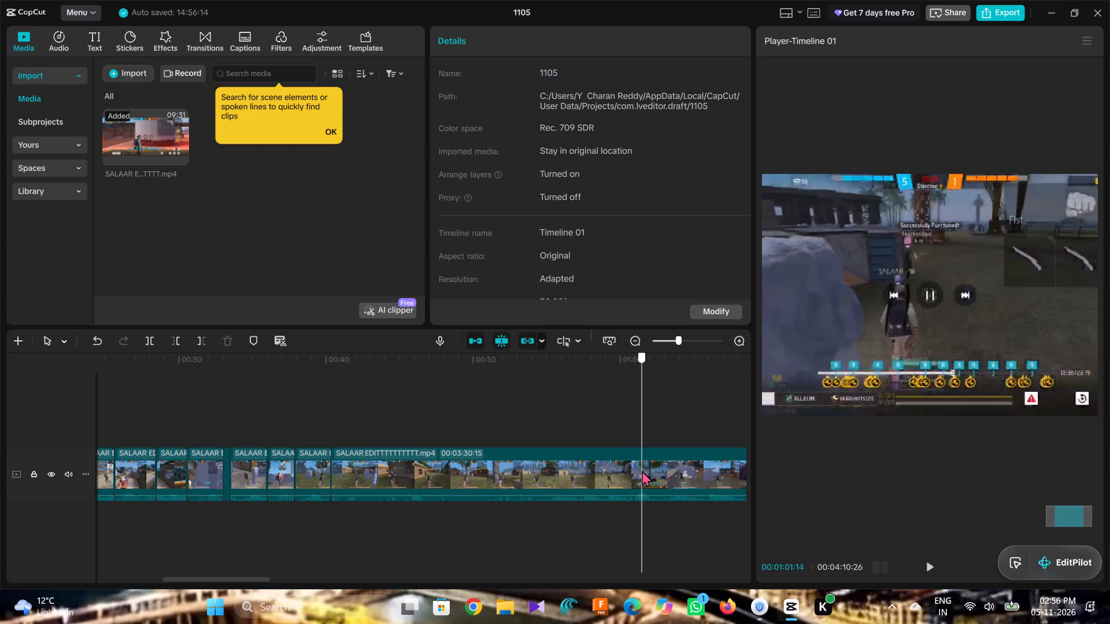
drag(642, 470, 660, 474)
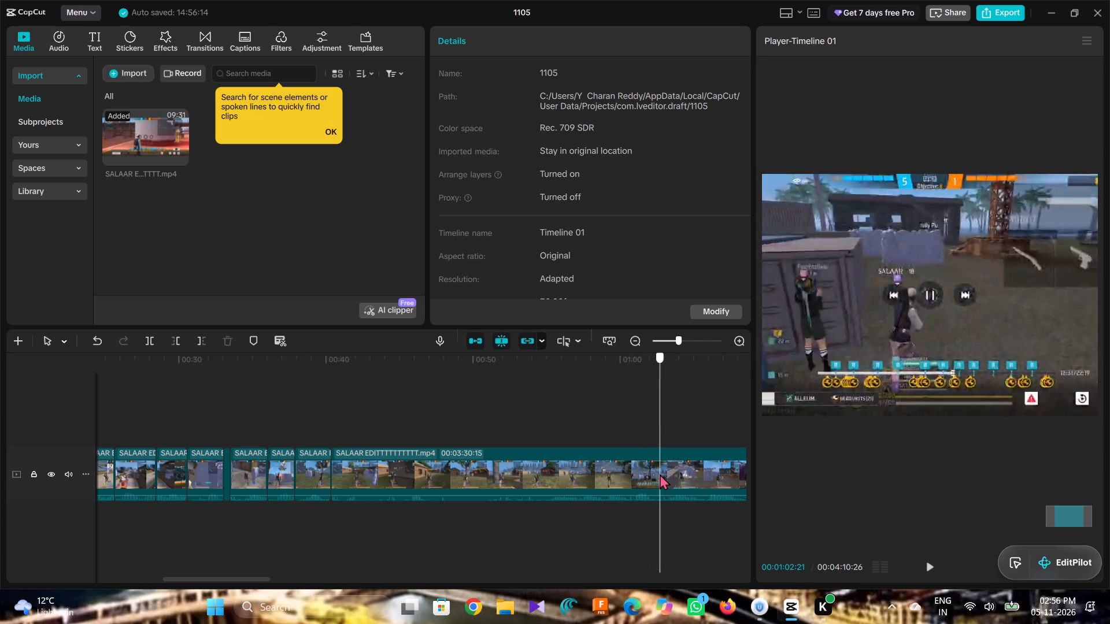
drag(660, 474, 728, 314)
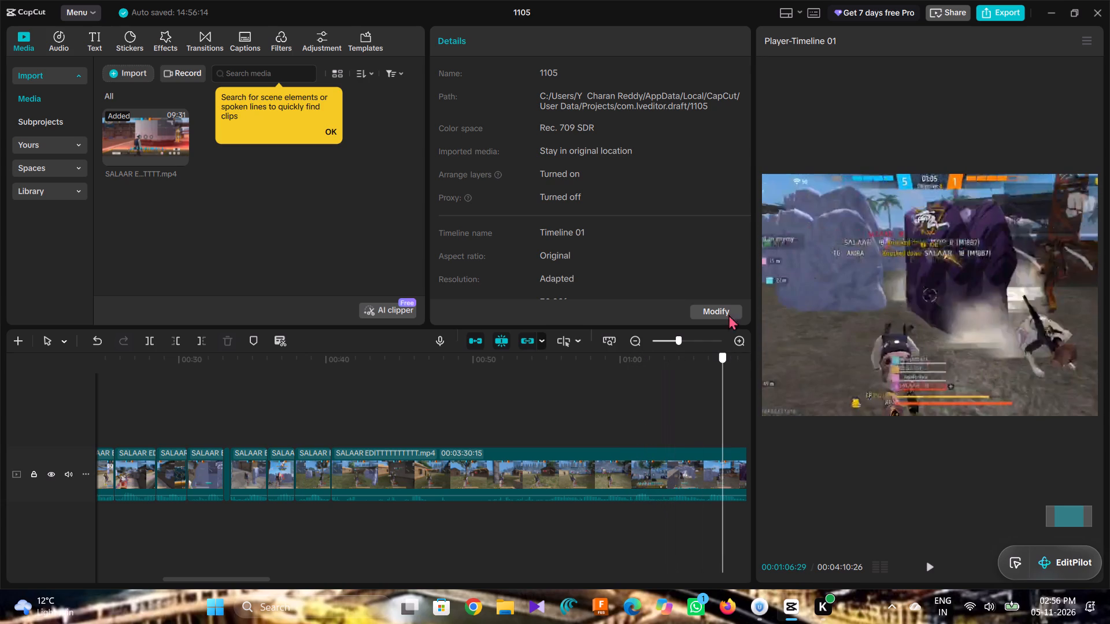
drag(728, 314, 717, 306)
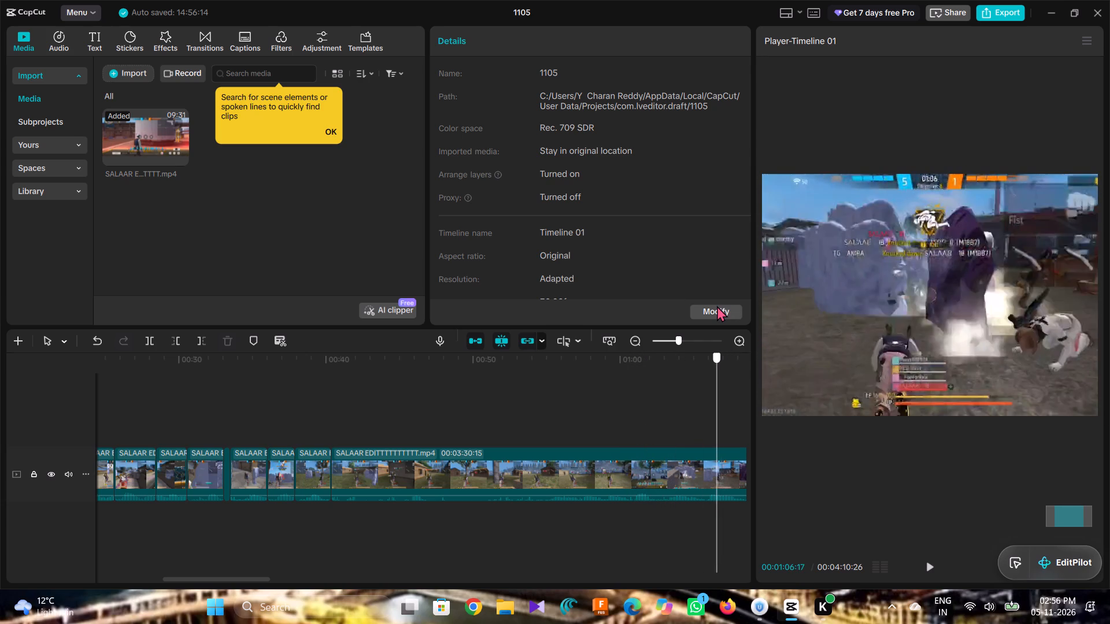
drag(717, 306, 719, 309)
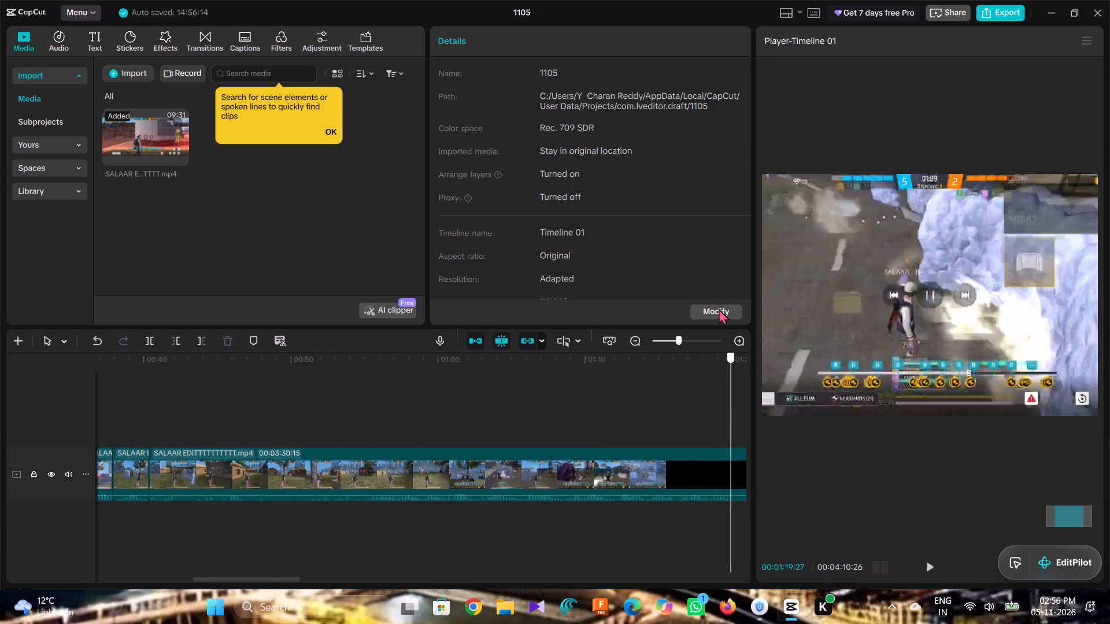
drag(719, 309, 701, 318)
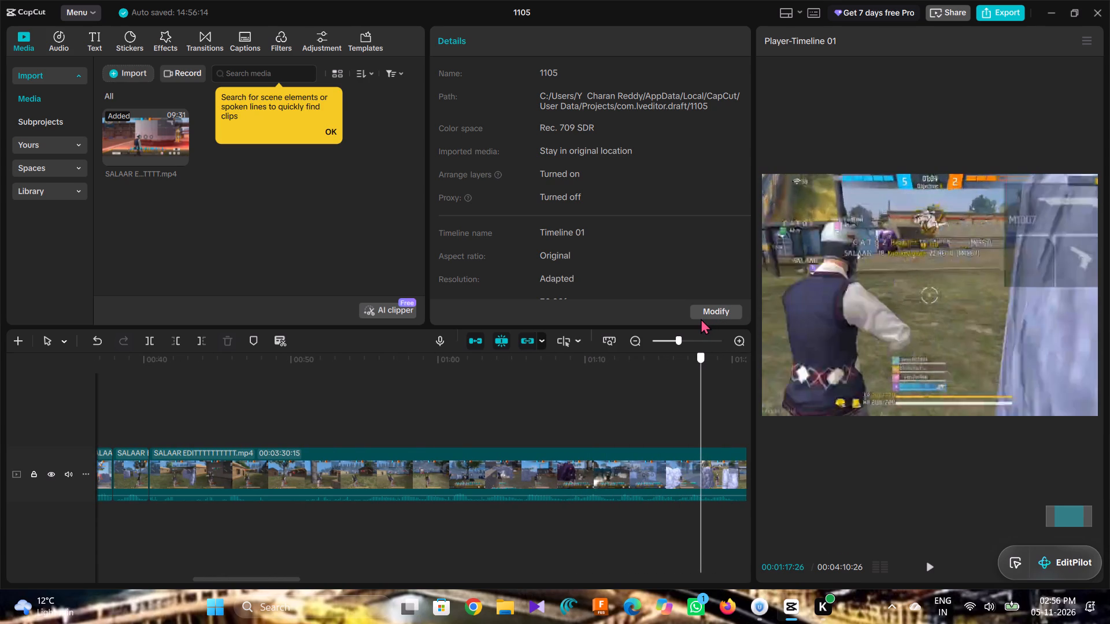
drag(701, 318, 693, 322)
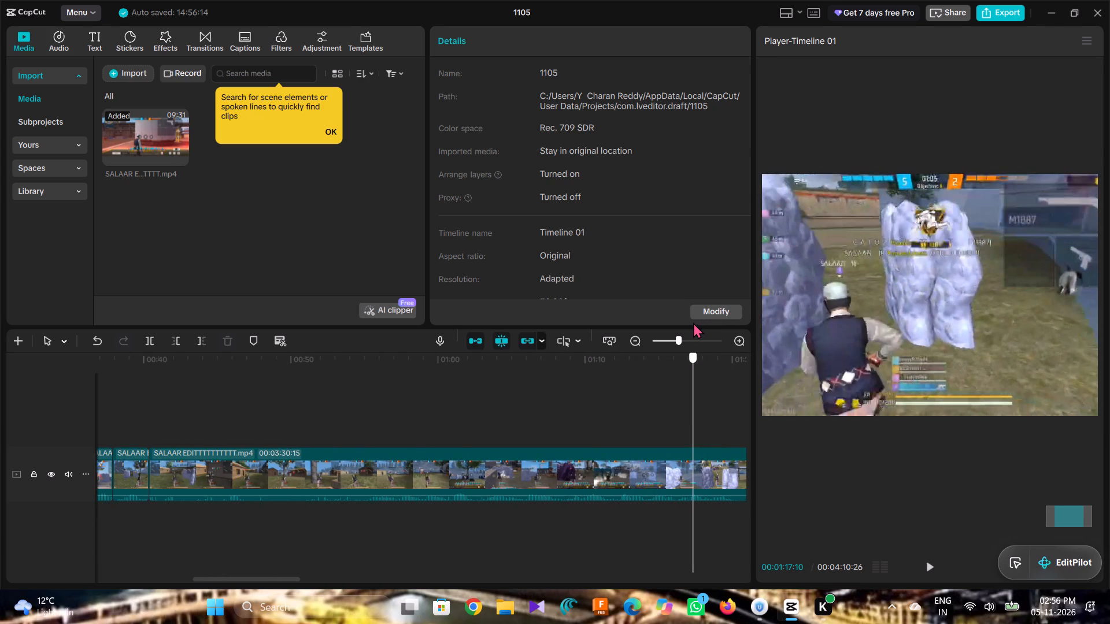
drag(693, 322, 702, 322)
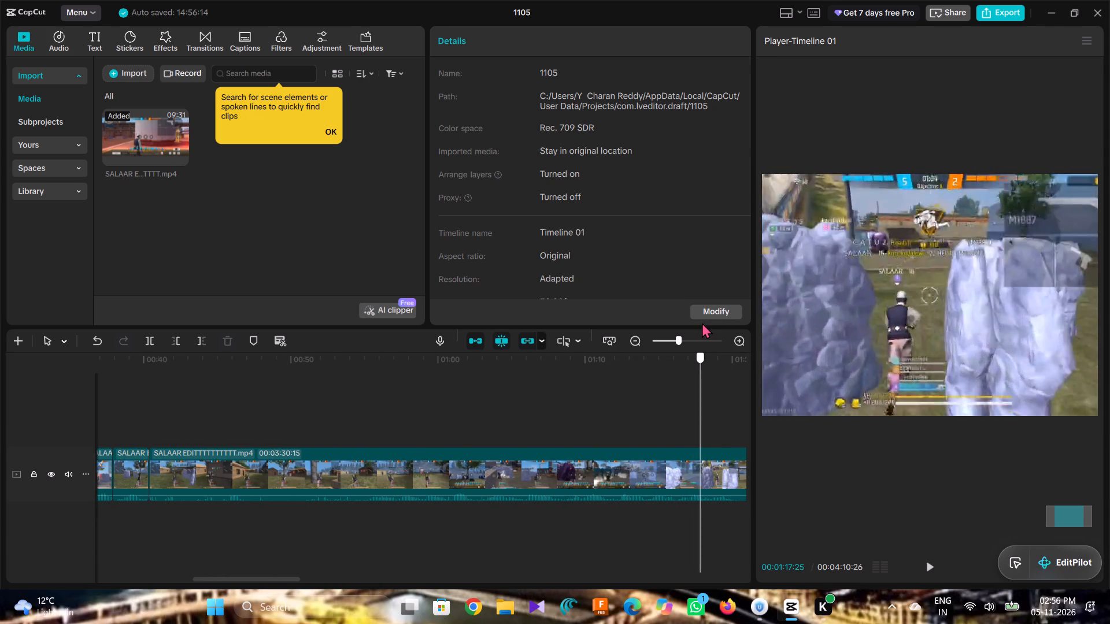
drag(702, 322, 705, 314)
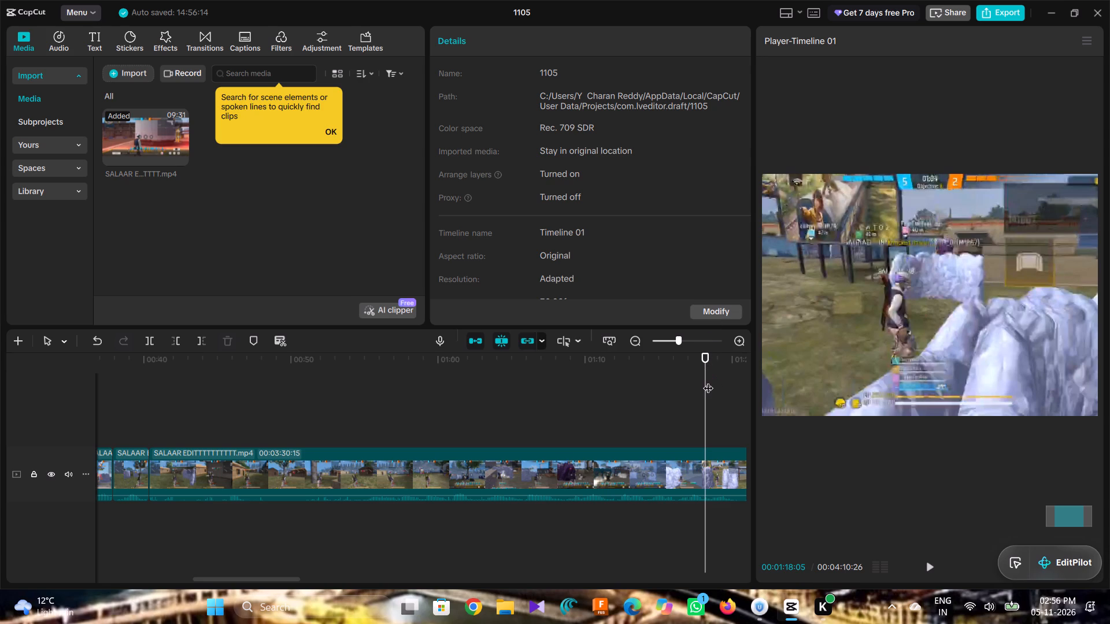
drag(708, 381, 719, 382)
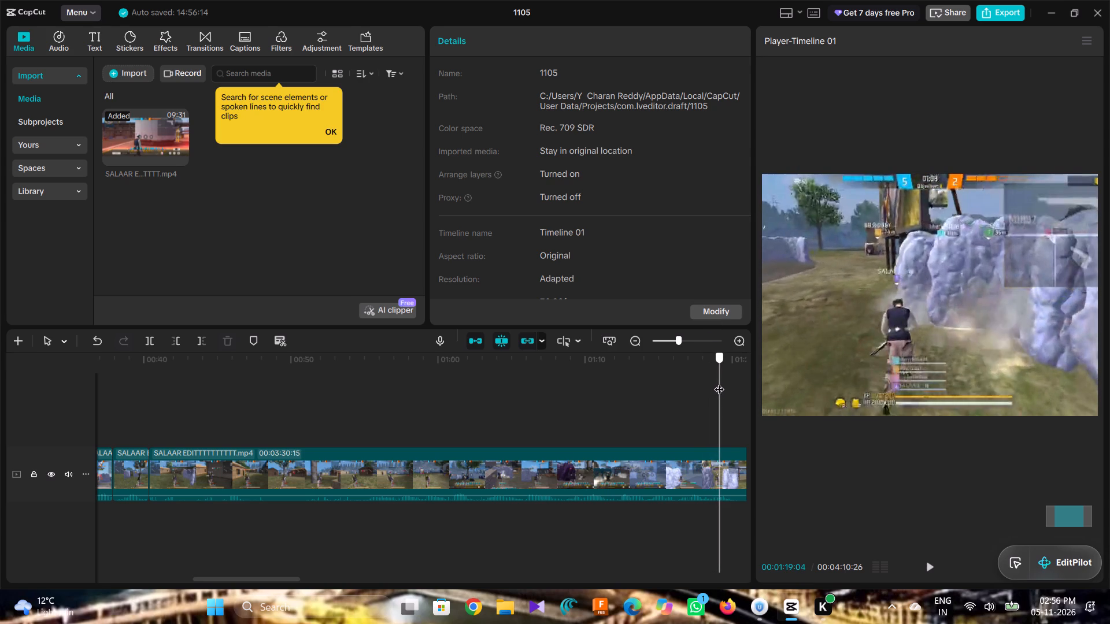
Scrub the footage between 00:01:24:27 and 00:01:32:10, and play the fight from about 00:01:28 to 00:01:33:18.
drag(719, 382, 656, 392)
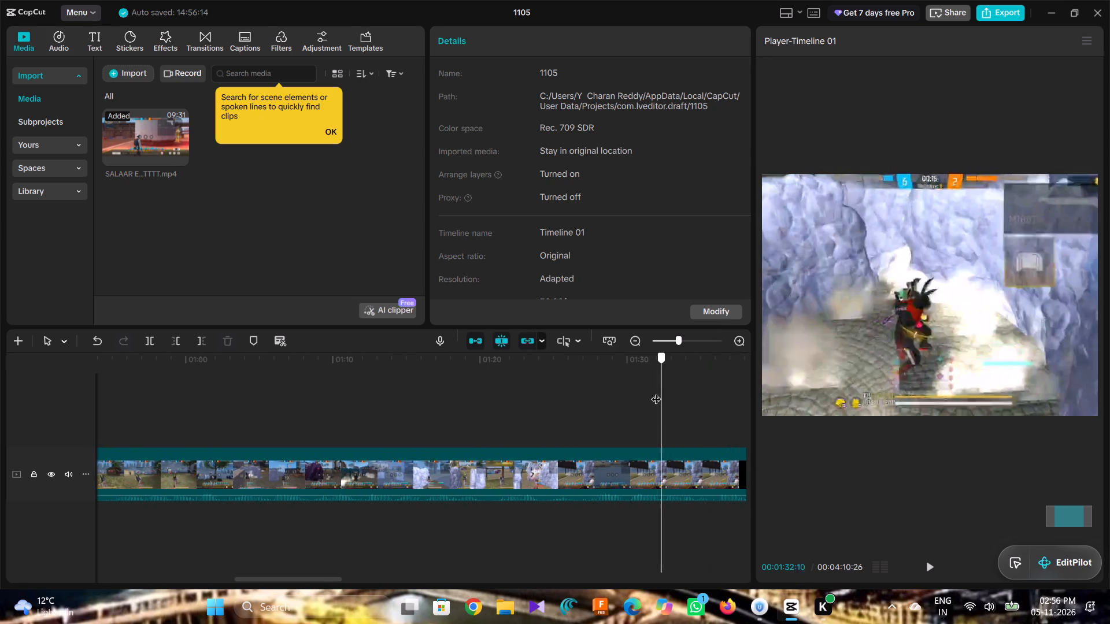
drag(656, 392, 608, 392)
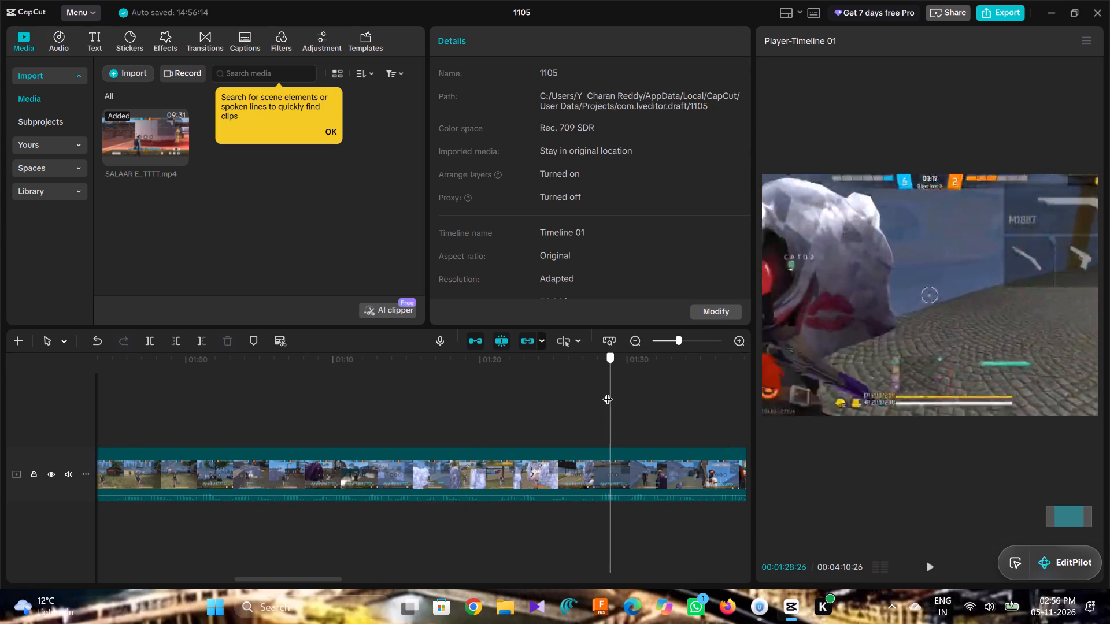
drag(608, 392, 579, 403)
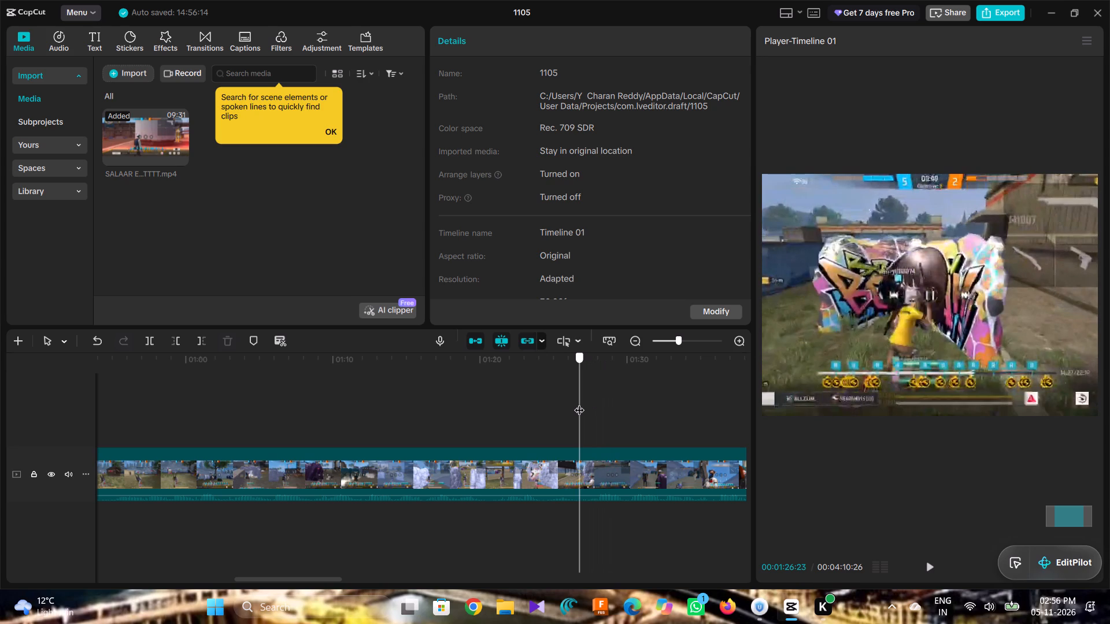
drag(579, 403, 552, 404)
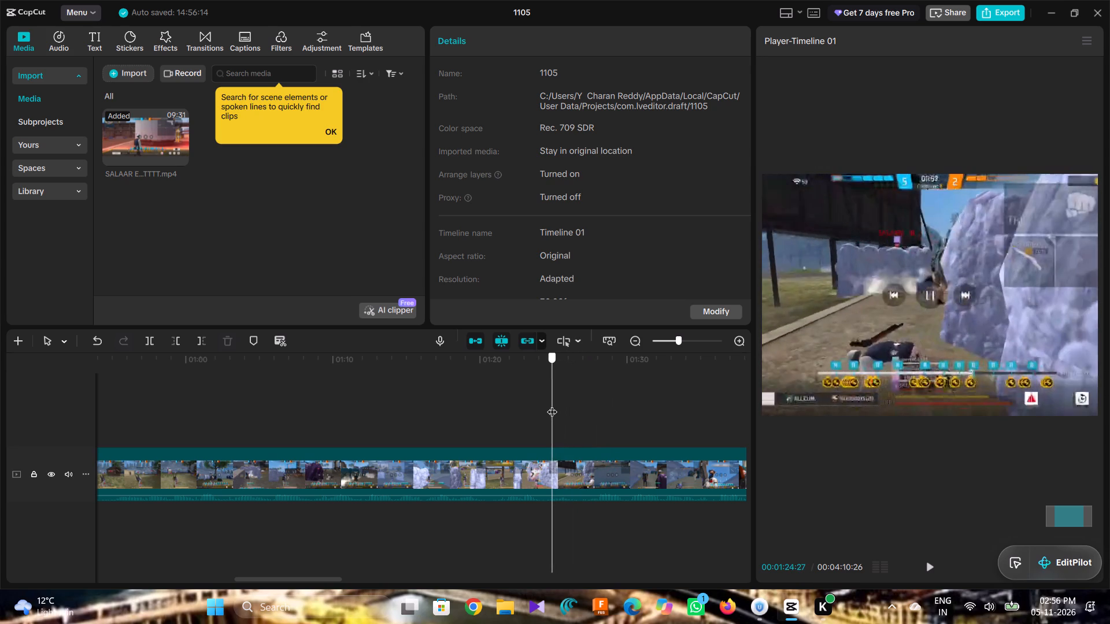
drag(552, 404, 608, 398)
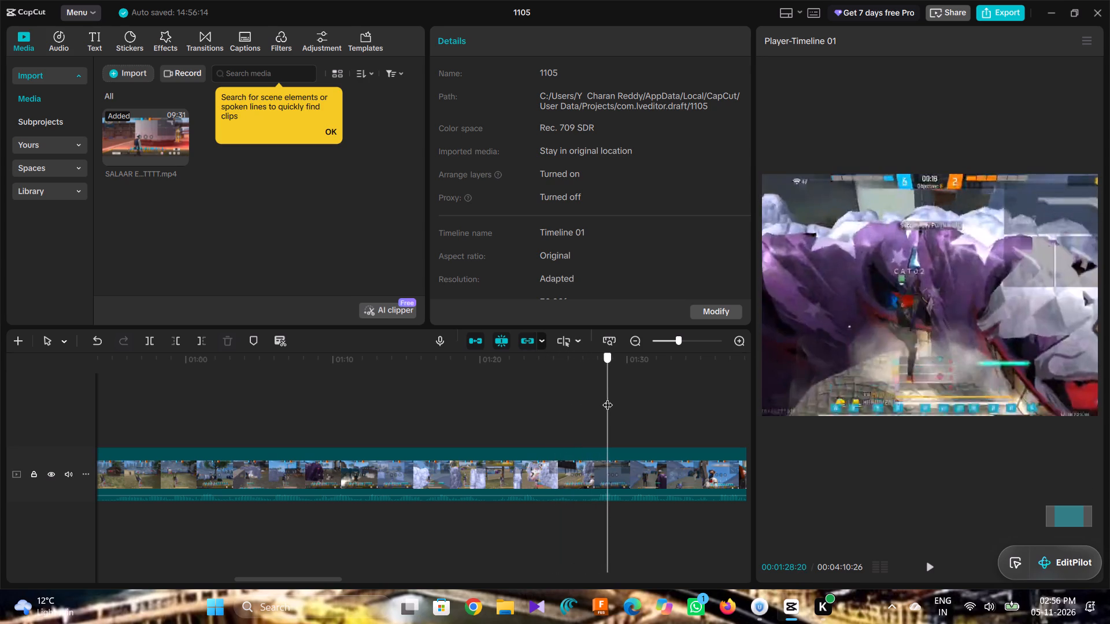
drag(608, 398, 598, 399)
key(space)
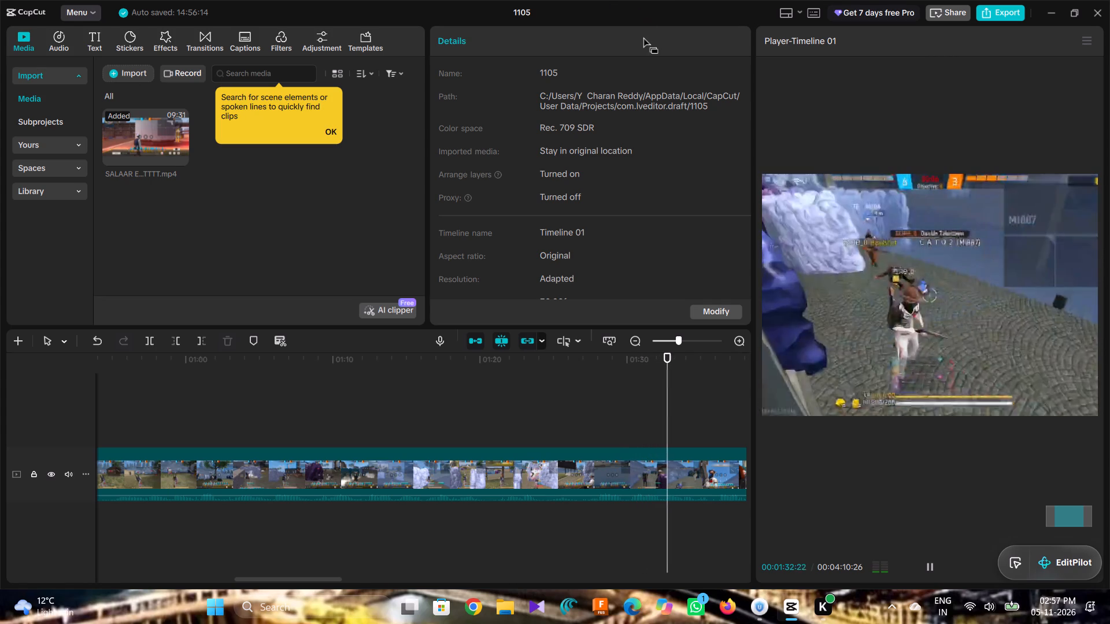
click(680, 402)
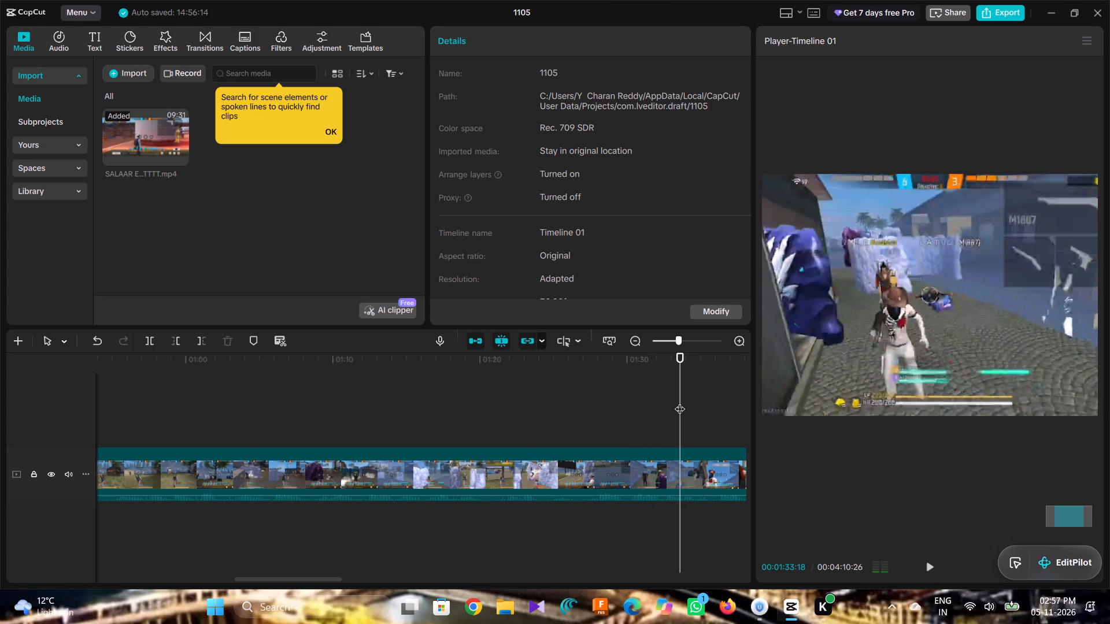
Scrub ahead to 00:02:02:12 and back to the start of the next kill, and split the long clip at 00:01:40:01.
drag(680, 402, 754, 412)
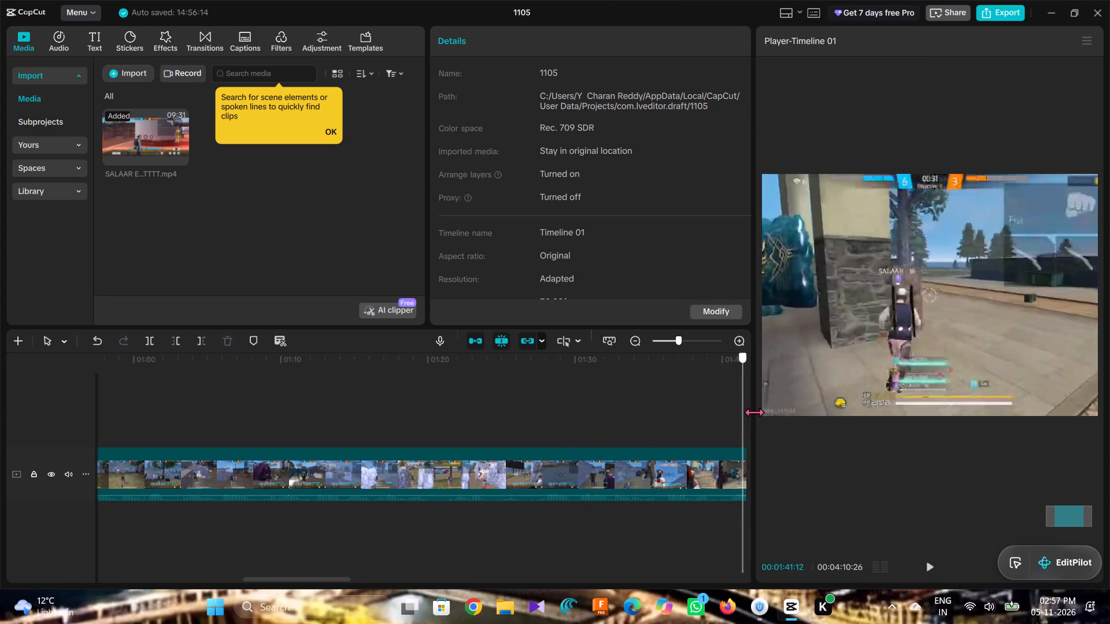
drag(754, 412, 602, 447)
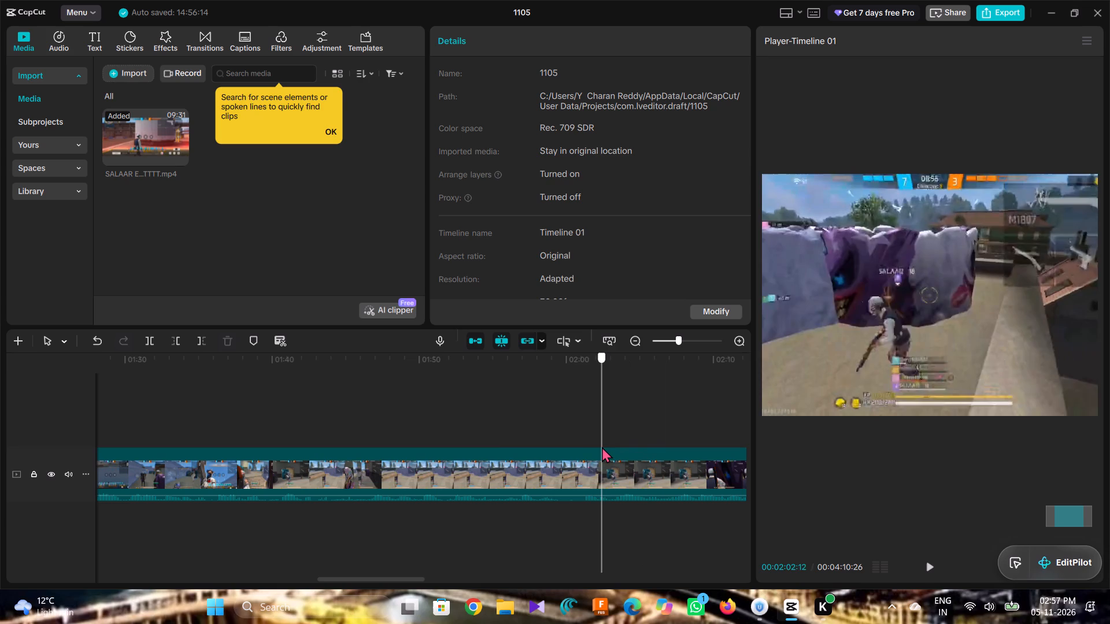
drag(602, 447, 472, 428)
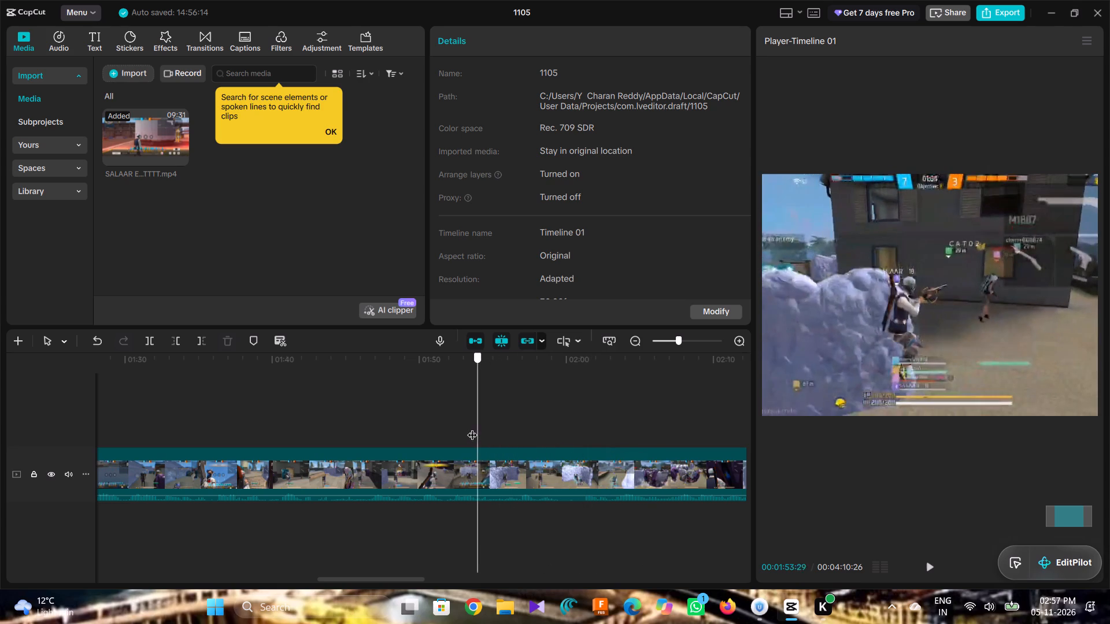
drag(472, 428, 521, 276)
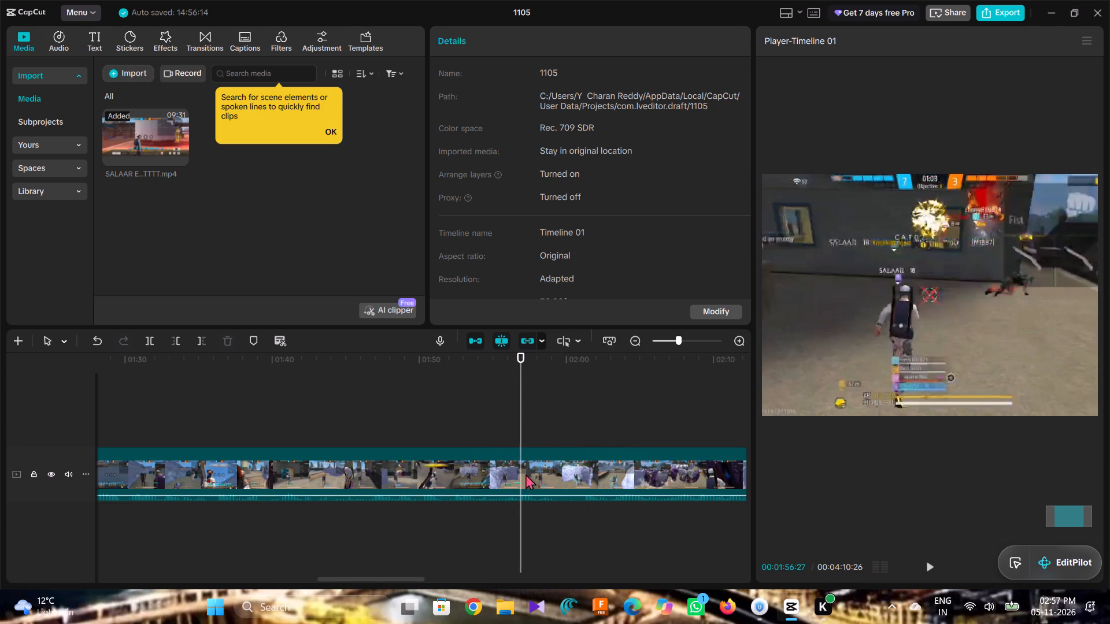
drag(521, 421, 495, 428)
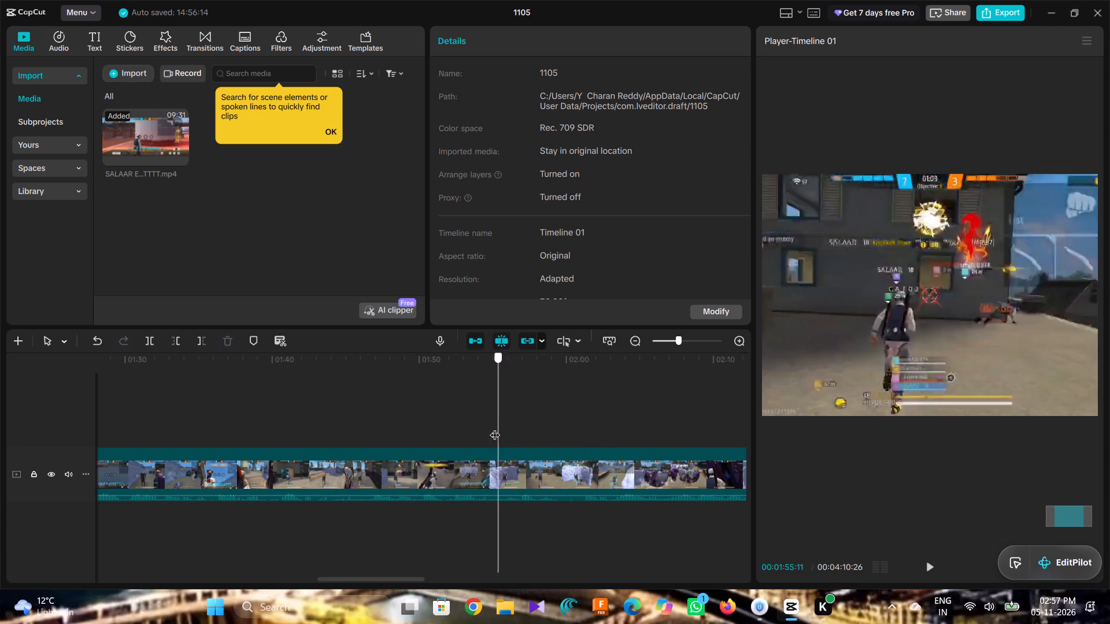
drag(495, 428, 330, 457)
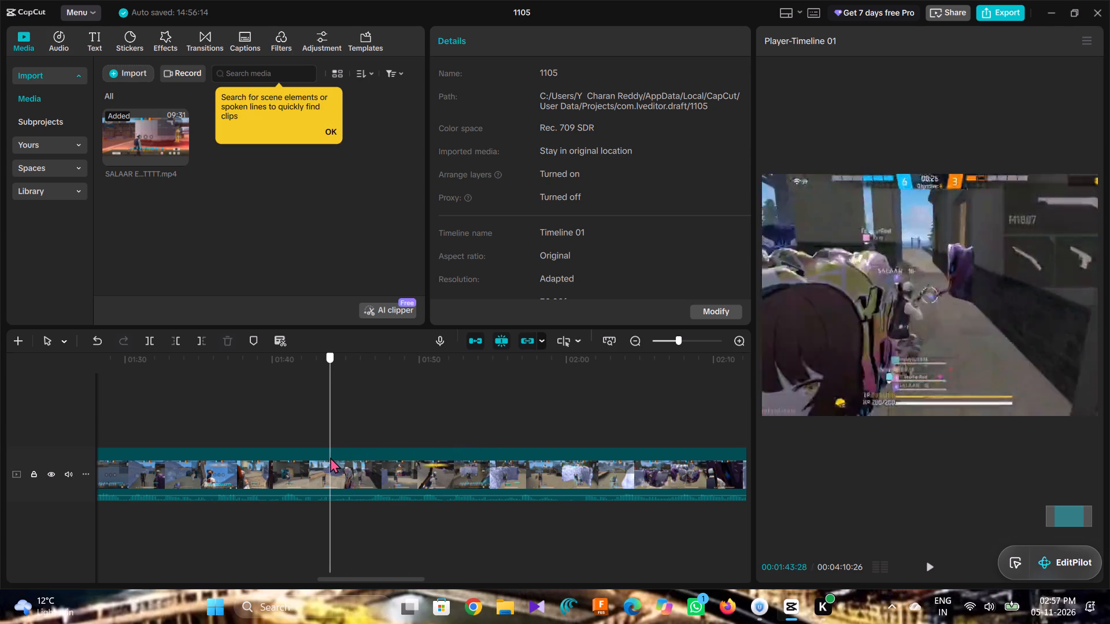
drag(330, 457, 251, 485)
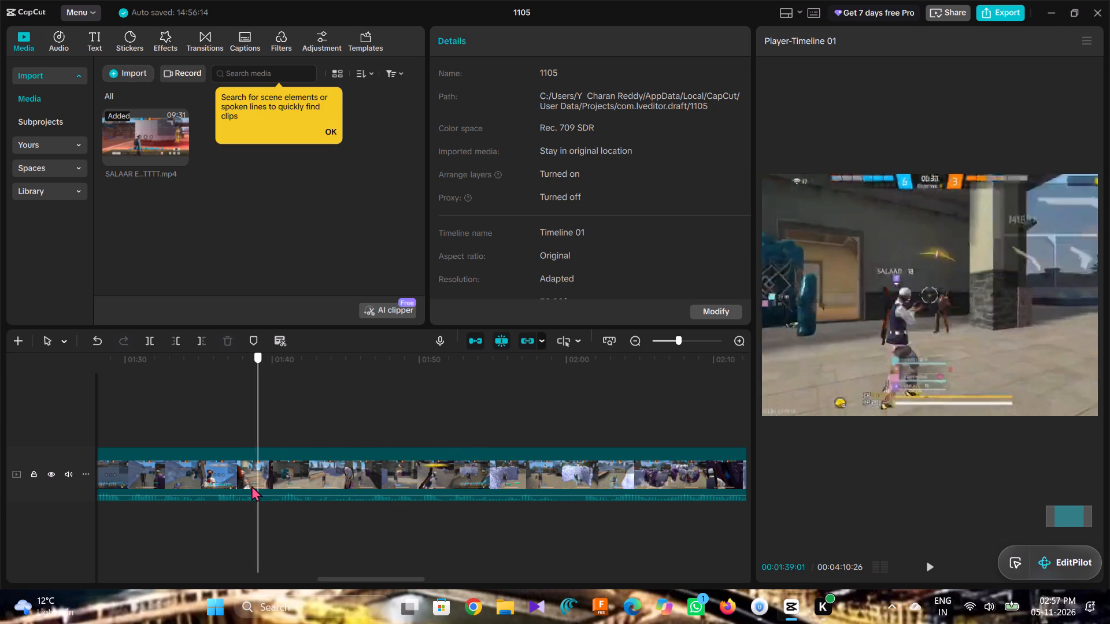
drag(251, 485, 269, 479)
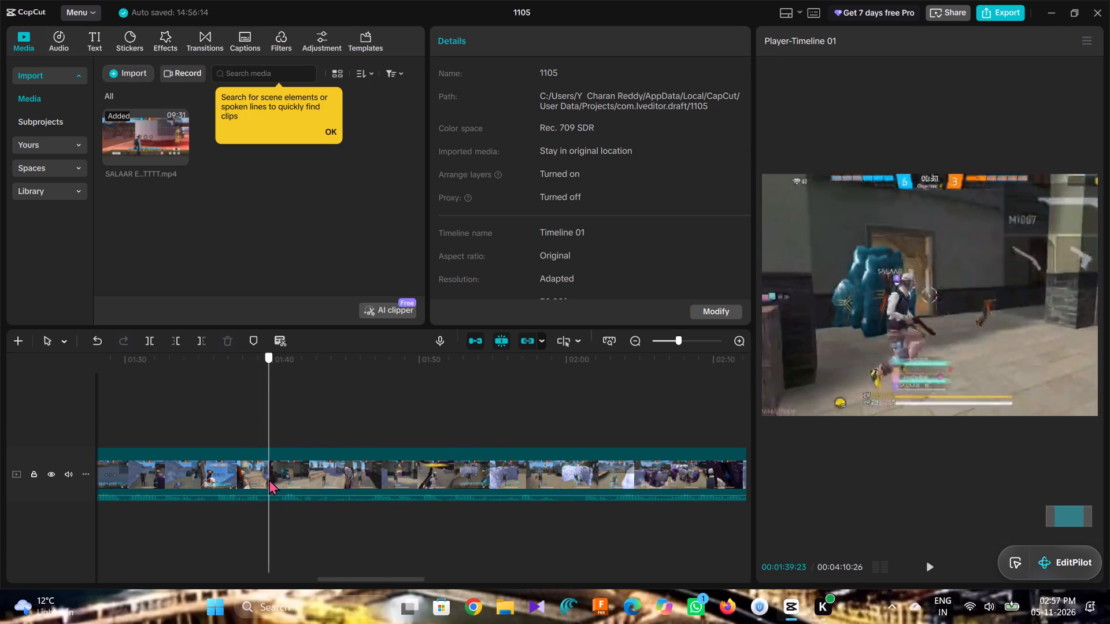
drag(269, 479, 282, 472)
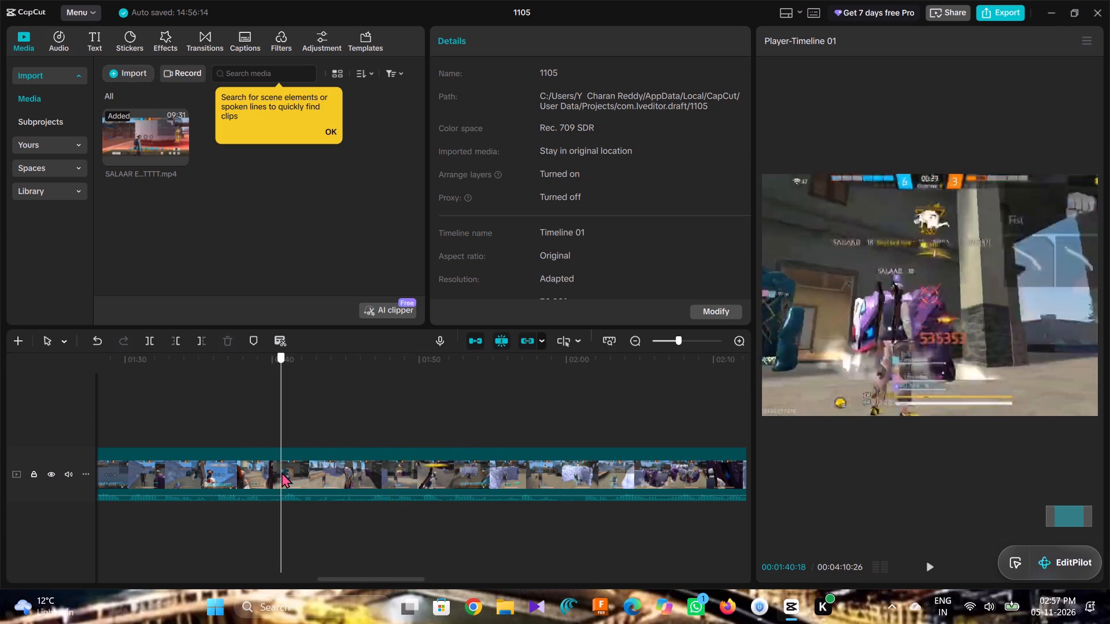
drag(282, 472, 273, 478)
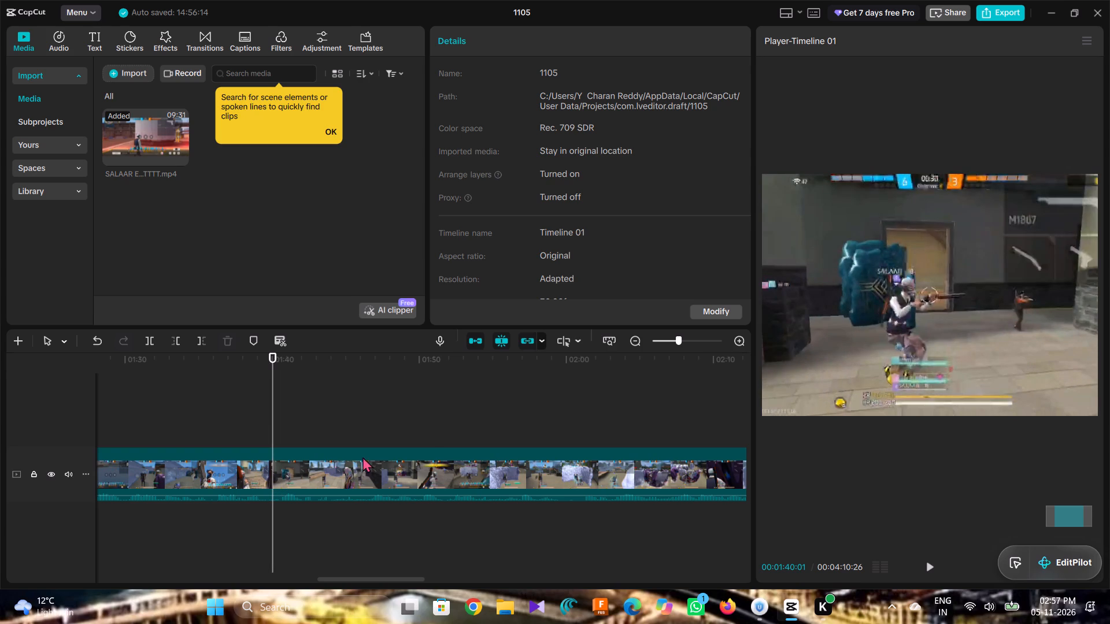
click(152, 340)
Delete the unwanted segment between the 00:00:40:11 cut and the 00:01:40:01 cut.
click(224, 481)
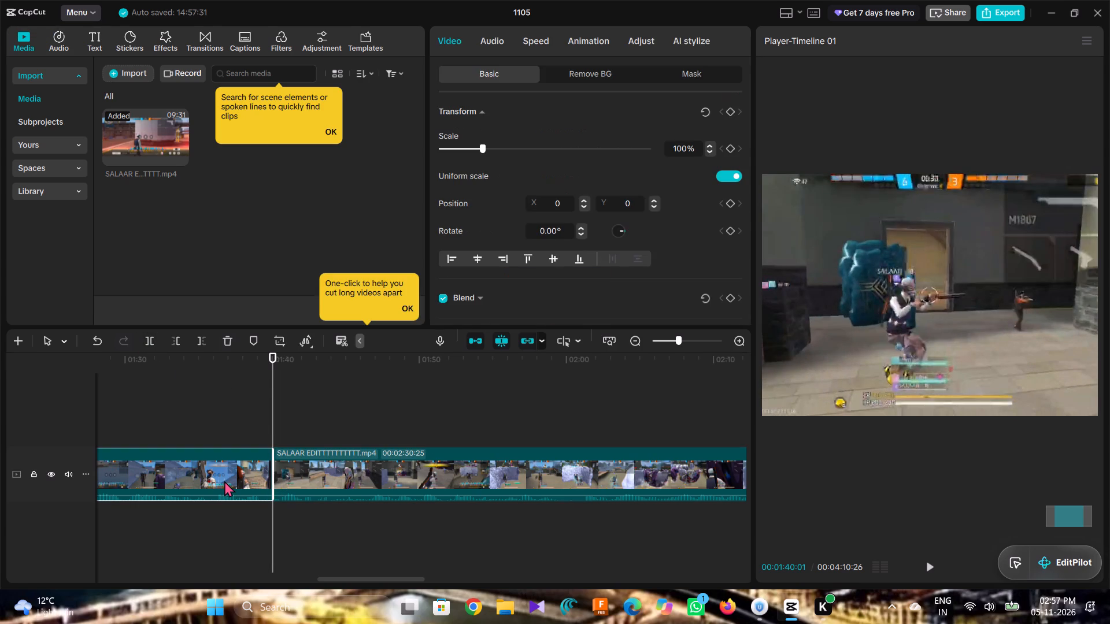
scroll(224, 481, right, 5)
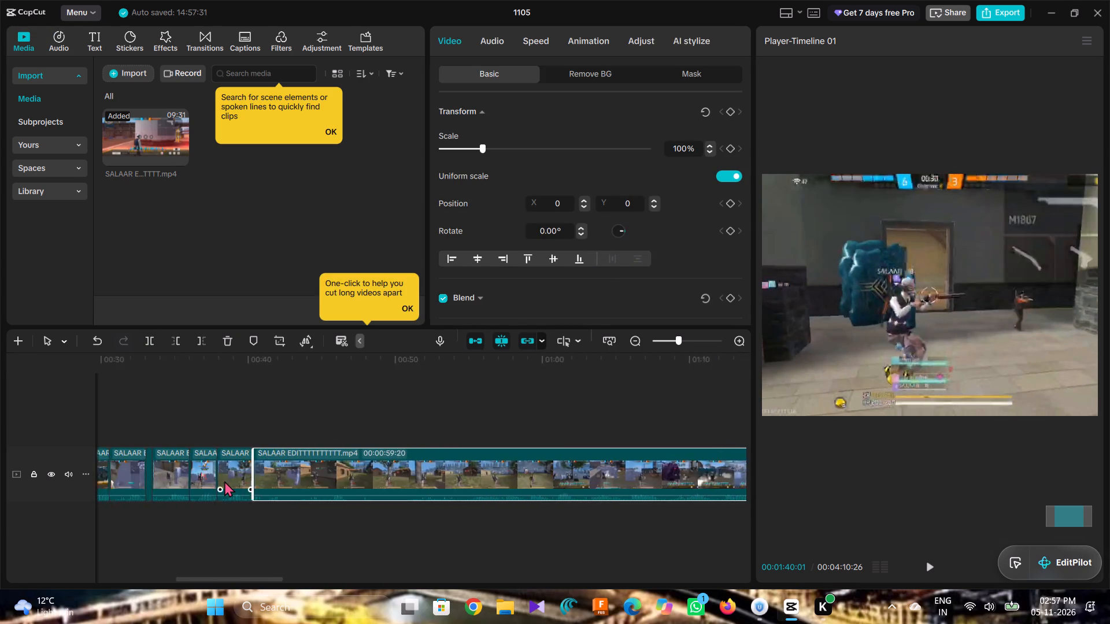
scroll(224, 481, right, 1)
key(BackSpace)
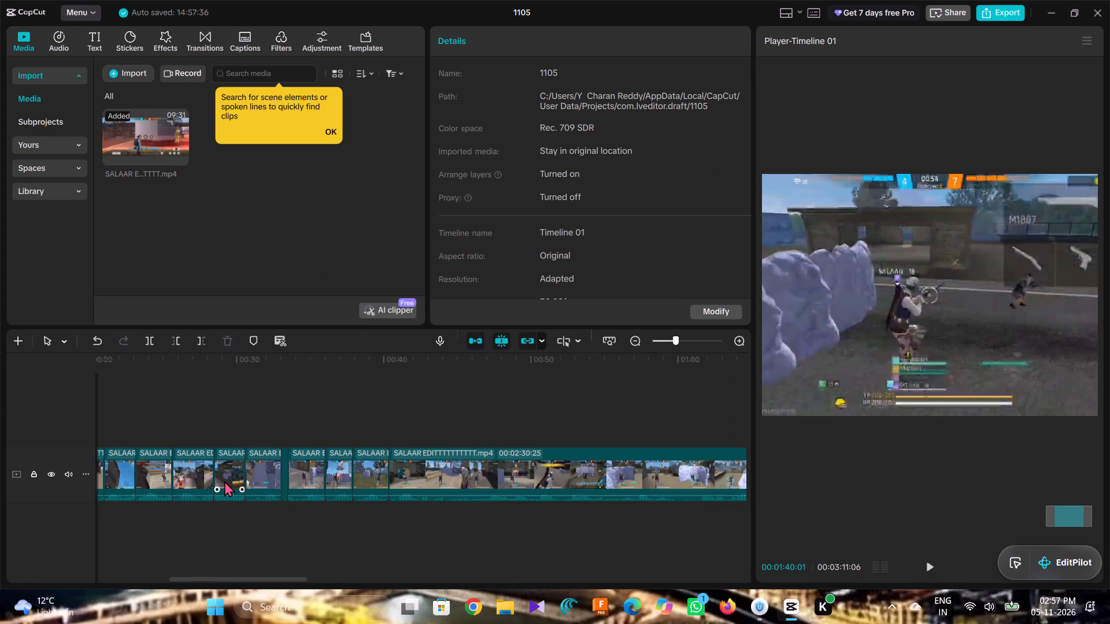
Play the kill from 00:00:40:21 and split the long clip right after it, at 00:00:42:16.
click(394, 415)
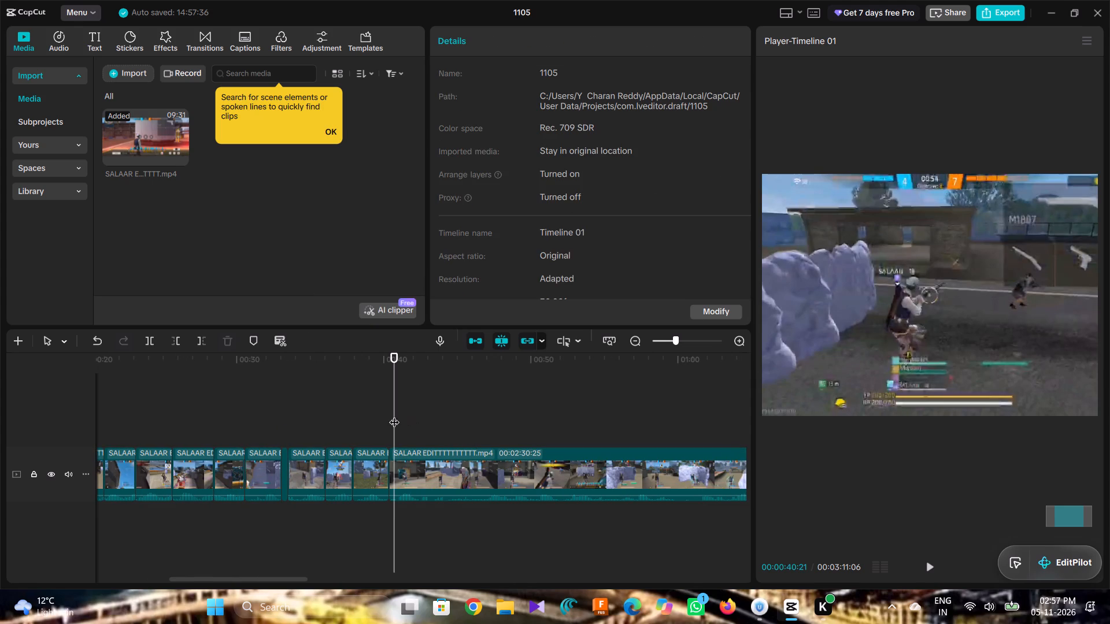
key(space)
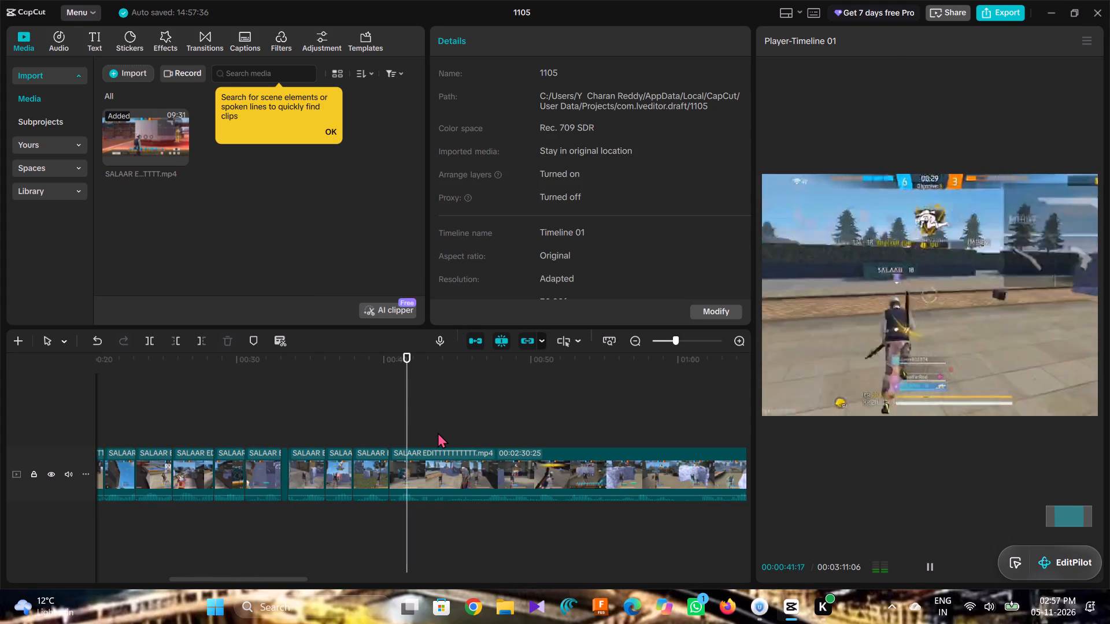
key(space)
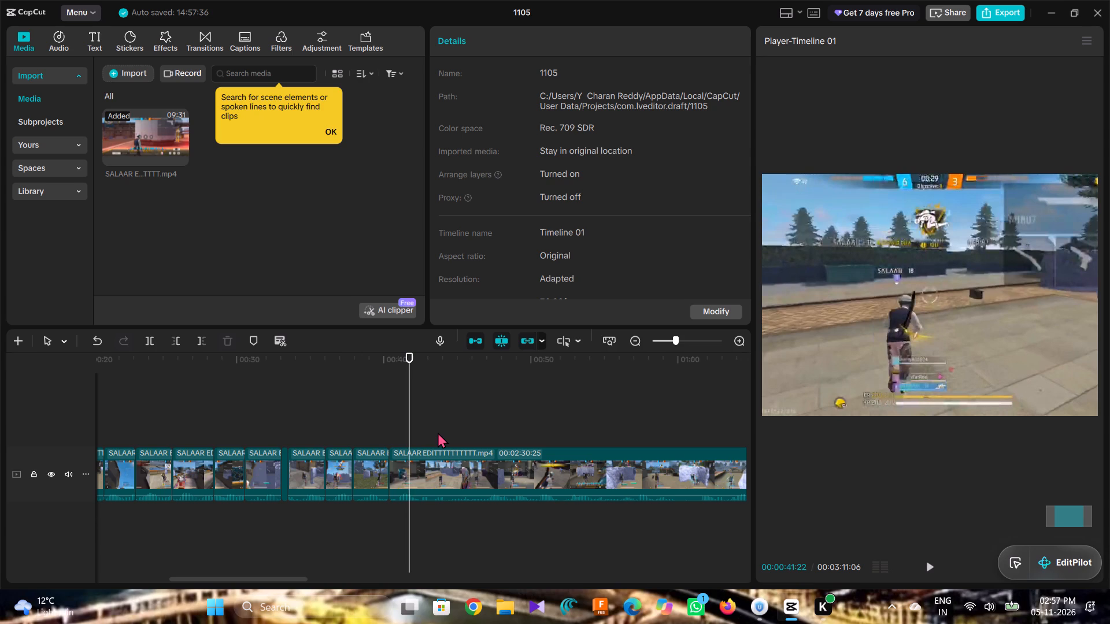
key(space)
key(space)
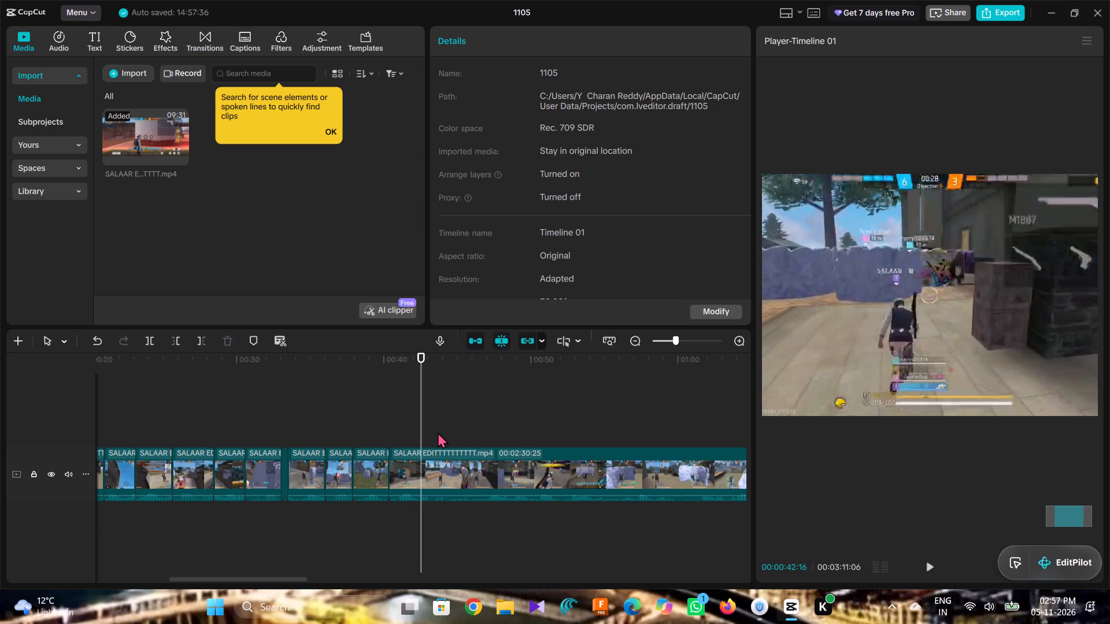
click(145, 338)
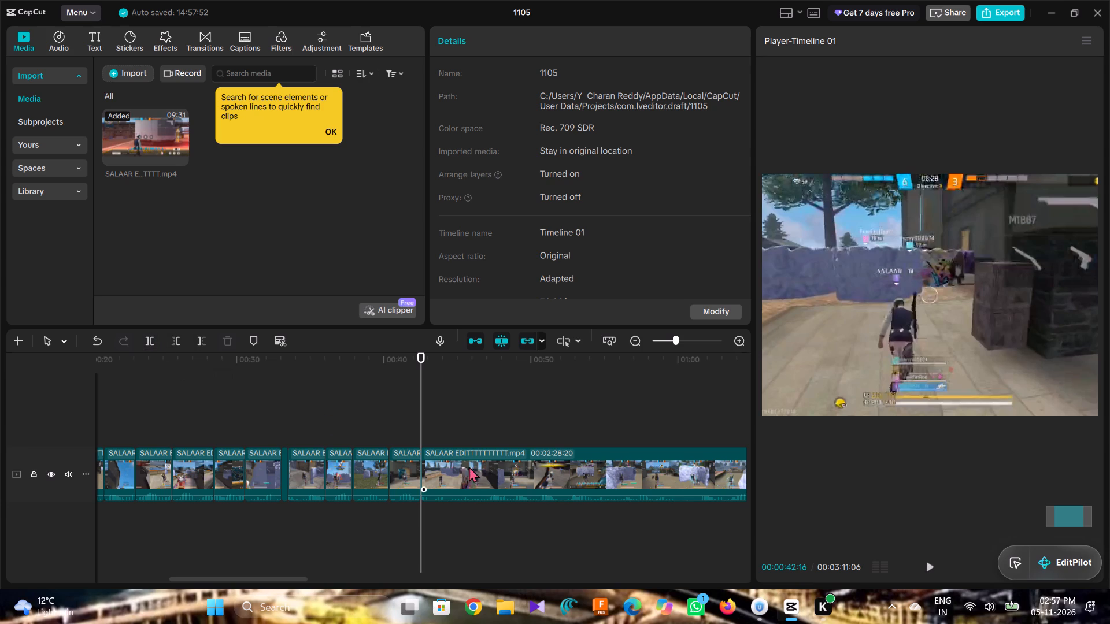
Play ahead to the next kill at 00:00:57:13, step back to its start and split the long clip at 00:00:56:15.
key(space)
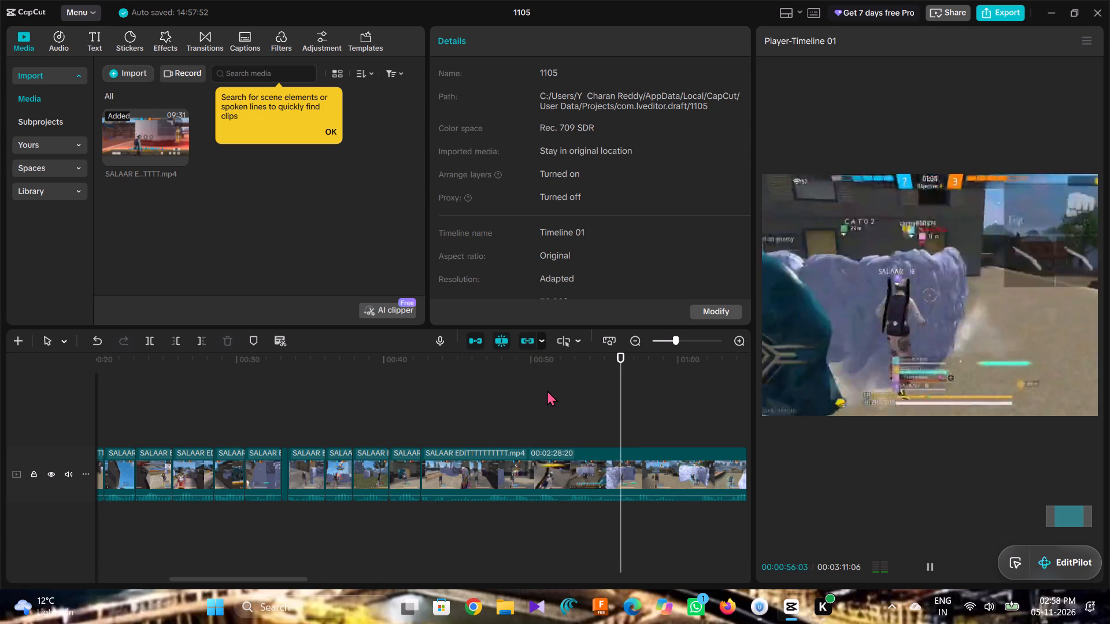
key(space)
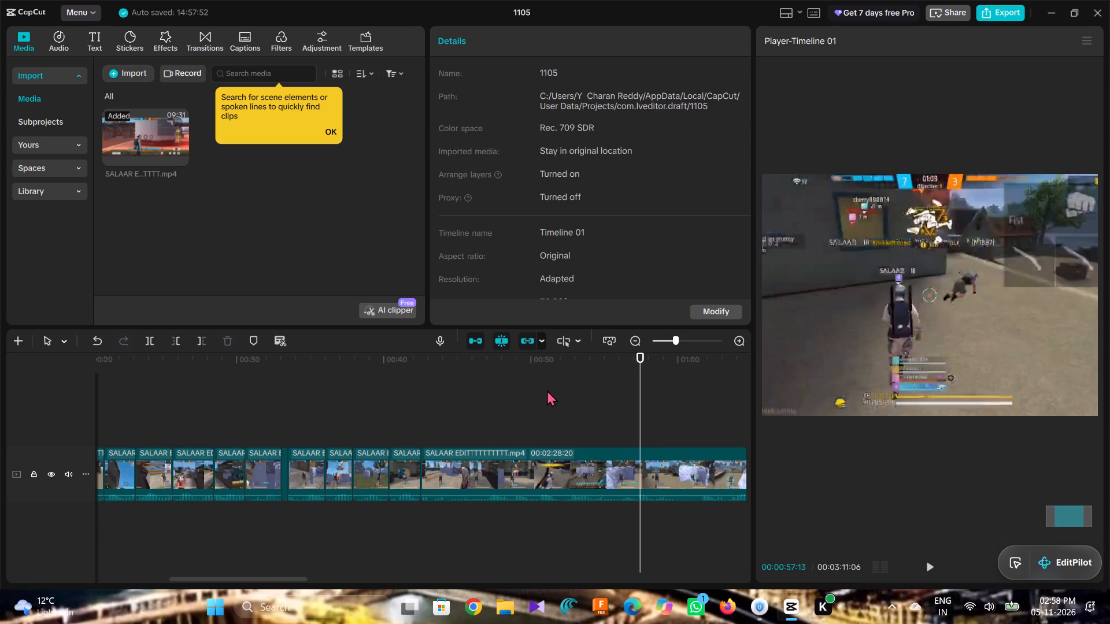
key(Left)
key(Left)
key(Left)
key(Left)
key(Left)
key(Left)
key(Left)
key(Left)
key(Left)
key(Left)
key(Left)
key(Left)
key(Left)
key(Left)
key(Left)
key(Left)
key(Left)
key(Left)
key(Left)
key(Left)
key(Left)
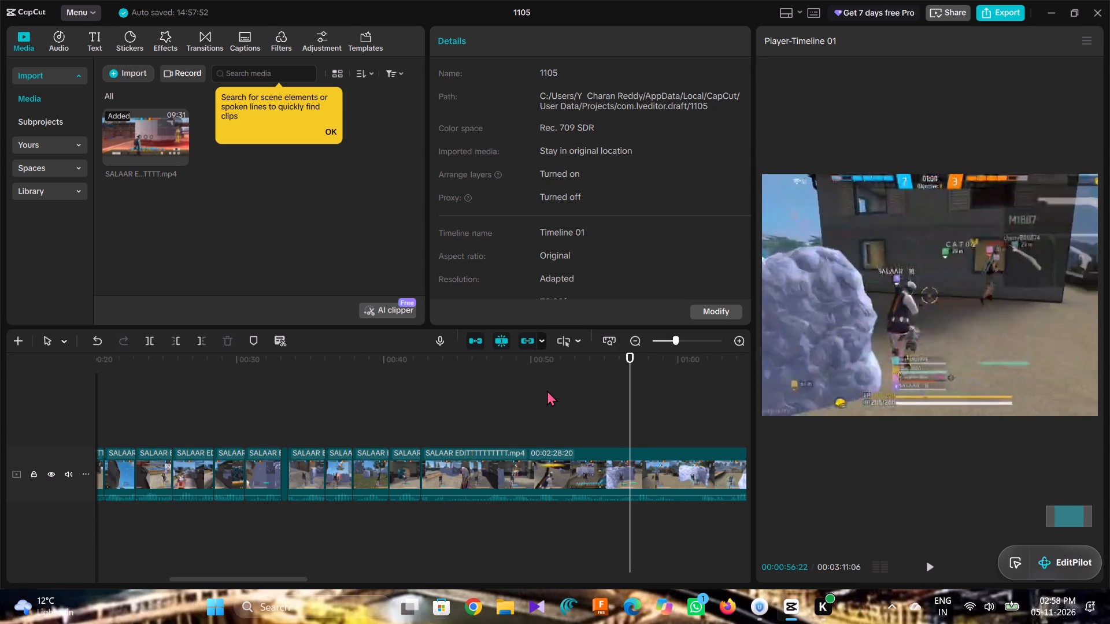
key(Left)
key(Left)
key(Left)
key(Left)
key(Left)
key(Left)
key(Left)
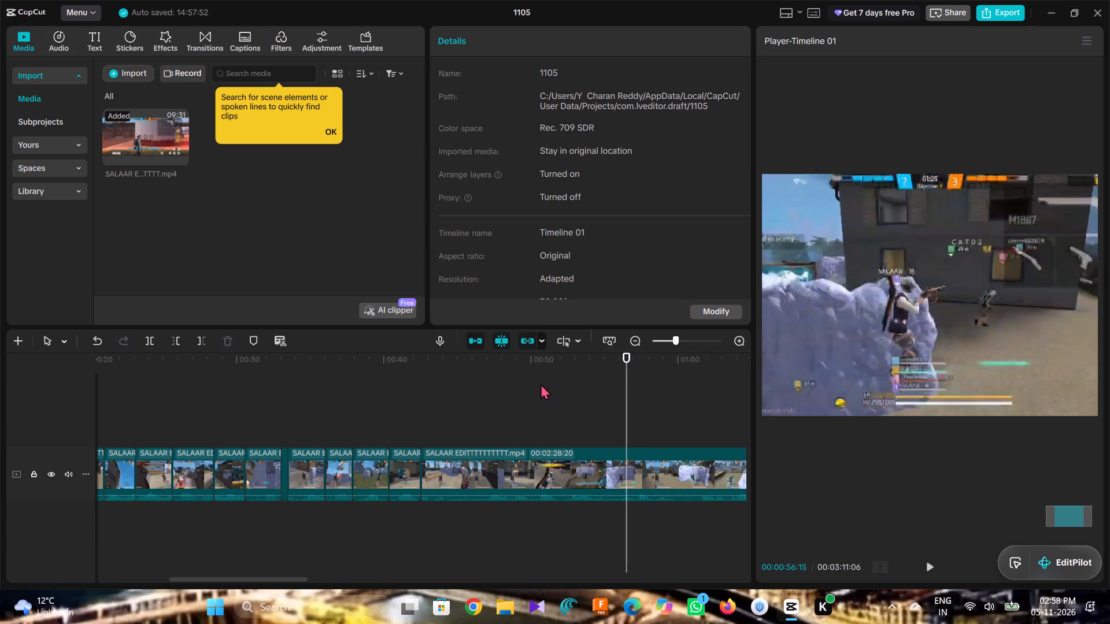
click(149, 346)
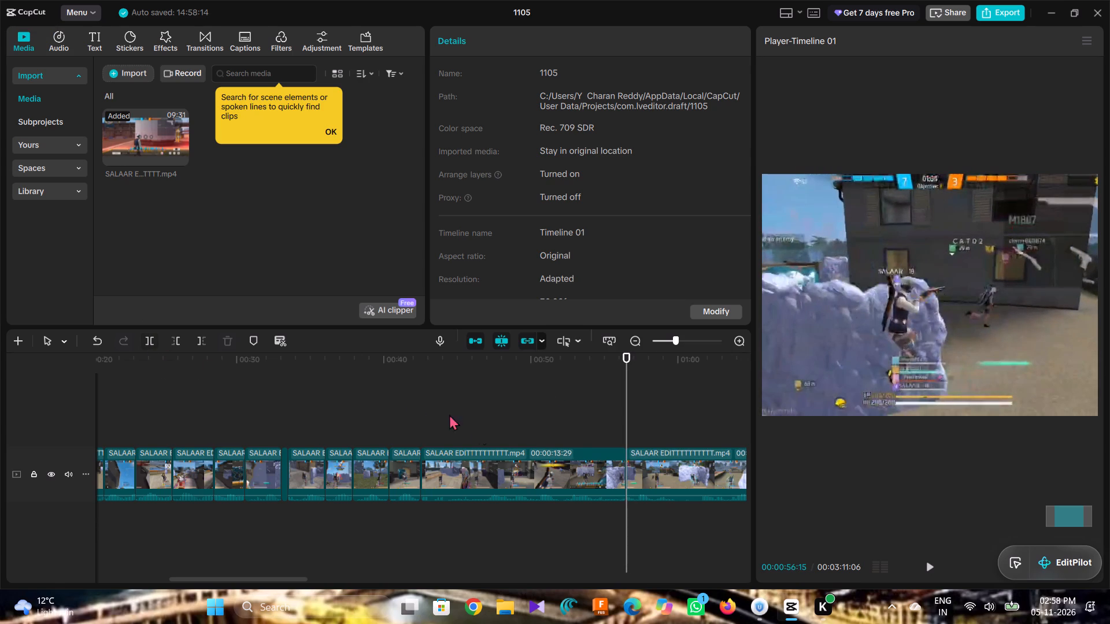
Delete the unwanted segment between the 00:00:42:16 and 00:00:56:15 cuts.
click(499, 480)
key(BackSpace)
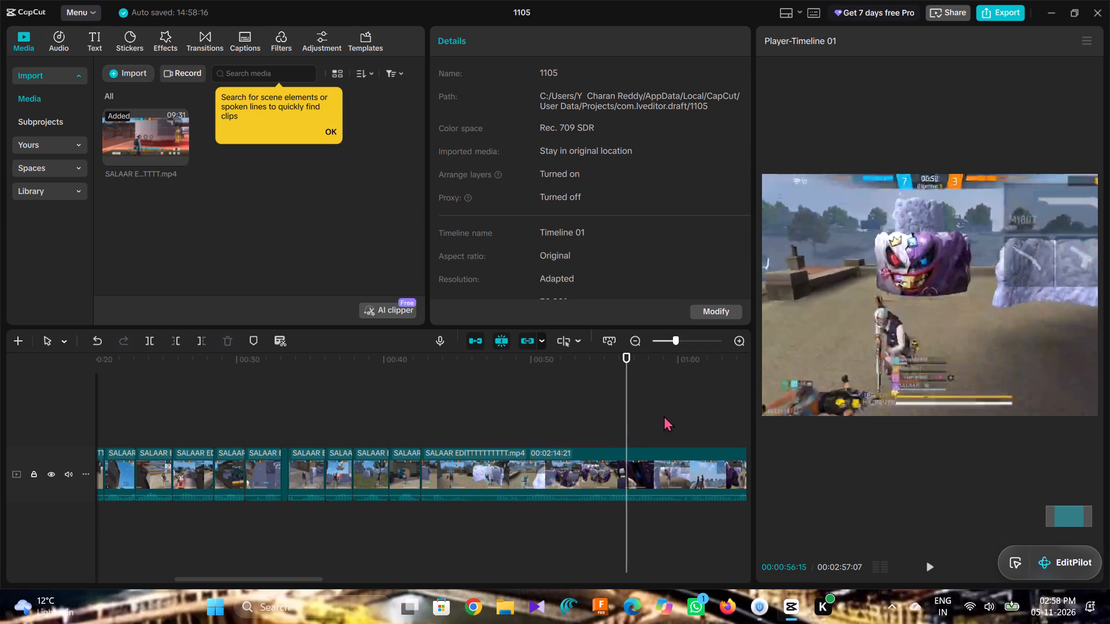
Play across the 00:00:42:16 cut, step back to the end of the kill and split the long clip at 00:00:44:11.
drag(624, 422, 417, 452)
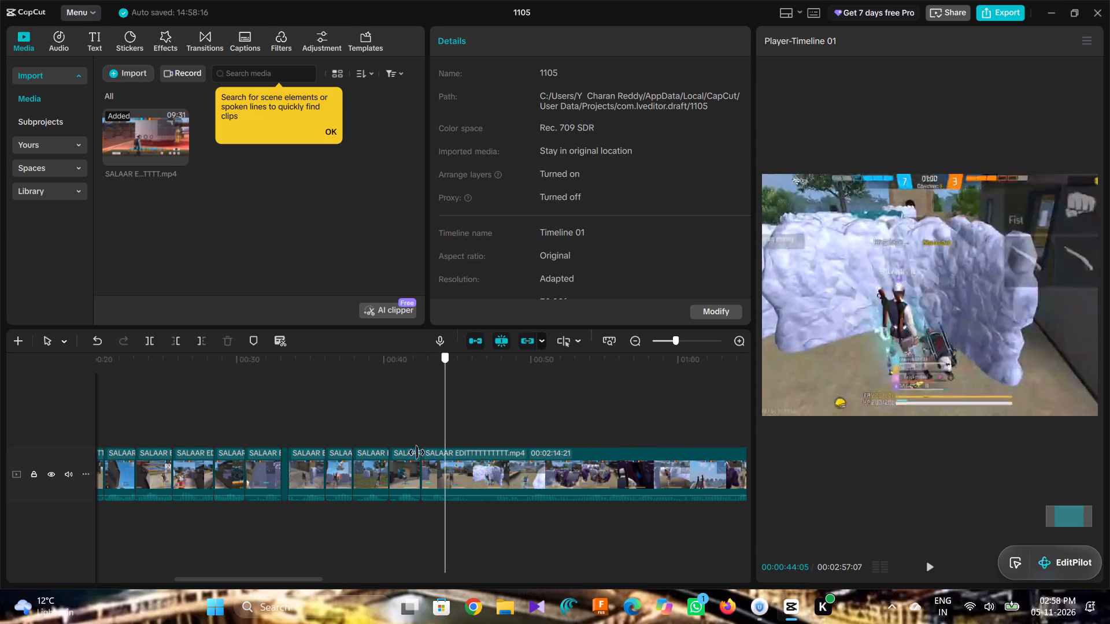
drag(417, 452, 406, 455)
key(space)
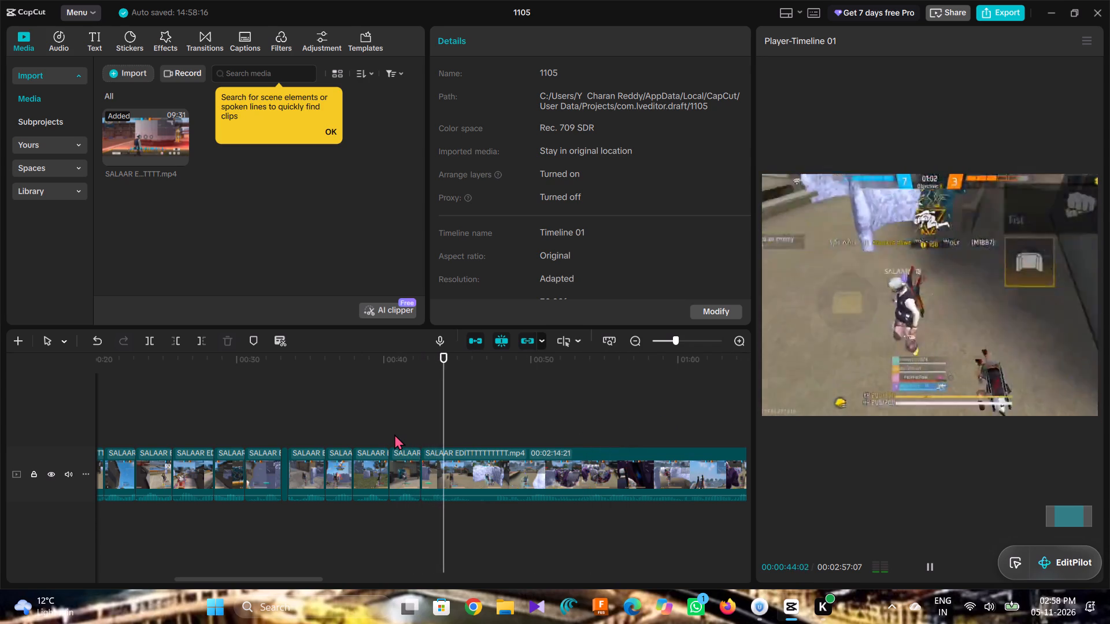
key(space)
key(space)
key(space)
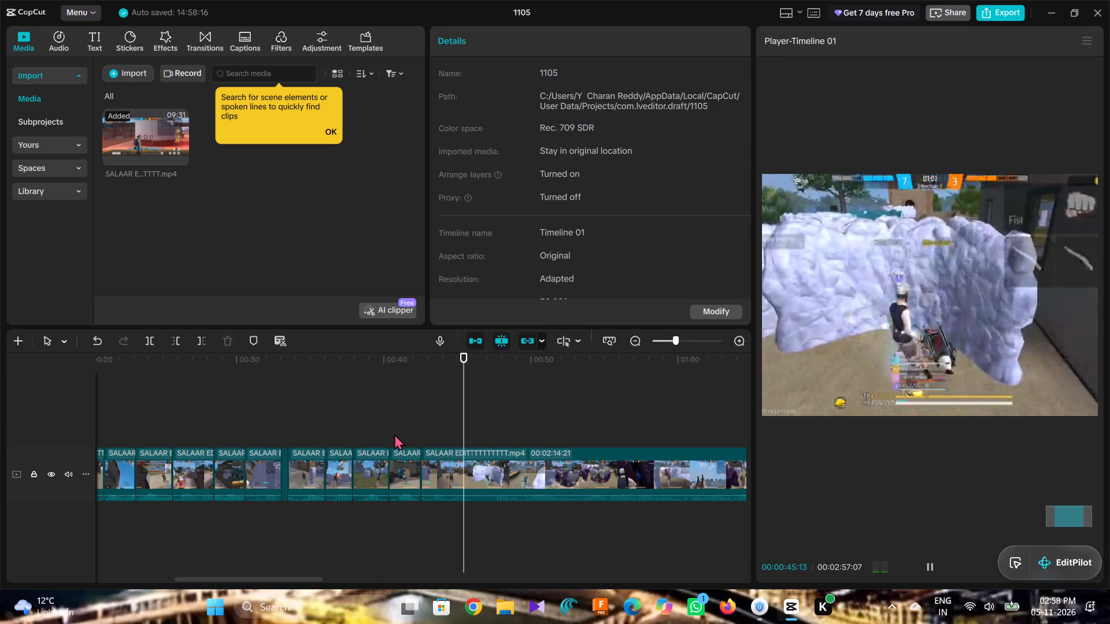
key(Left)
key(Left)
key(Left)
key(Left)
key(Left)
key(Left)
key(Left)
key(Left)
key(Left)
key(Left)
key(Left)
key(Left)
key(Left)
key(Left)
key(Left)
key(Left)
key(Left)
key(Left)
key(Left)
key(Left)
key(Left)
key(Left)
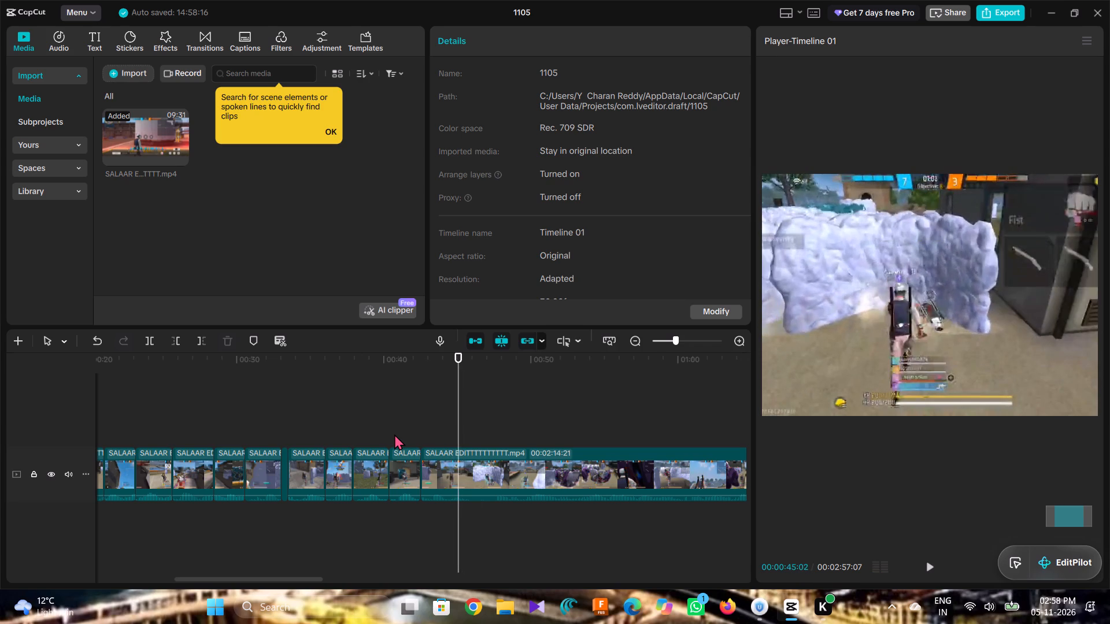
key(Left)
key(Left)
key(Left)
key(Left)
key(Left)
key(Left)
key(Left)
key(Left)
key(Left)
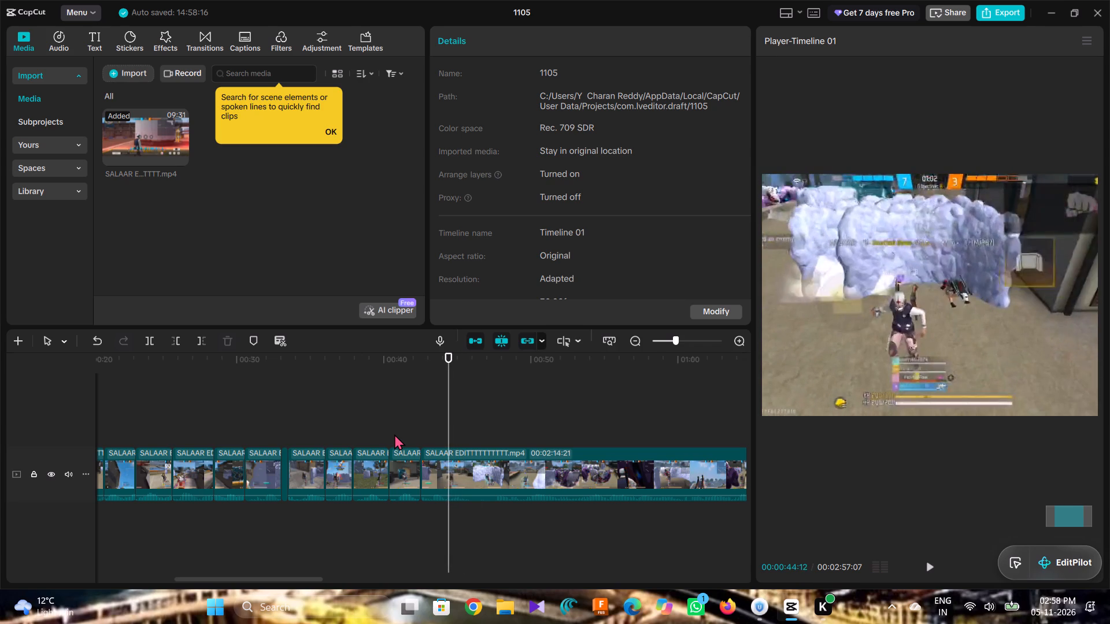
key(Left)
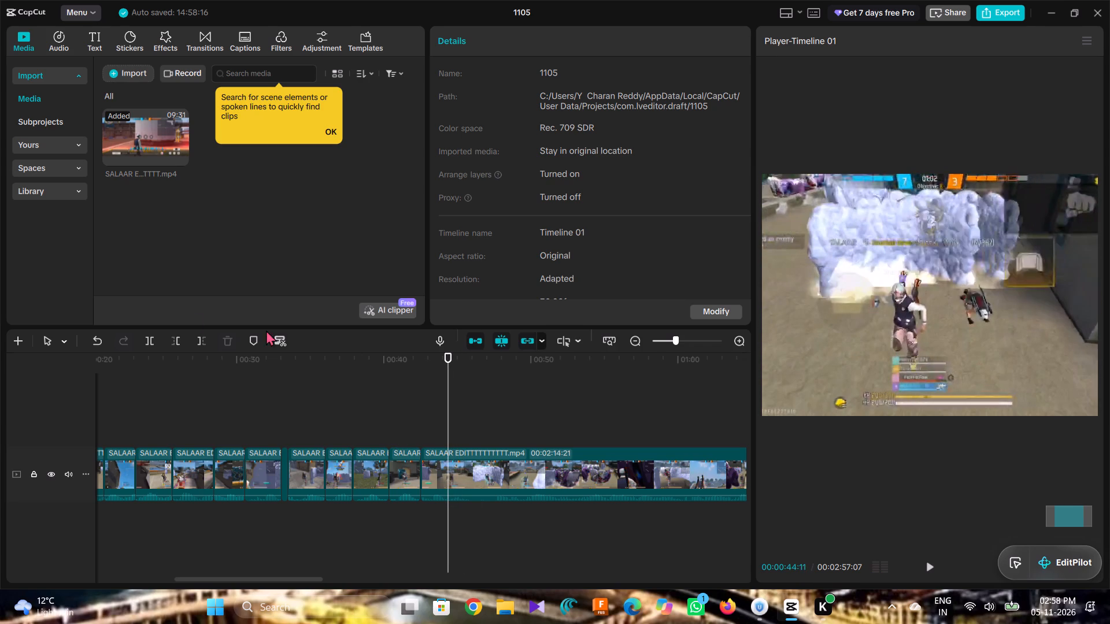
click(150, 339)
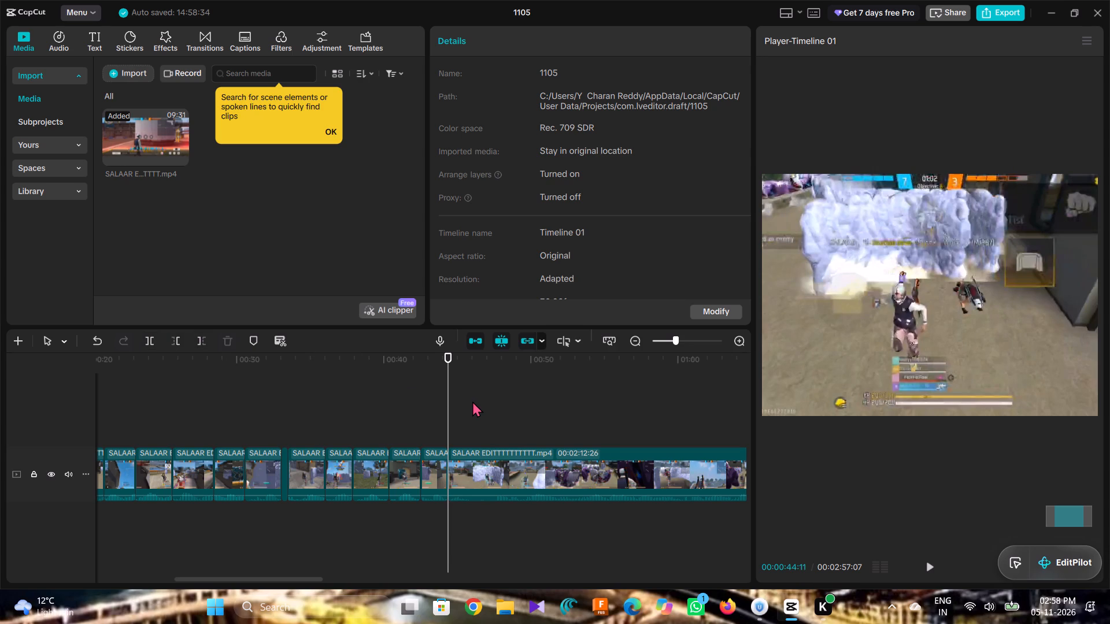
Play ahead to the next kill around 00:01:04, step back to its start and split the long clip at 00:01:02:23.
key(space)
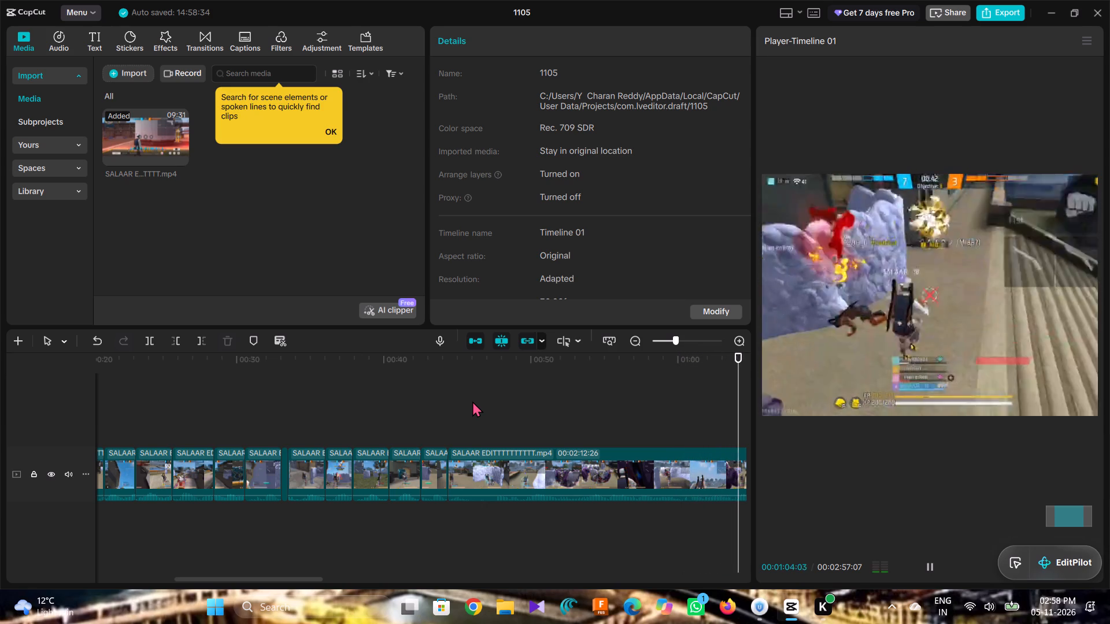
key(Left)
key(Left)
key(Left)
key(Left)
key(Left)
key(Left)
key(Left)
key(Left)
key(Left)
key(Left)
key(Left)
key(Left)
key(Left)
key(Left)
key(Left)
key(Left)
key(Left)
key(Left)
key(Left)
key(Left)
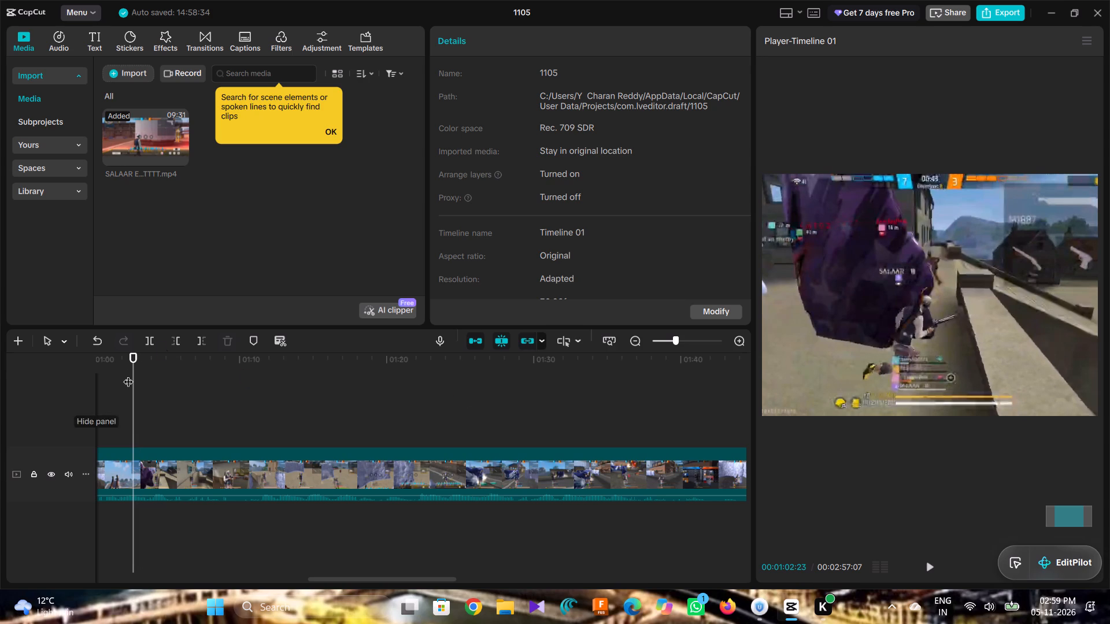
click(150, 339)
Delete the unwanted segment between the 00:00:44:11 and 00:01:02:23 cuts.
click(113, 459)
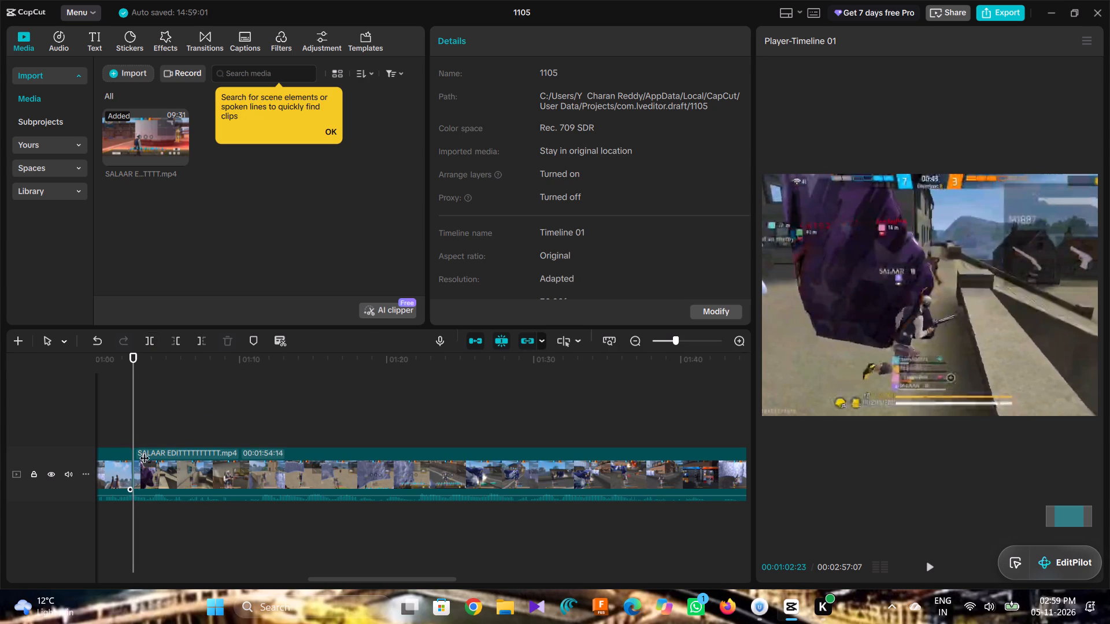
scroll(265, 373, right, 1)
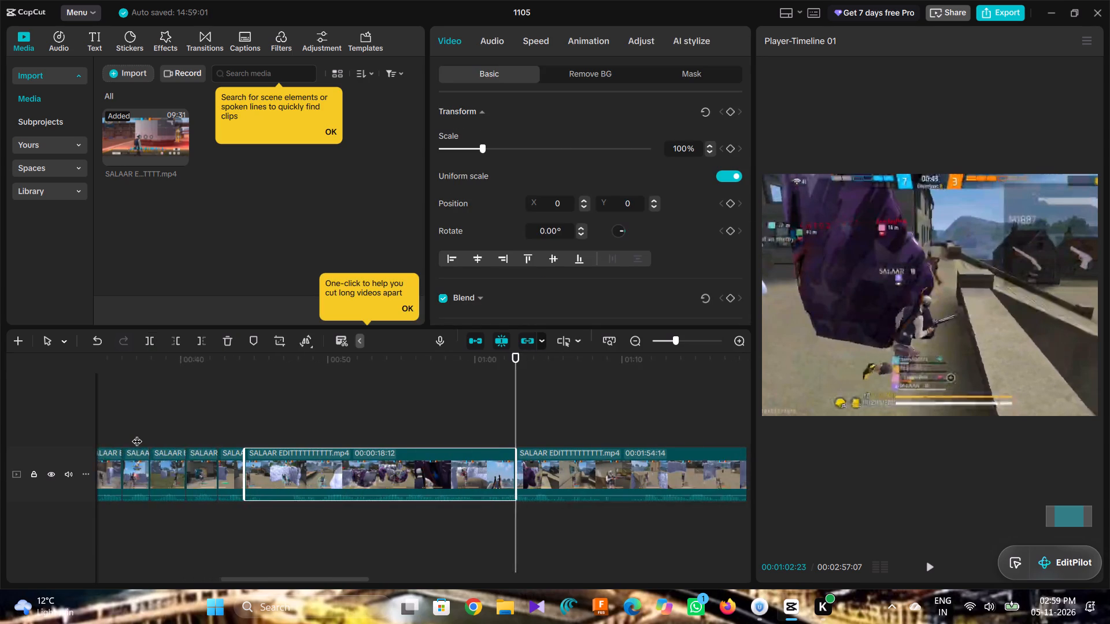
key(BackSpace)
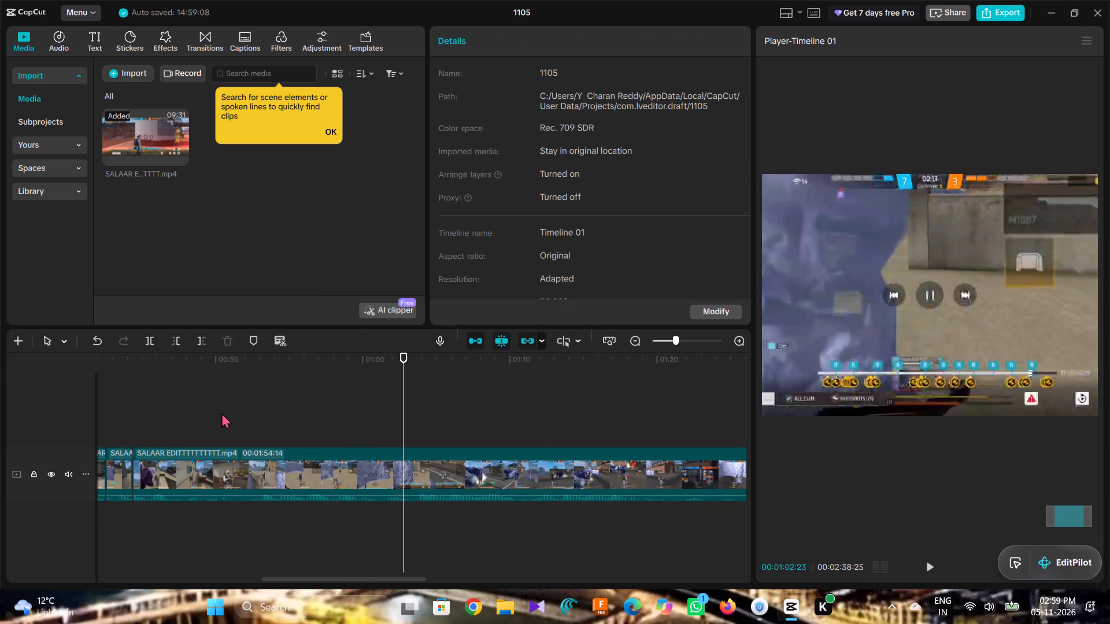
Play the joined highlights from about 00:00:41, step back to the end of the latest kill and split the long clip at 00:00:46:28.
drag(403, 406, 249, 410)
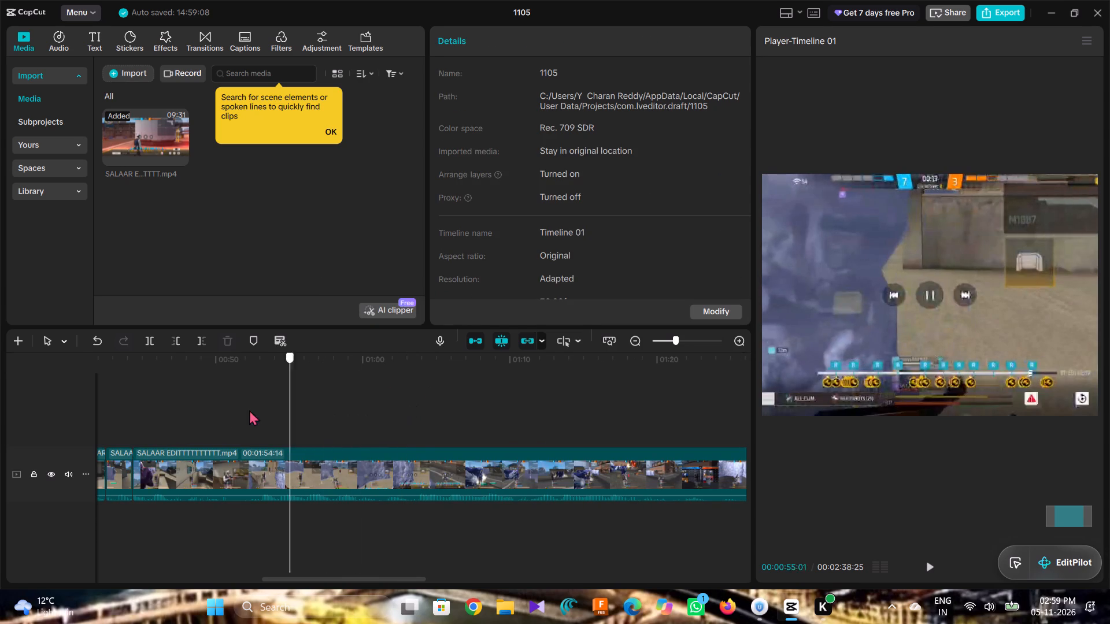
drag(249, 410, 244, 413)
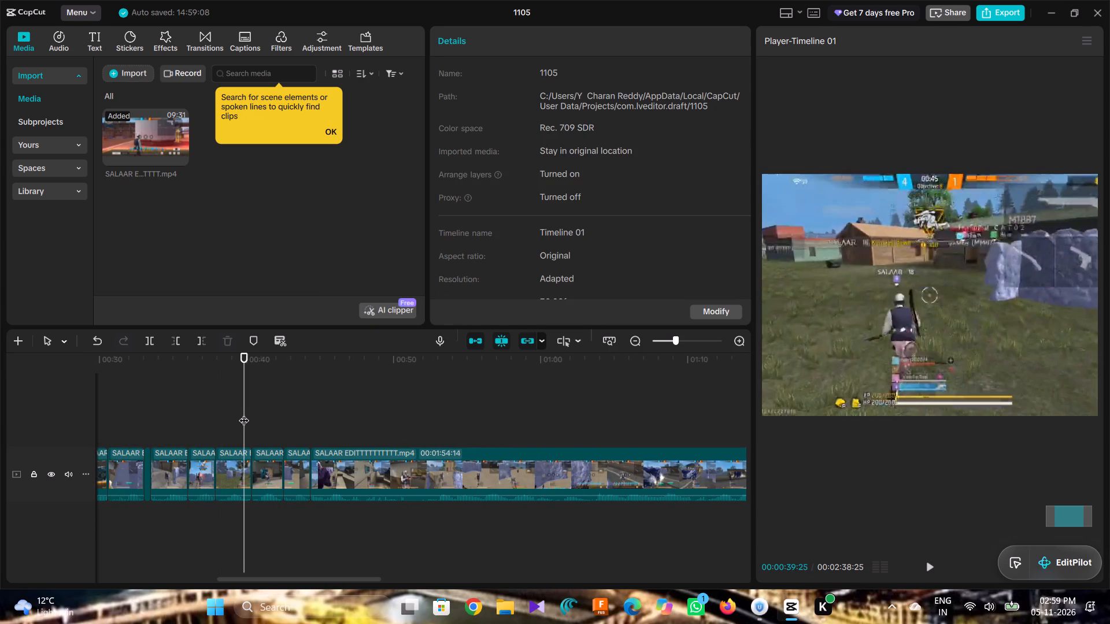
drag(244, 413, 227, 417)
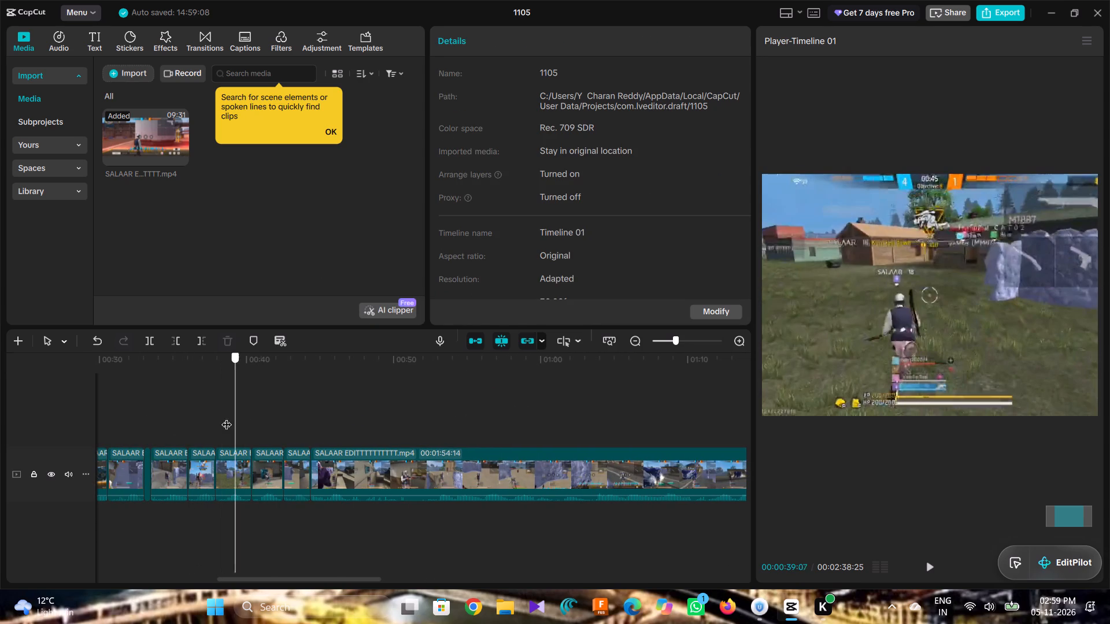
drag(227, 417, 261, 413)
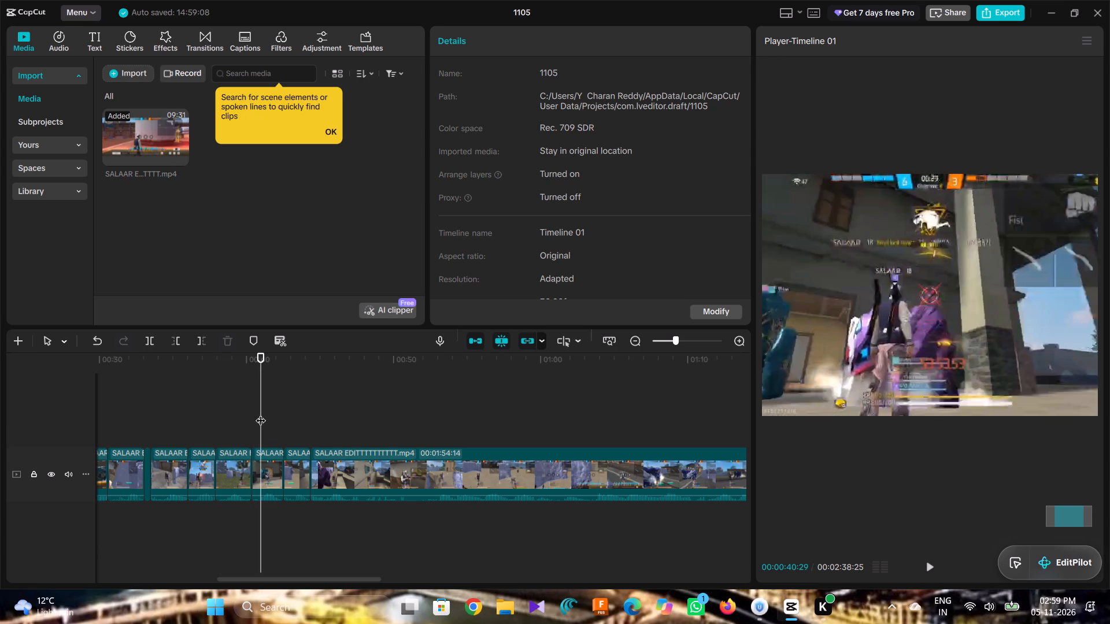
key(space)
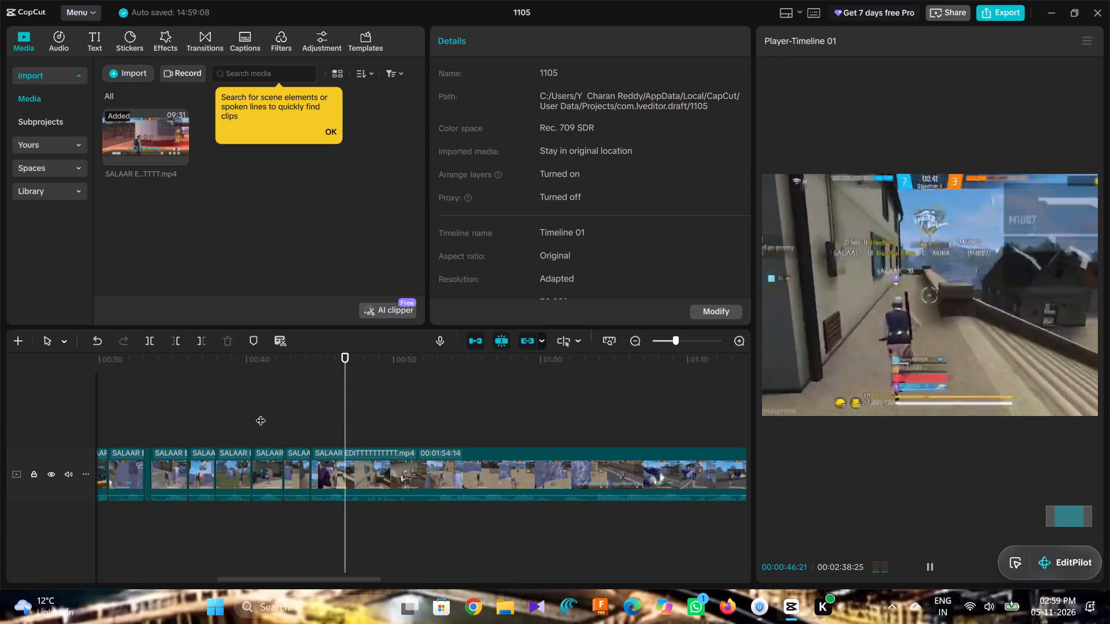
key(space)
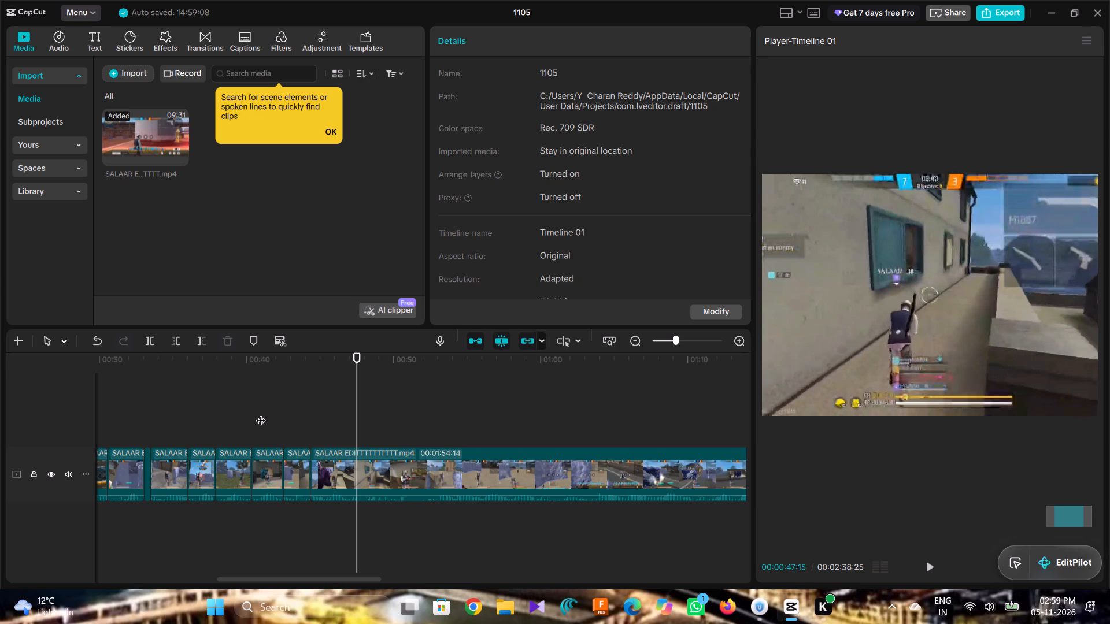
key(space)
key(space)
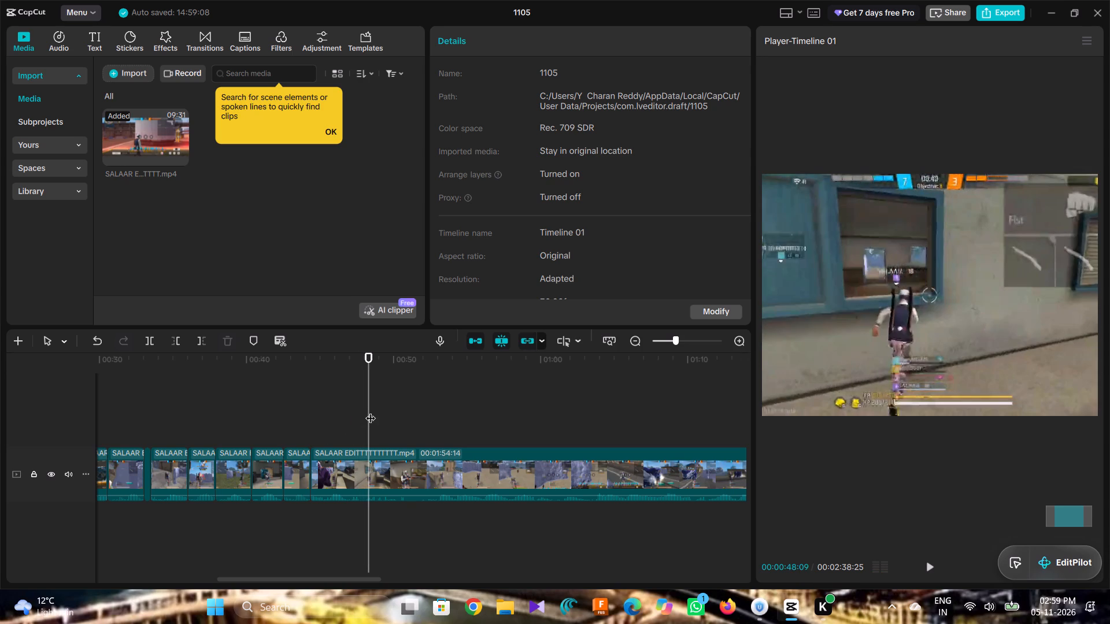
drag(372, 410, 343, 424)
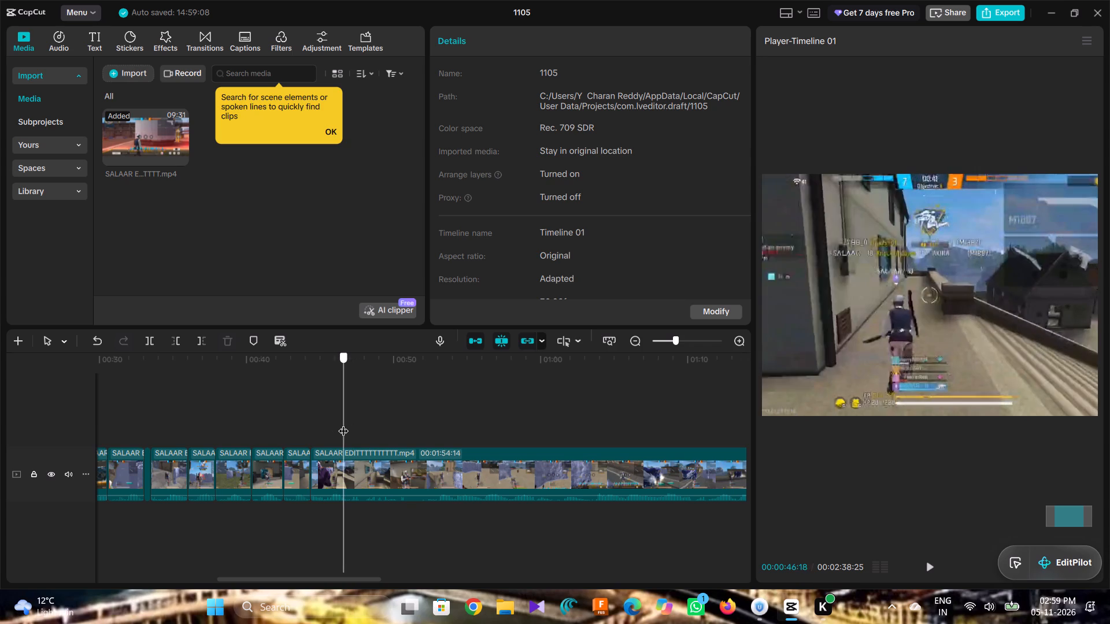
drag(343, 424, 349, 422)
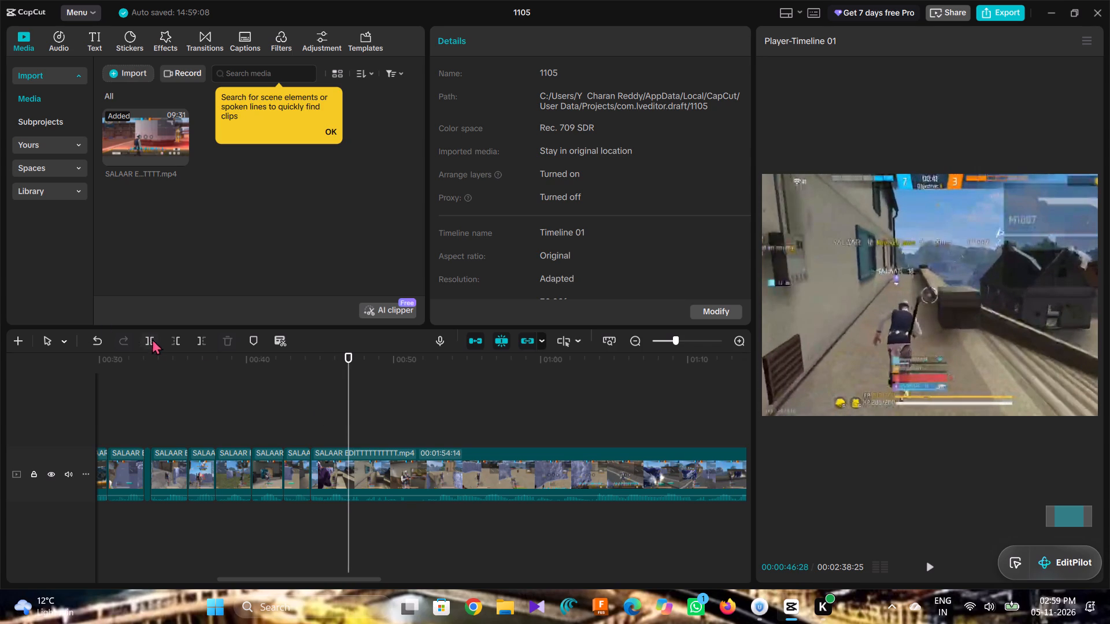
click(150, 341)
Scrub ahead past 00:01:04 to the start of the next kill and split the long clip at 00:01:07:19.
drag(350, 424, 380, 424)
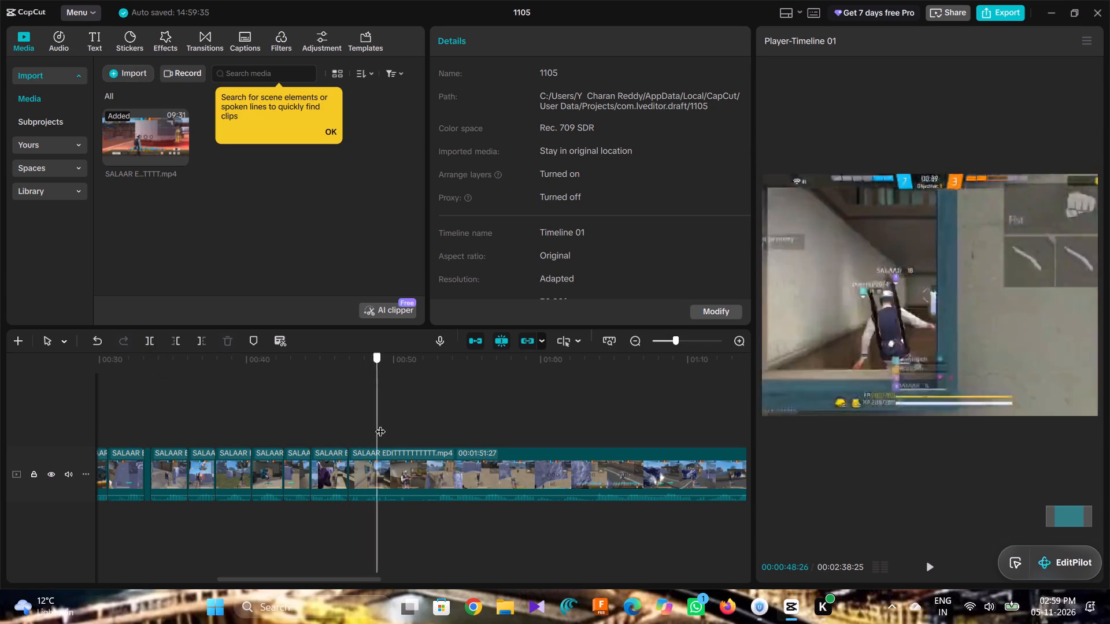
drag(380, 424, 463, 419)
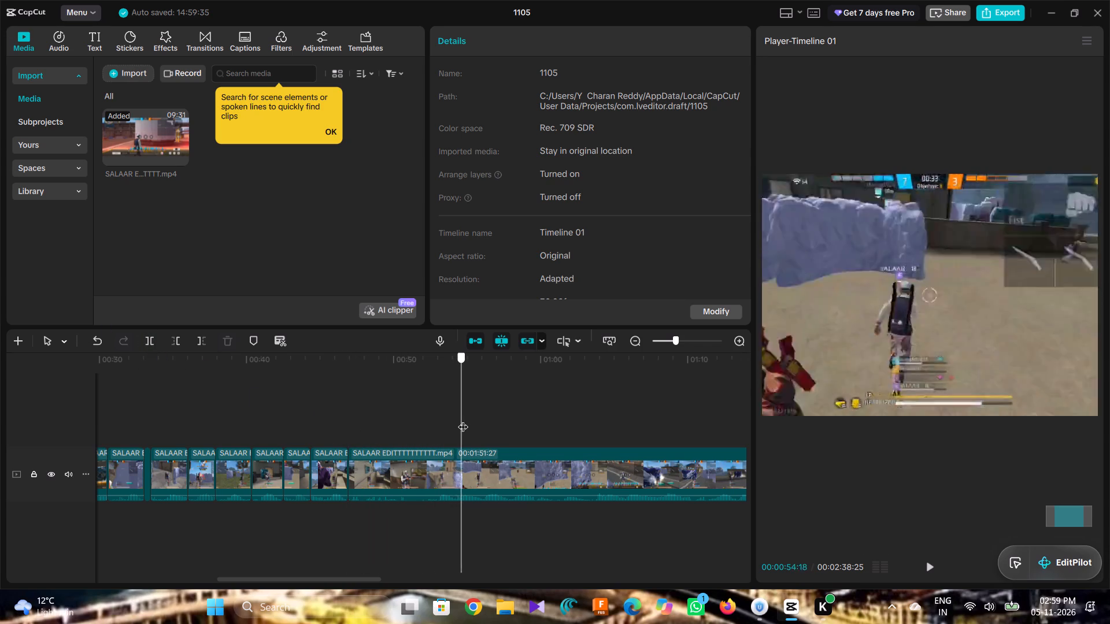
drag(463, 419, 514, 406)
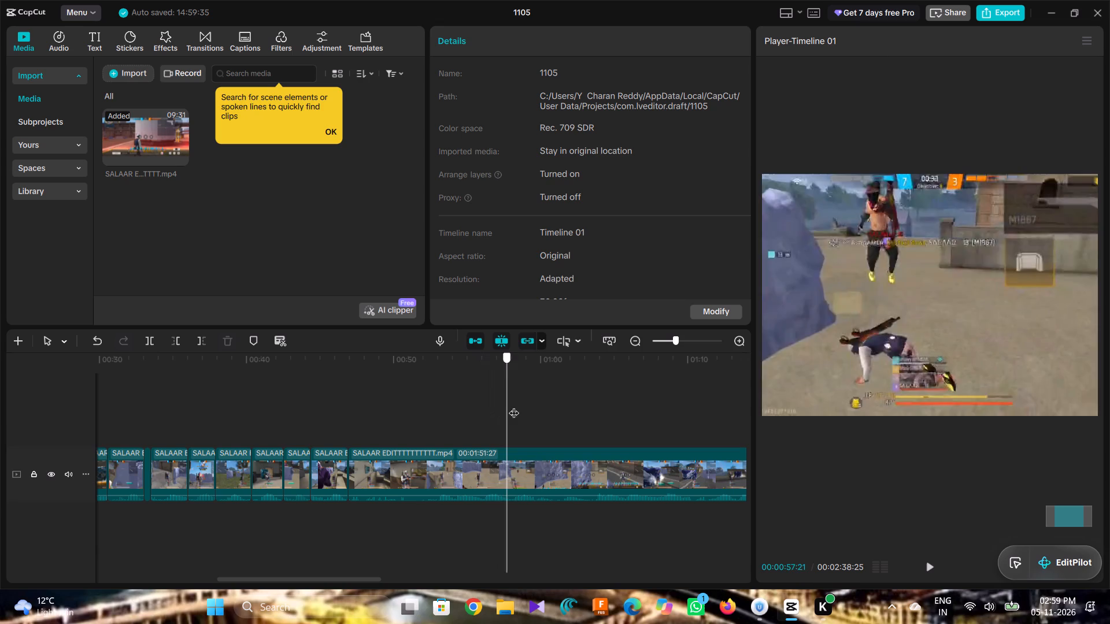
drag(514, 406, 613, 381)
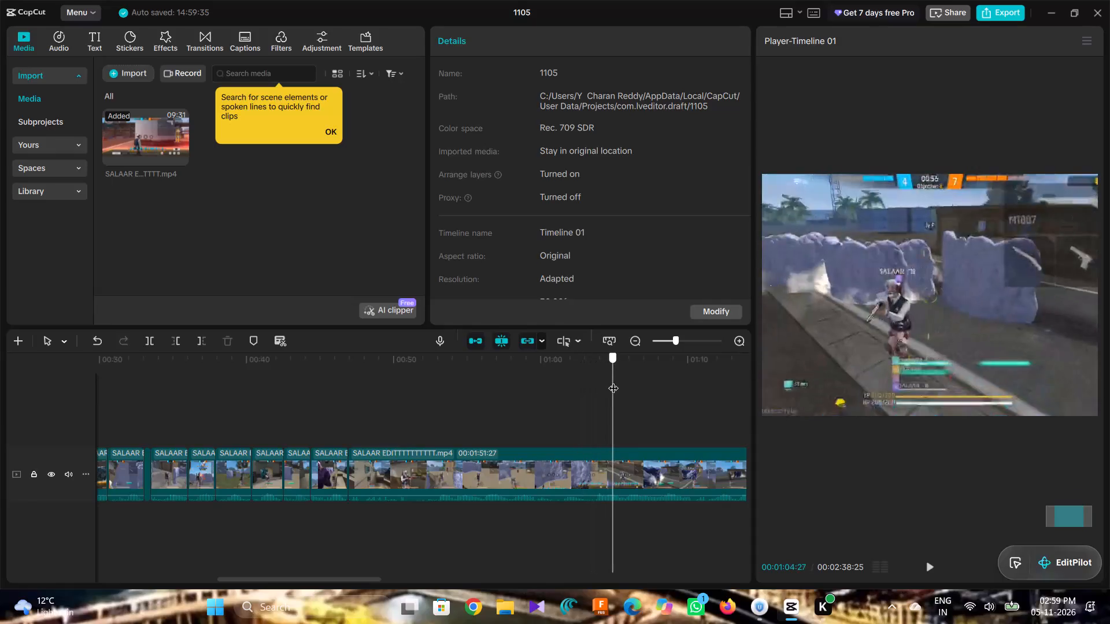
drag(613, 381, 646, 381)
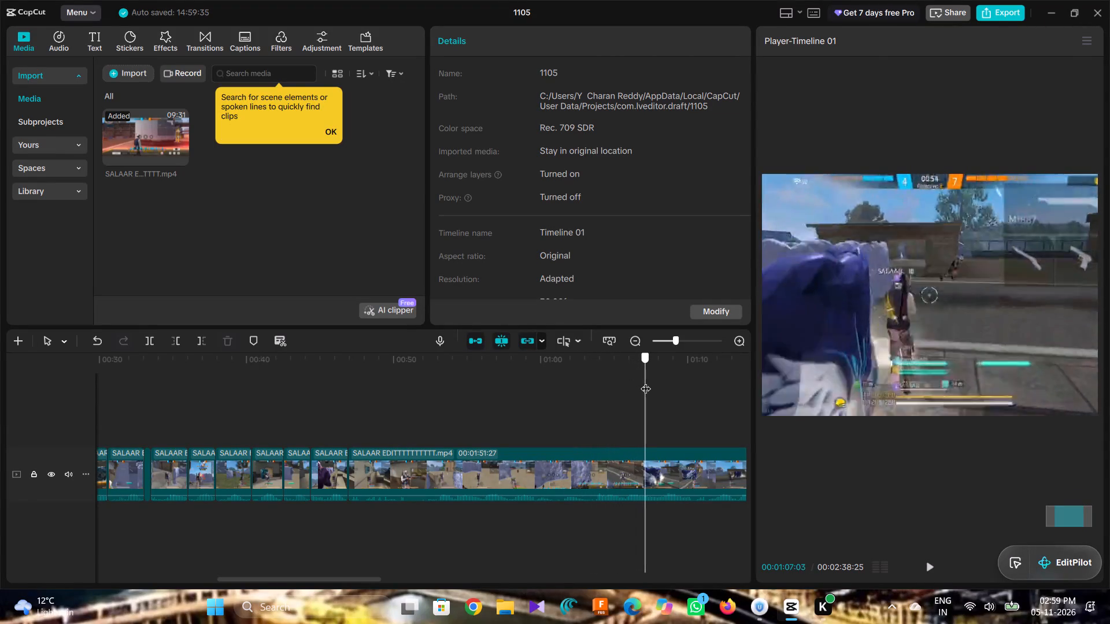
drag(646, 381, 653, 379)
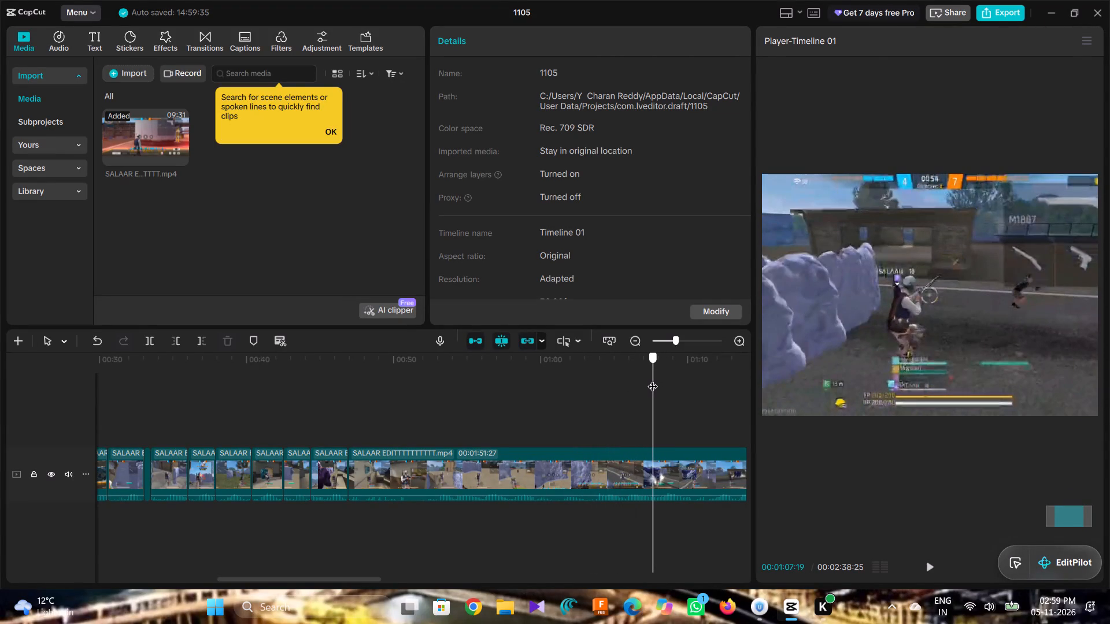
drag(653, 379, 653, 382)
click(151, 341)
Delete the unwanted segment between the 00:00:46:28 and 00:01:07:19 cuts.
click(502, 458)
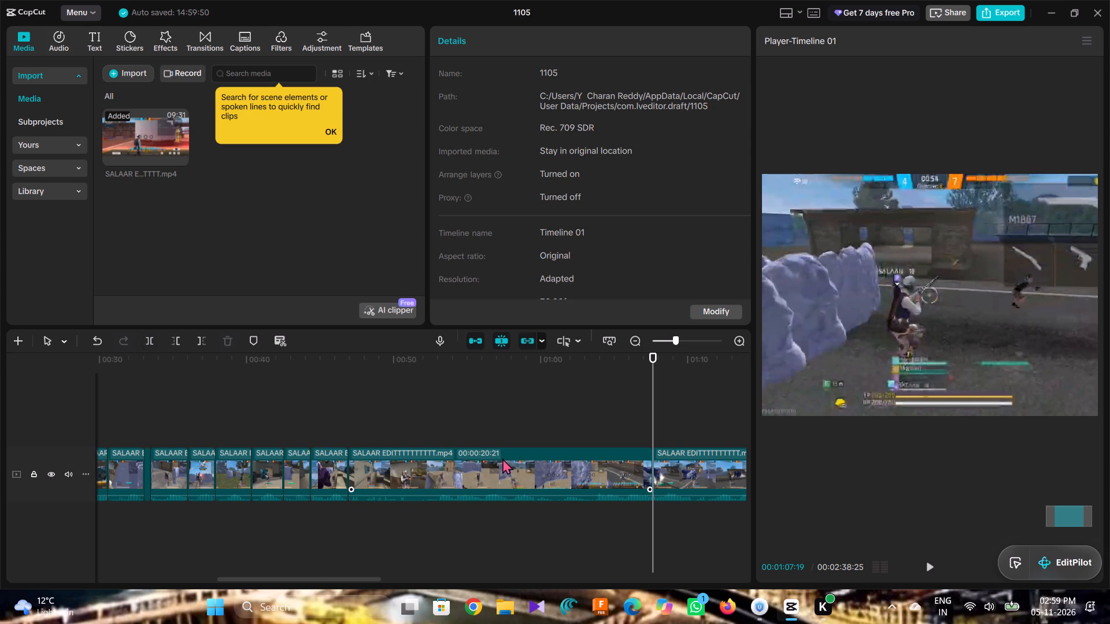
key(BackSpace)
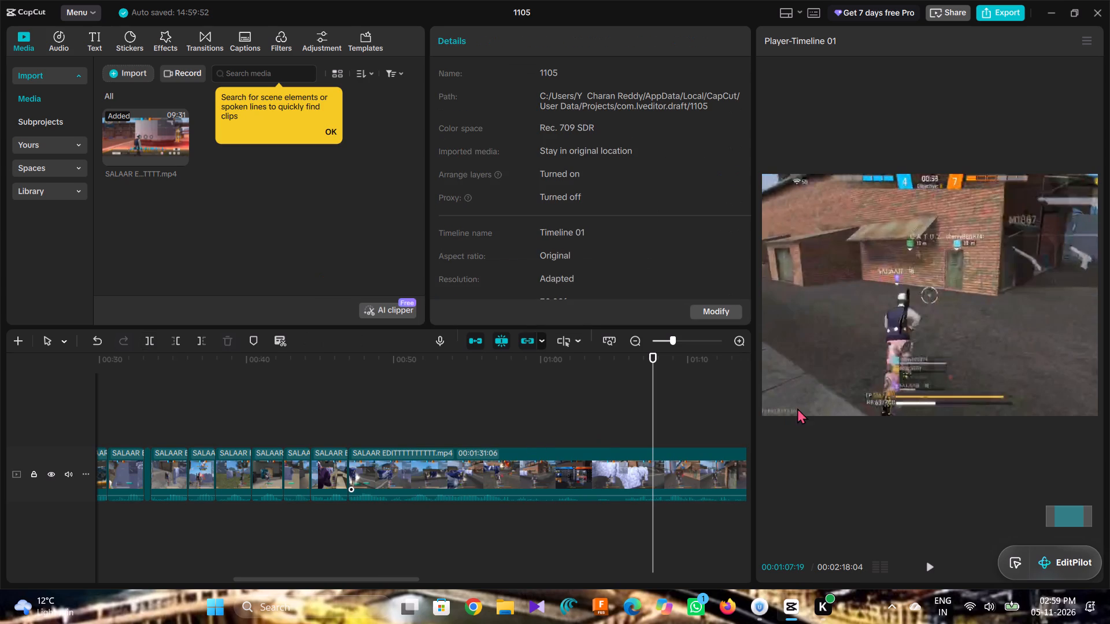
Play across the 00:00:46:28 cut to find the end of the kill and split the long clip at 00:00:48:27.
drag(652, 434, 335, 497)
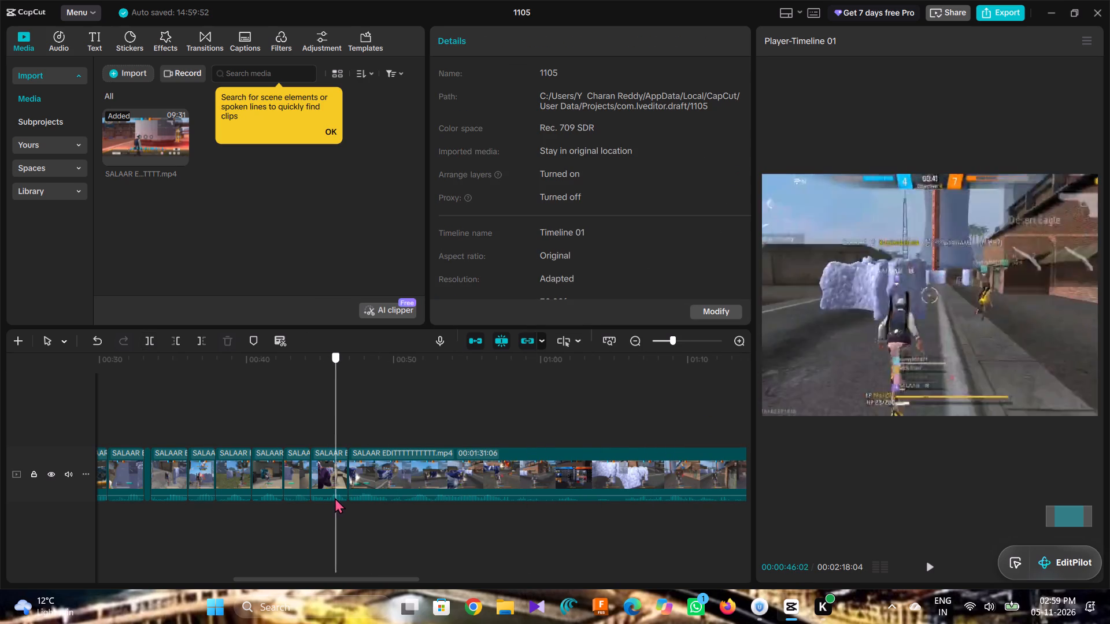
key(space)
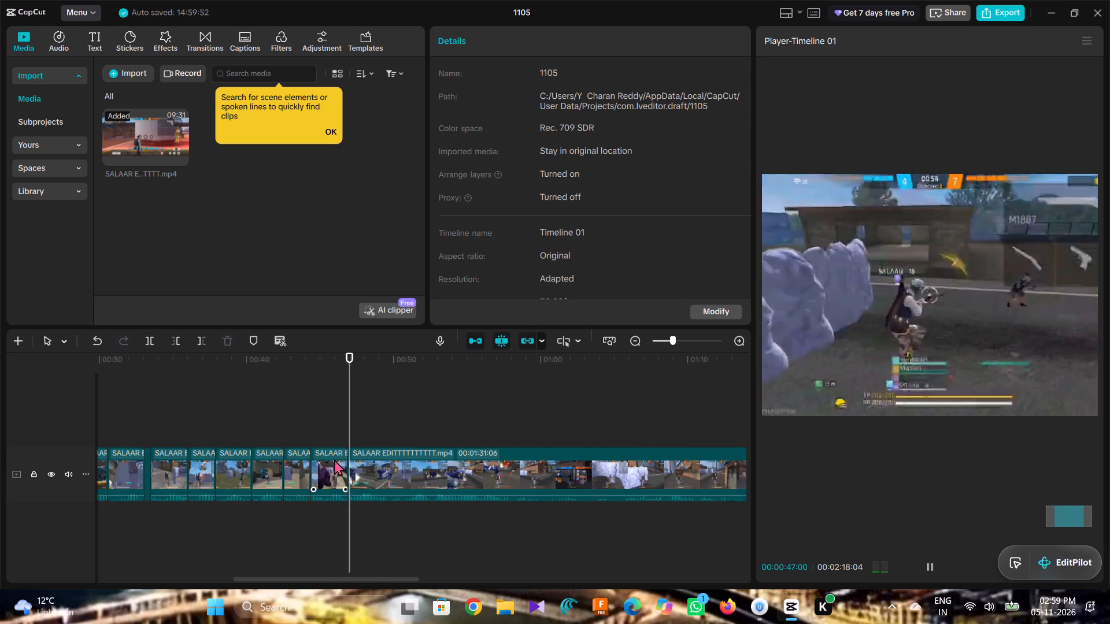
key(space)
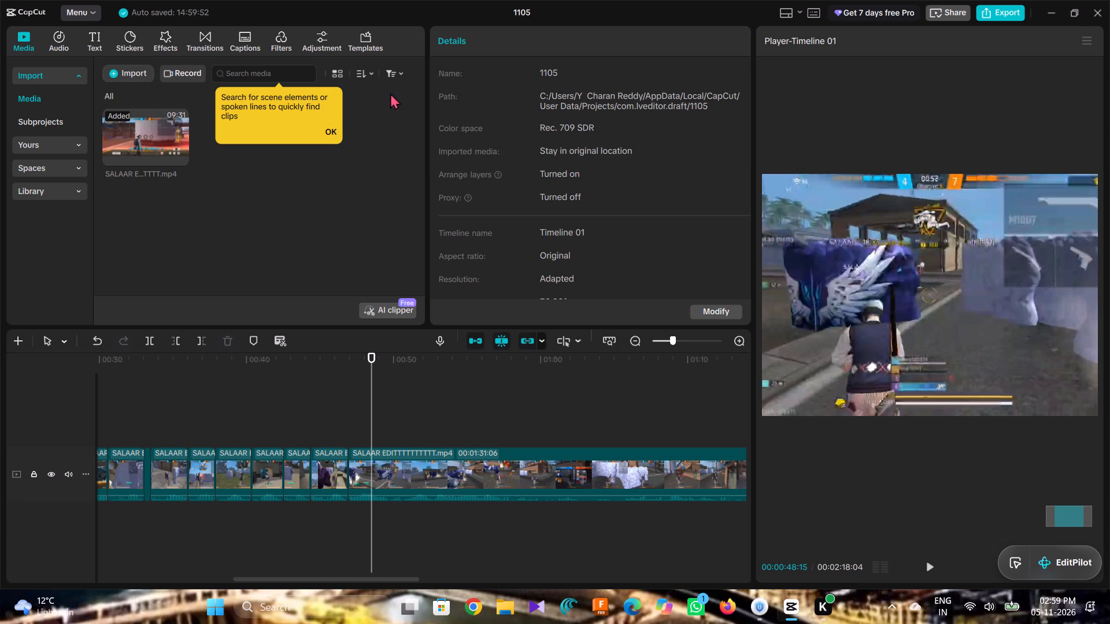
drag(371, 426, 356, 436)
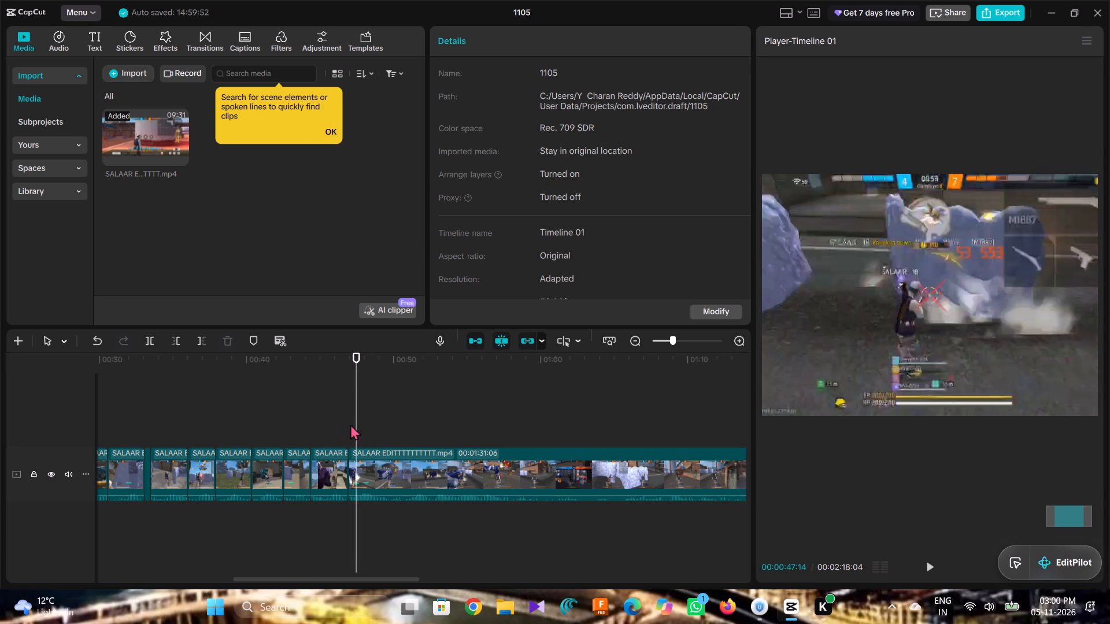
drag(357, 423, 346, 427)
key(space)
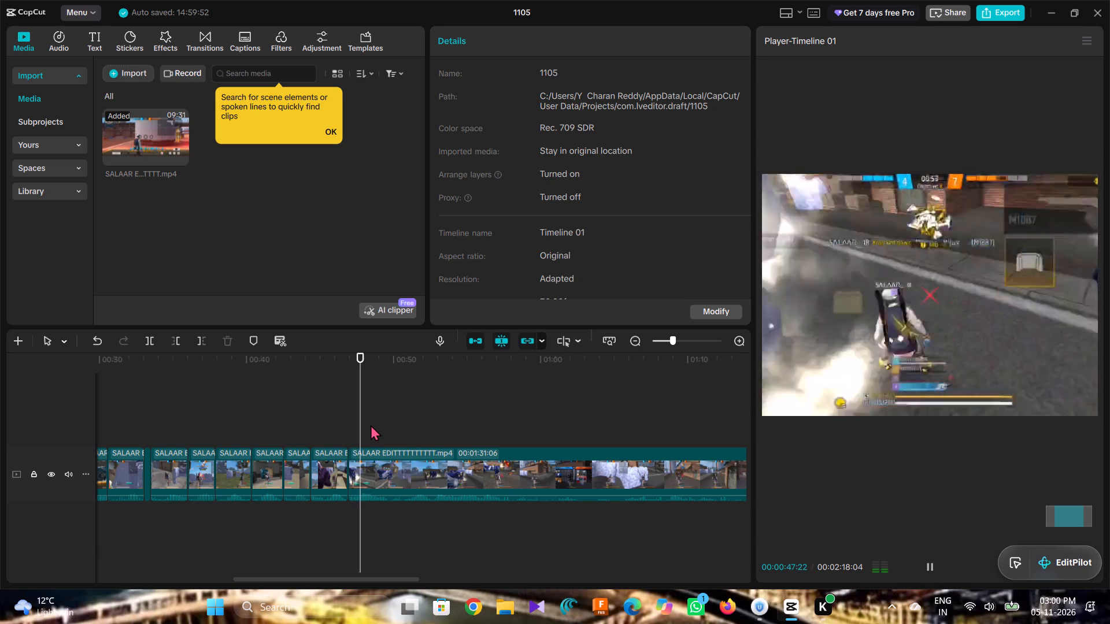
key(space)
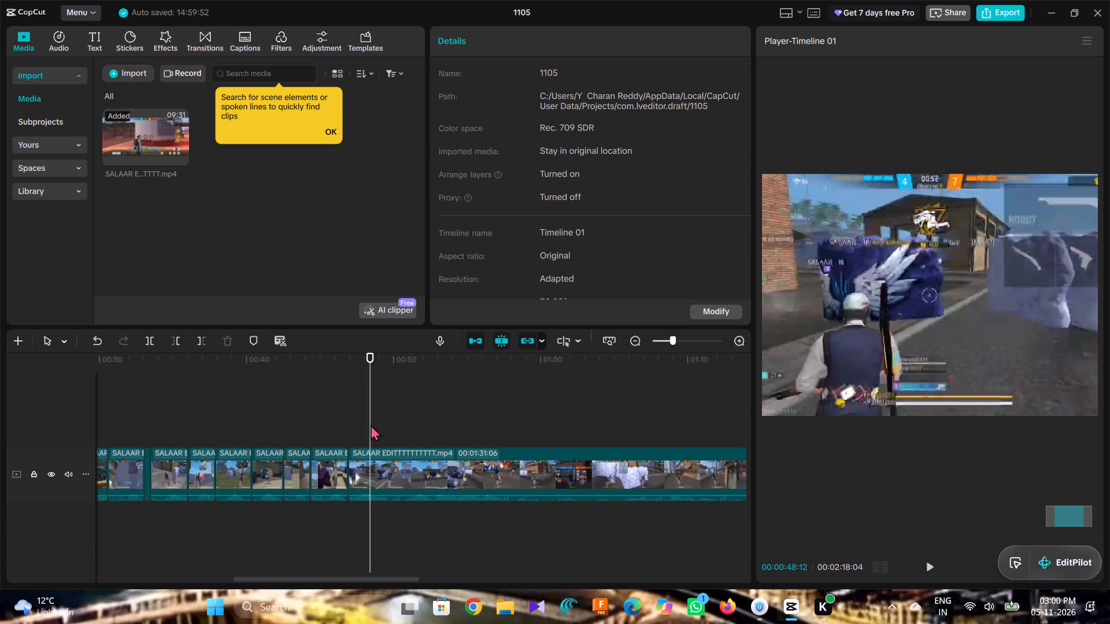
key(space)
key(space)
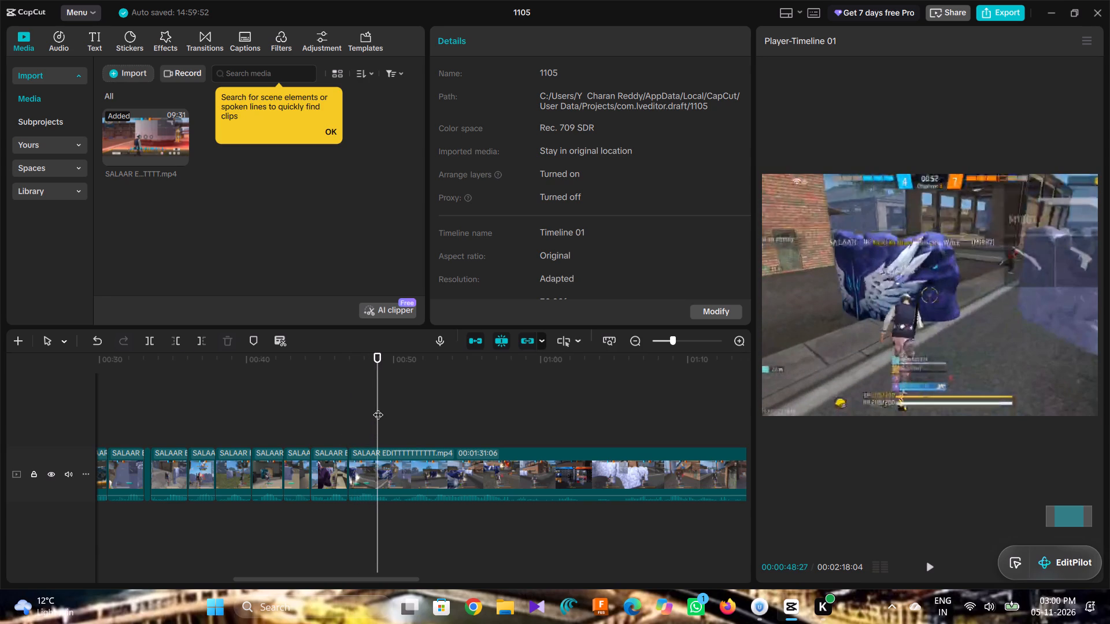
click(151, 342)
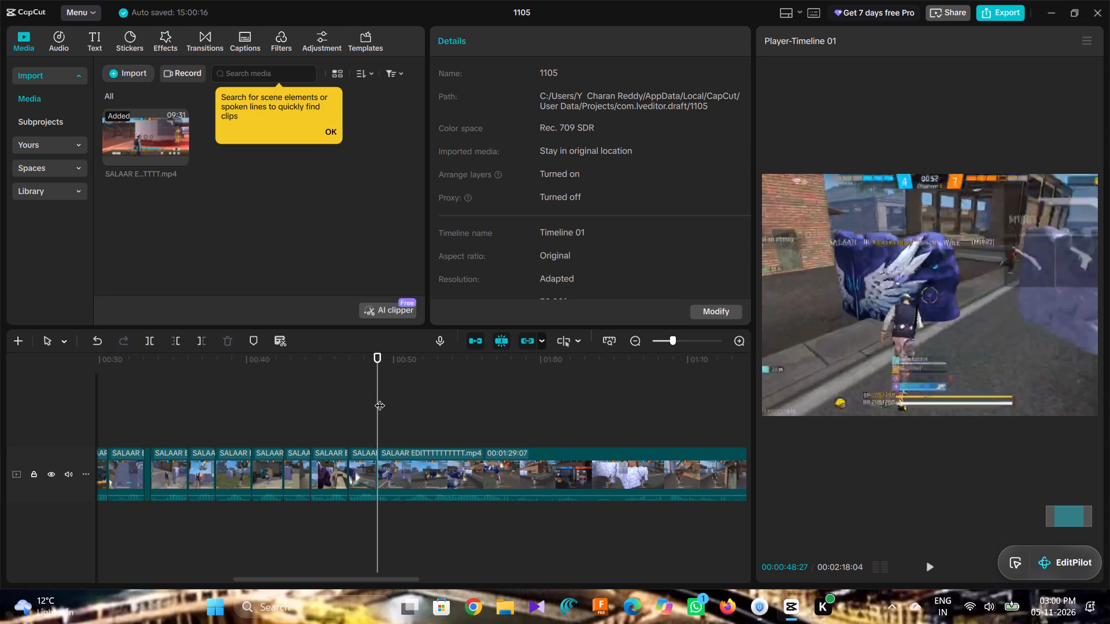
Scrub ahead to the next kill around 00:00:55, replay the moments before it and split the long clip at 00:00:55:05.
drag(380, 403, 447, 415)
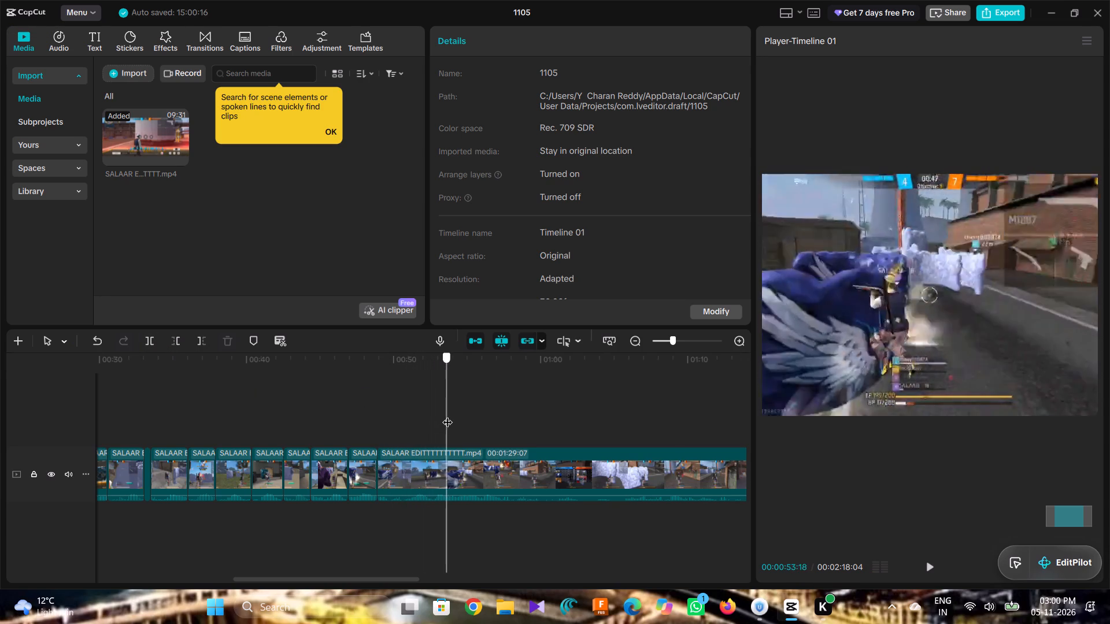
drag(447, 415, 472, 418)
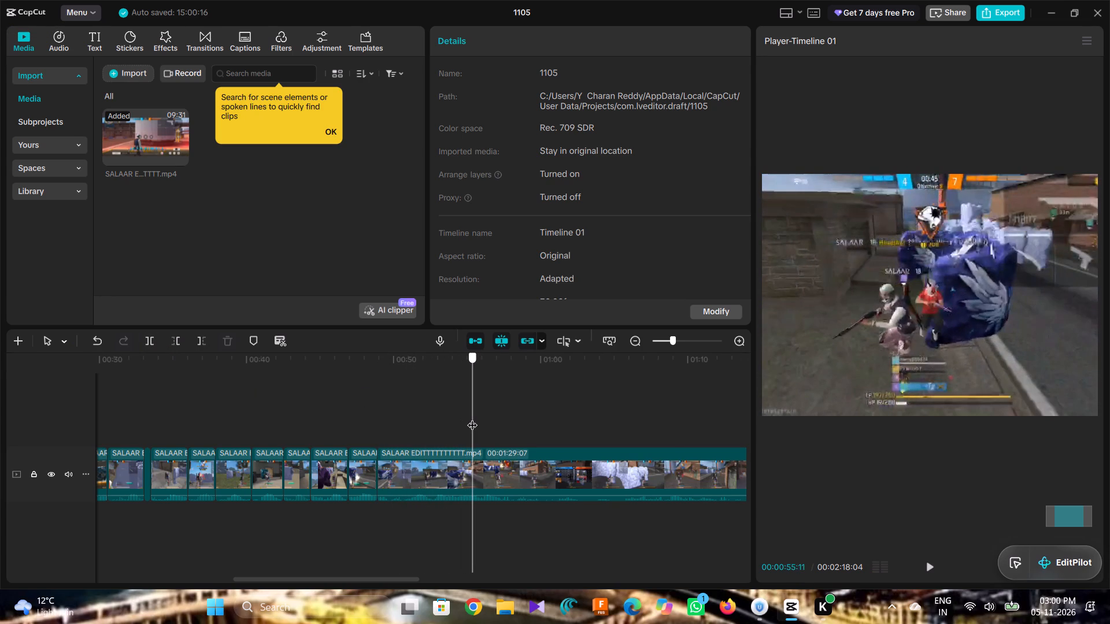
drag(472, 418, 480, 417)
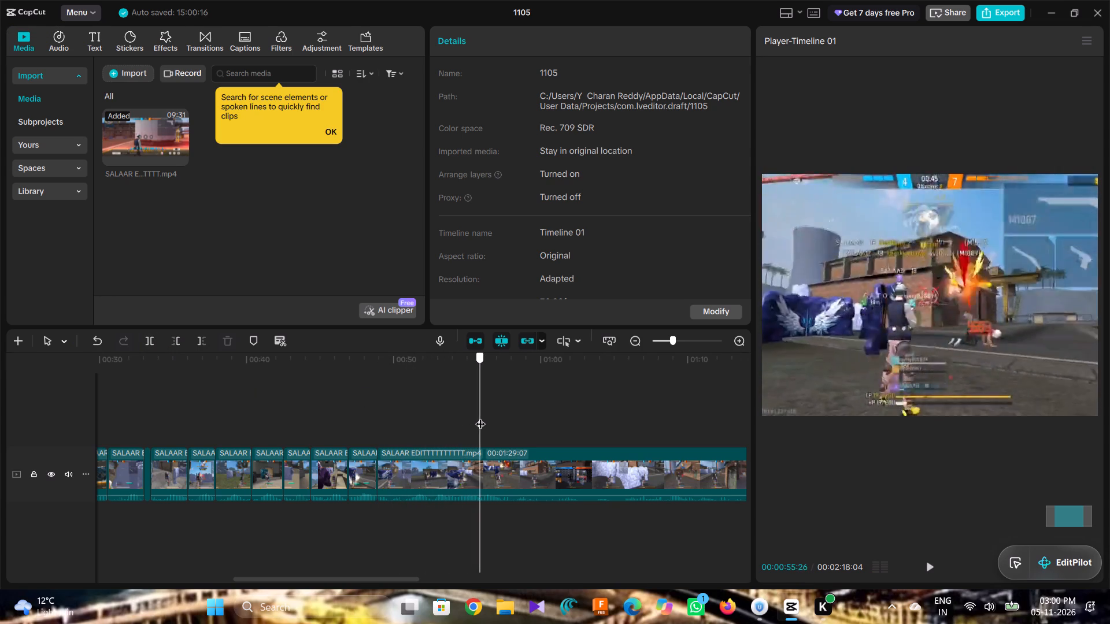
drag(480, 417, 472, 416)
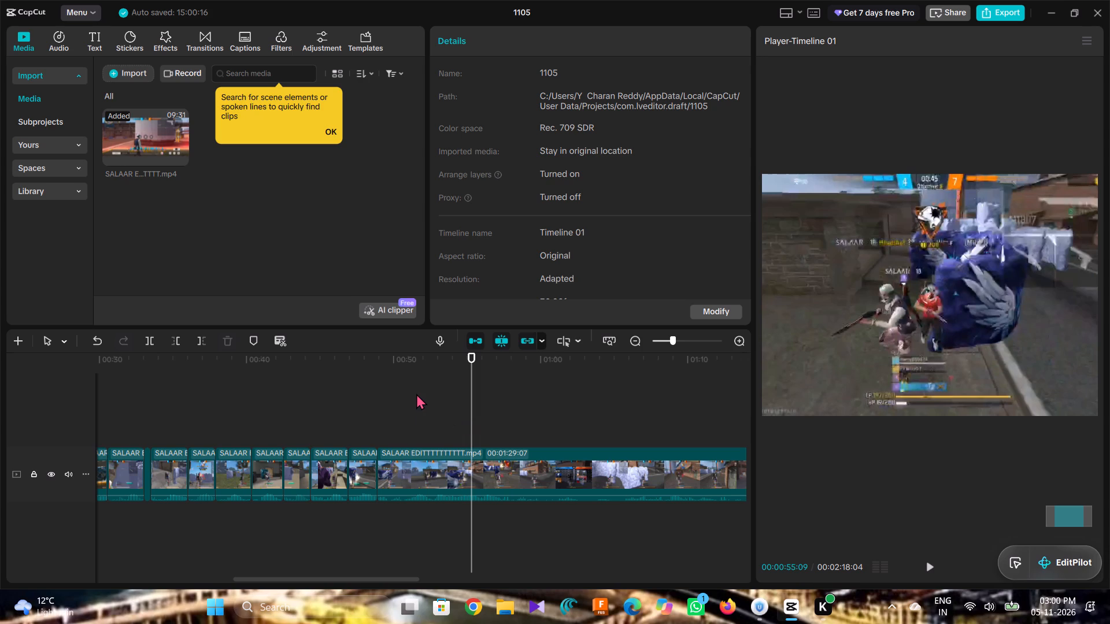
key(Left)
key(Left)
key(Left)
key(Left)
key(Left)
key(Left)
key(Left)
key(Left)
key(Left)
key(Left)
key(Left)
key(Left)
key(Left)
key(Left)
key(Left)
key(Left)
key(Left)
key(Left)
key(Left)
key(Left)
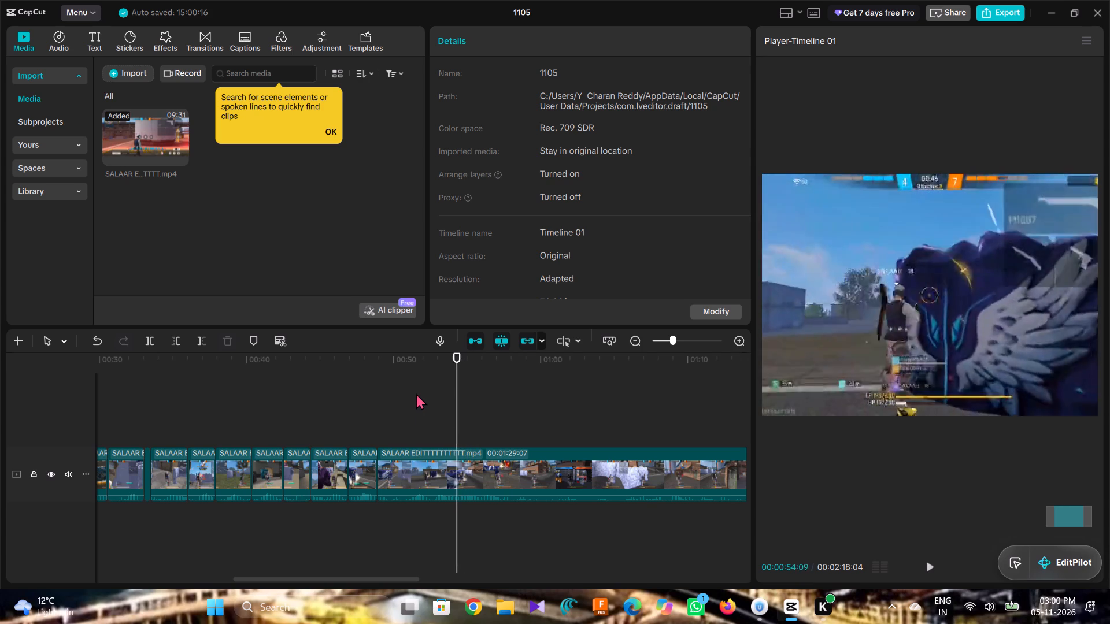
key(space)
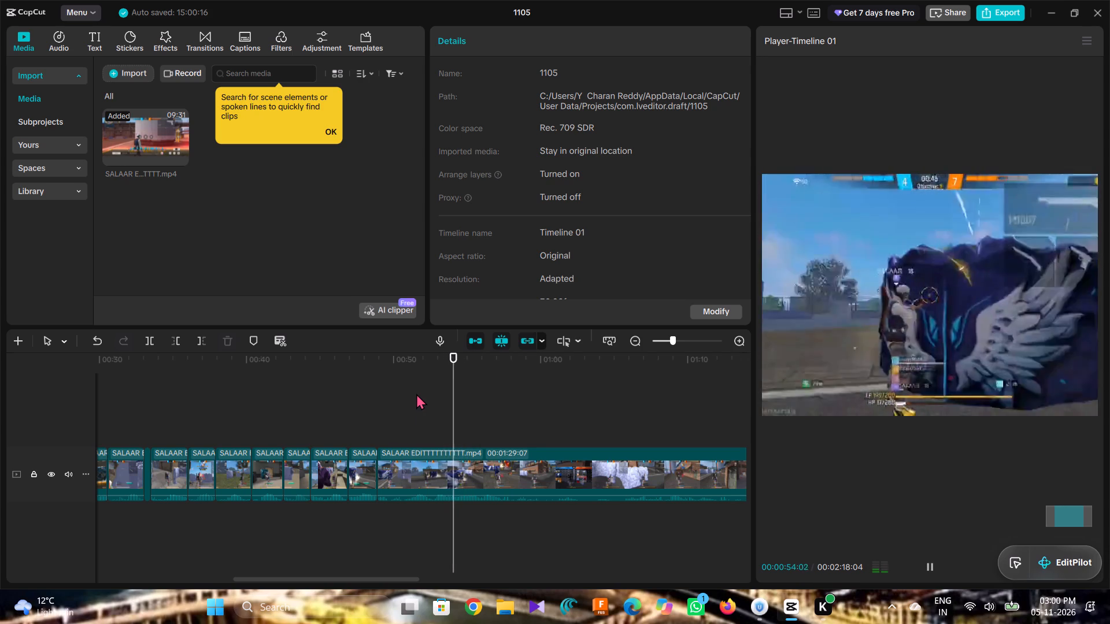
key(space)
key(space)
key(space)
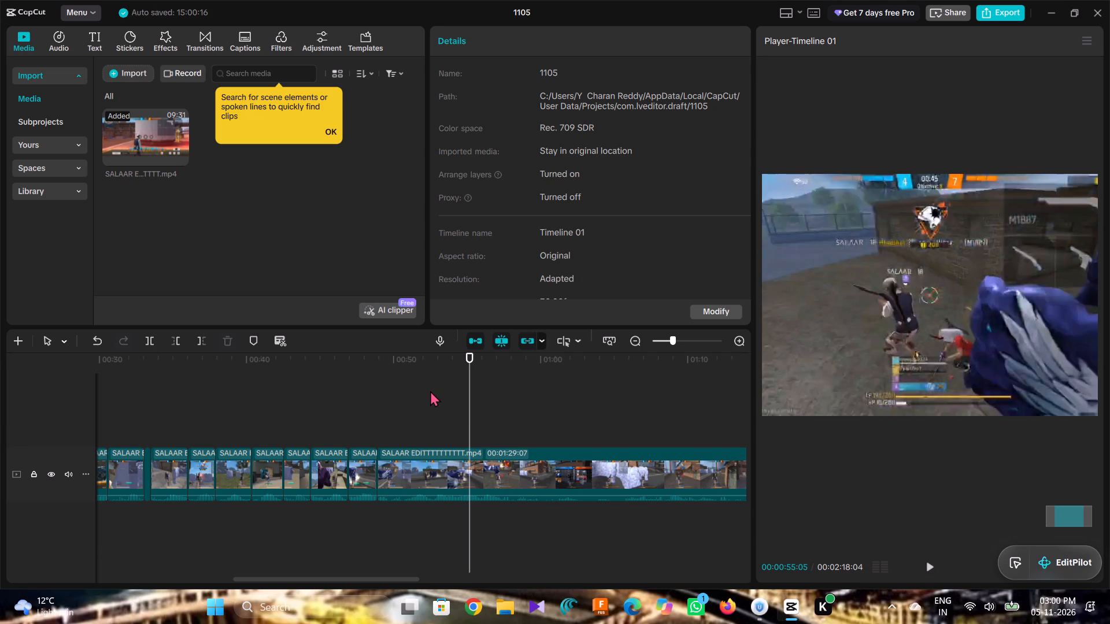
click(152, 340)
Delete the unwanted segment between the 00:00:48:27 and 00:00:55:05 cuts.
click(427, 469)
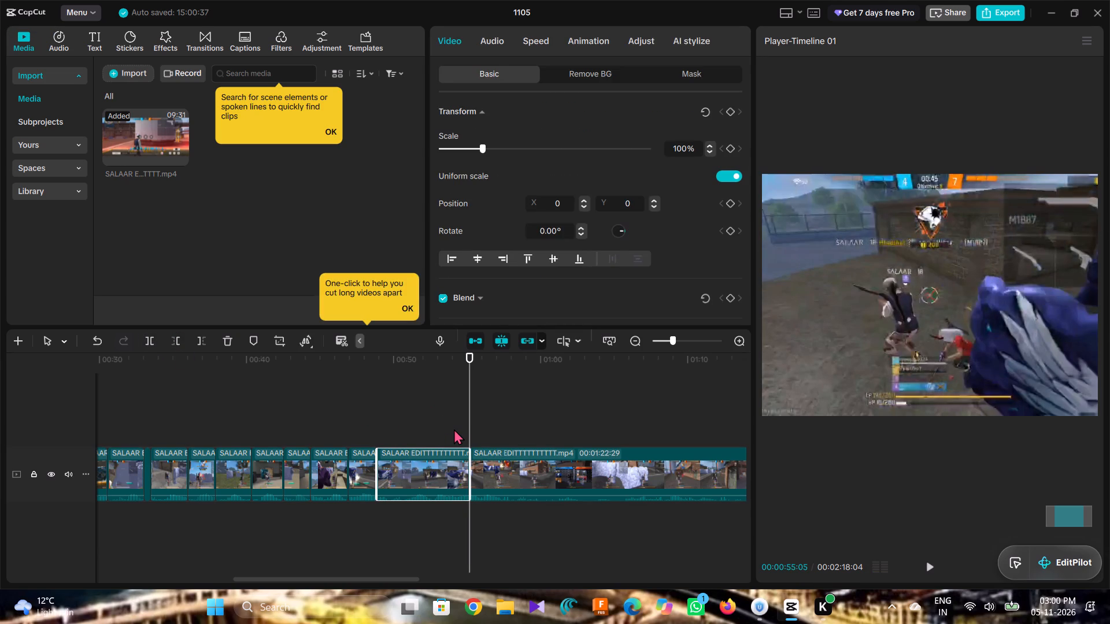
key(BackSpace)
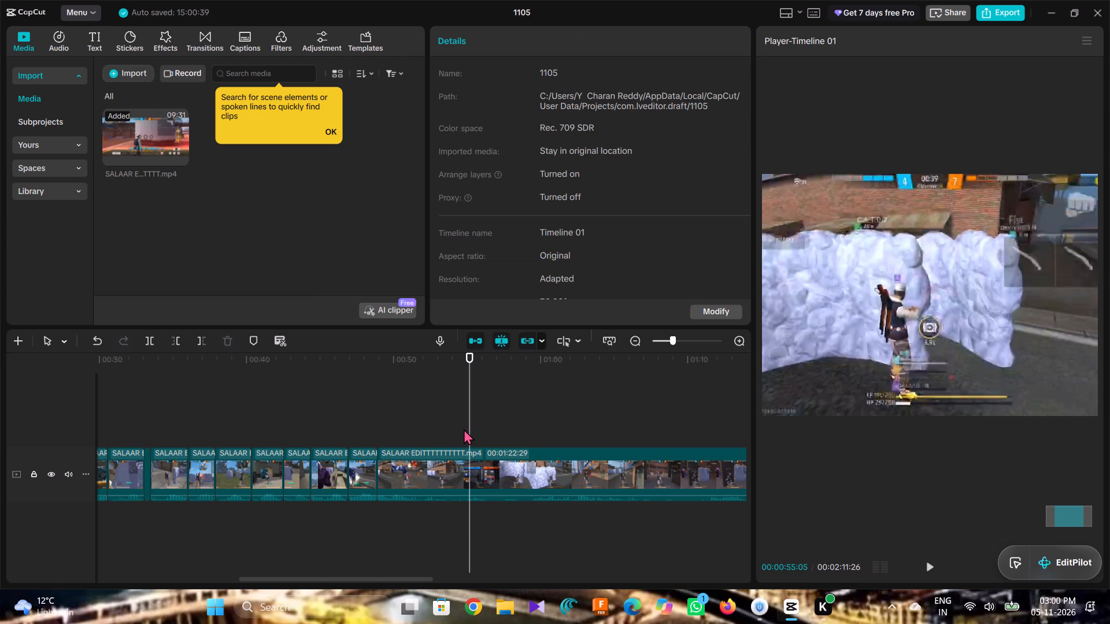
Replay the footage after the 00:00:48:27 cut to find the end of the kill and split the long clip at 00:00:51:07.
drag(472, 431, 394, 439)
key(space)
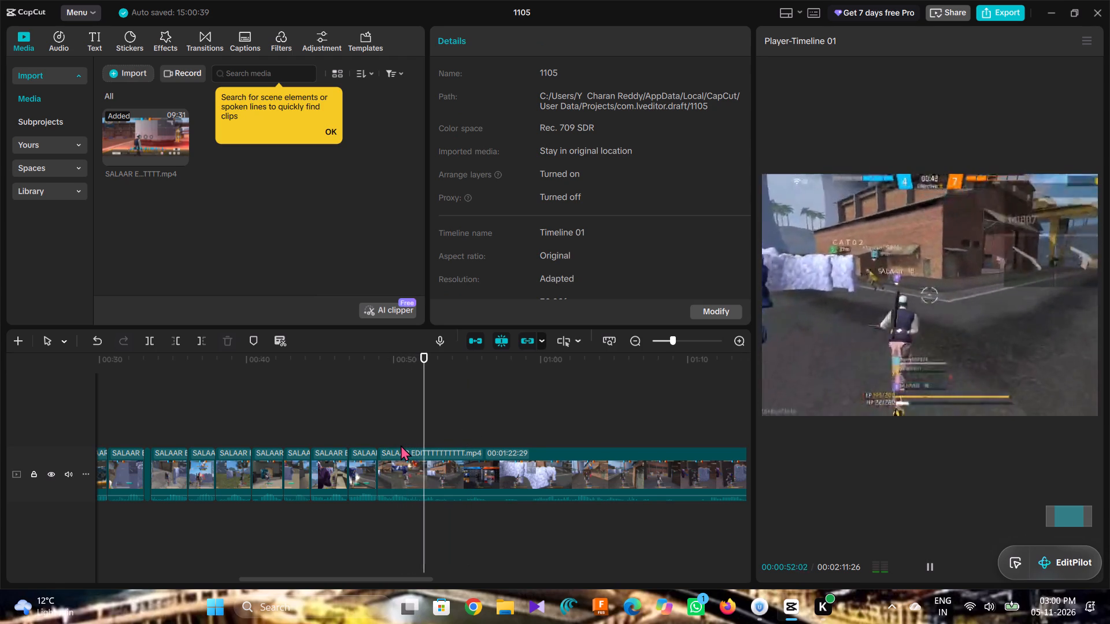
key(space)
key(Left)
key(Left)
key(Left)
key(Left)
key(Left)
key(Left)
key(Left)
key(Left)
key(Left)
key(Left)
key(Left)
key(Left)
key(Left)
key(Left)
key(Left)
key(Left)
key(Left)
key(Left)
key(Left)
key(Left)
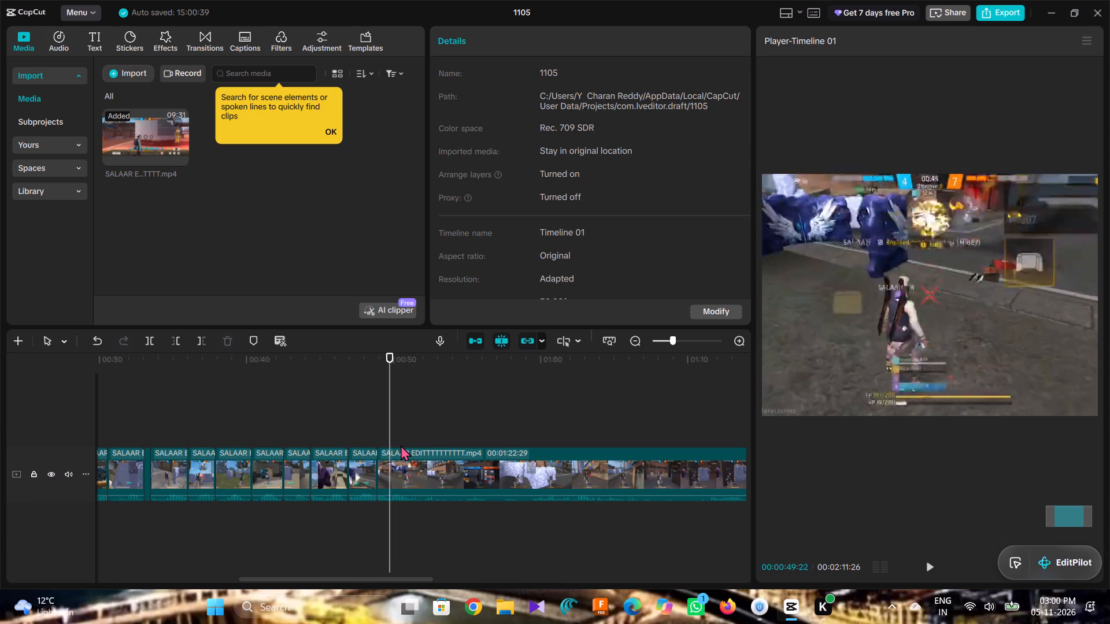
key(Left)
key(Left)
key(Left)
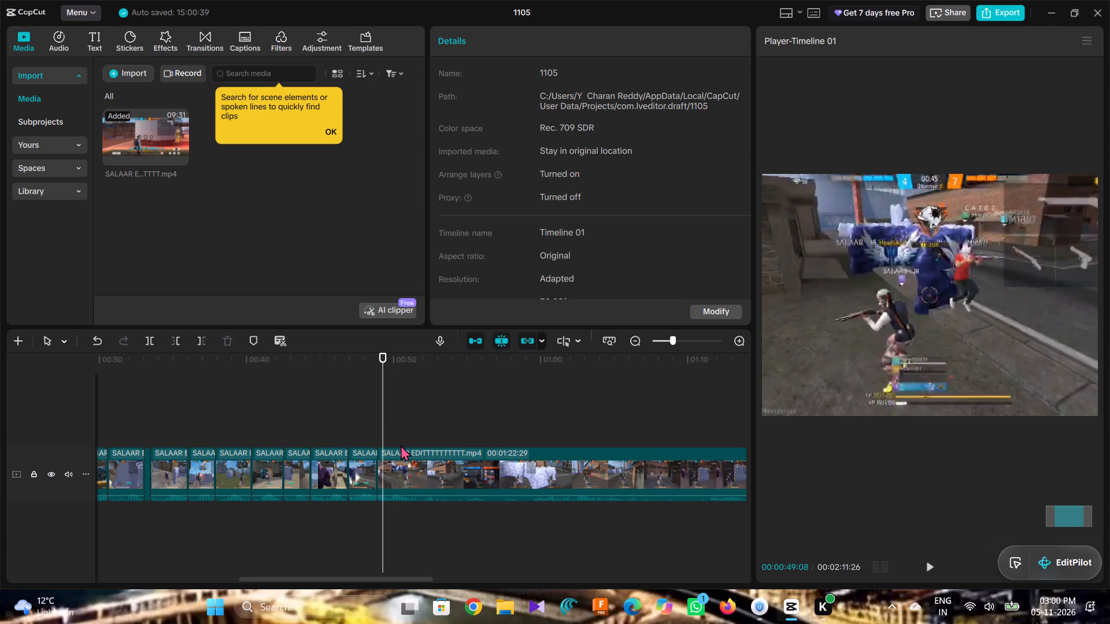
key(Left)
key(Left)
key(space)
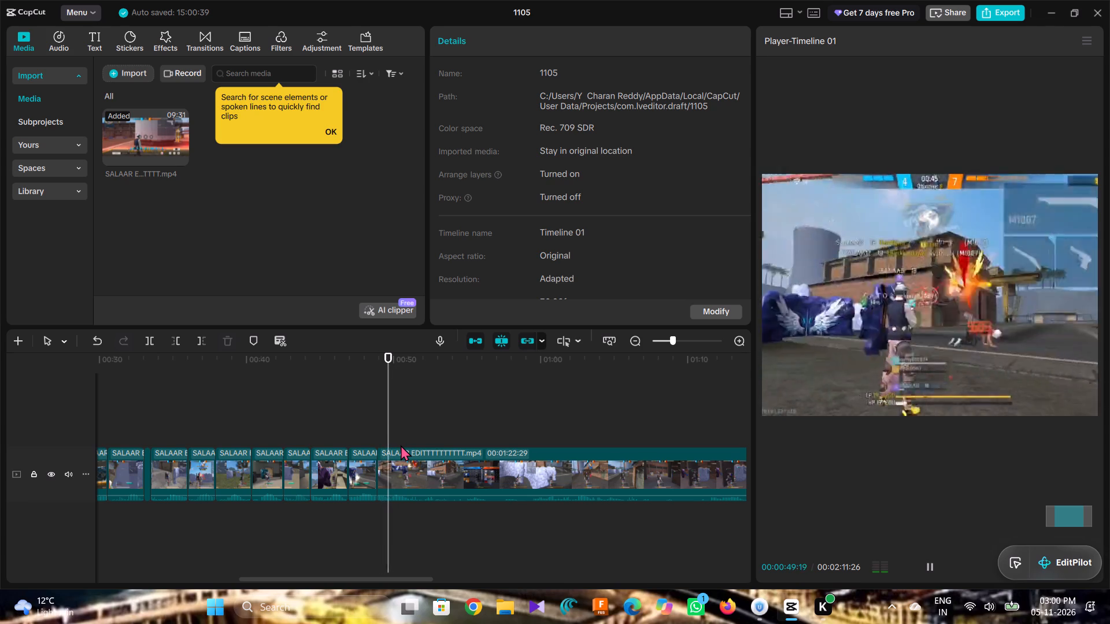
key(space)
key(space)
key(space)
key(space)
key(space)
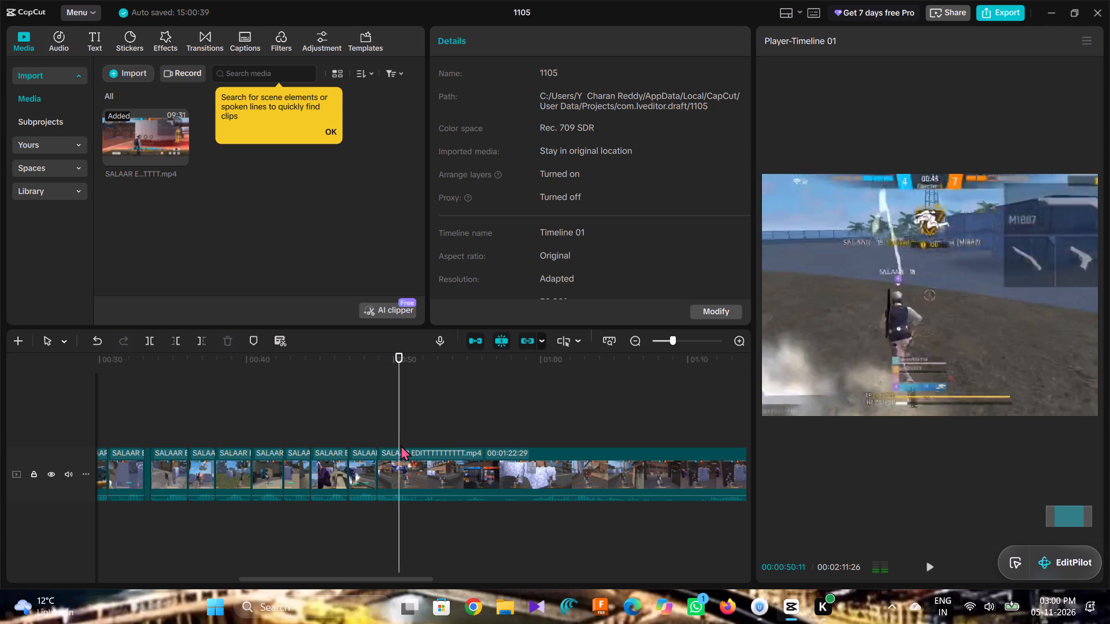
key(space)
key(space)
key(space)
key(space)
key(space)
key(space)
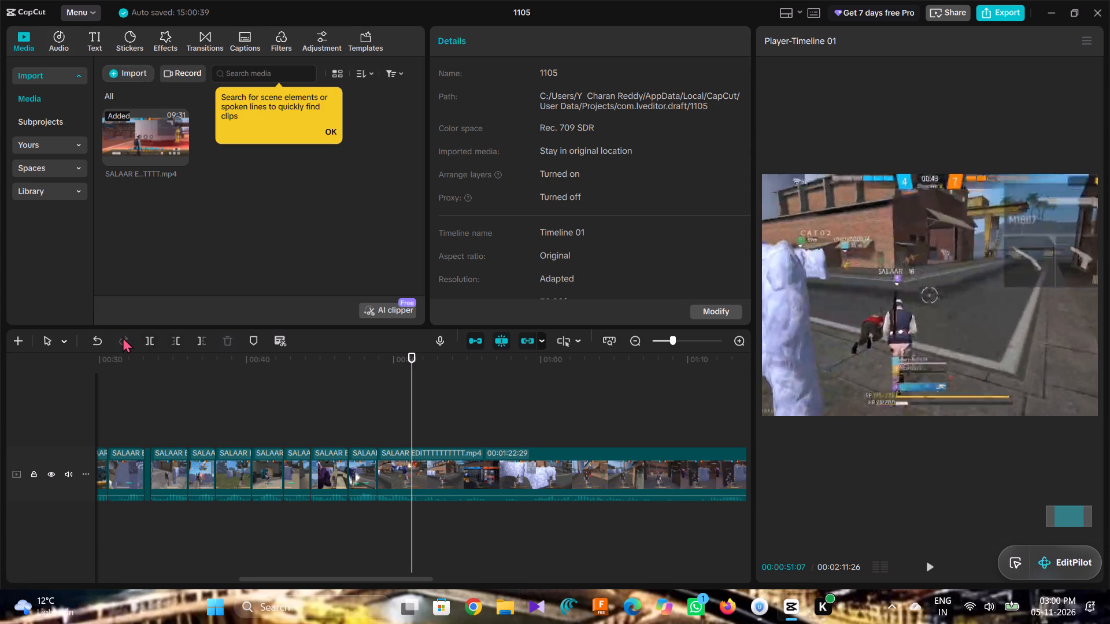
click(145, 344)
Scan the remaining footage up to the BOOYAH screen for the final kill and split the long clip just before it at 00:01:50:20.
key(space)
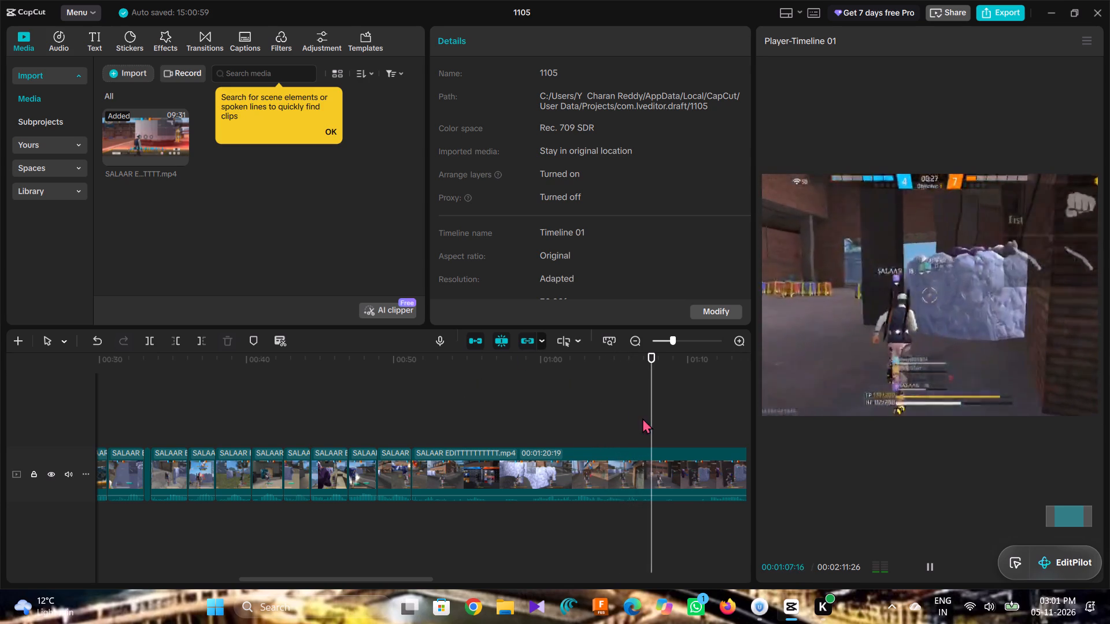
drag(654, 412, 604, 448)
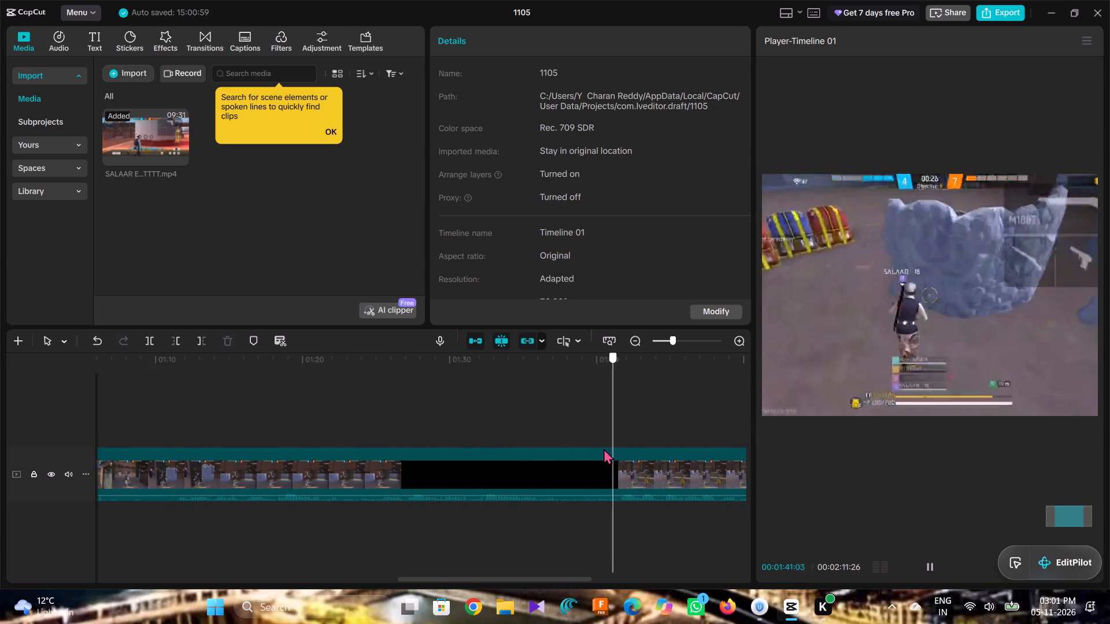
drag(604, 448, 695, 461)
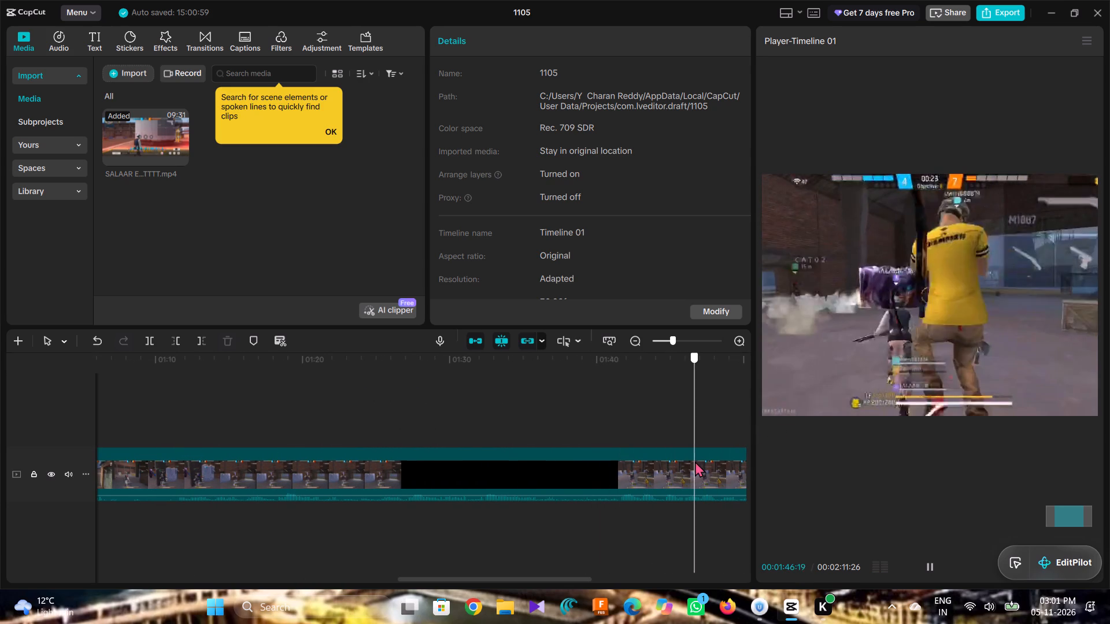
drag(695, 461, 738, 451)
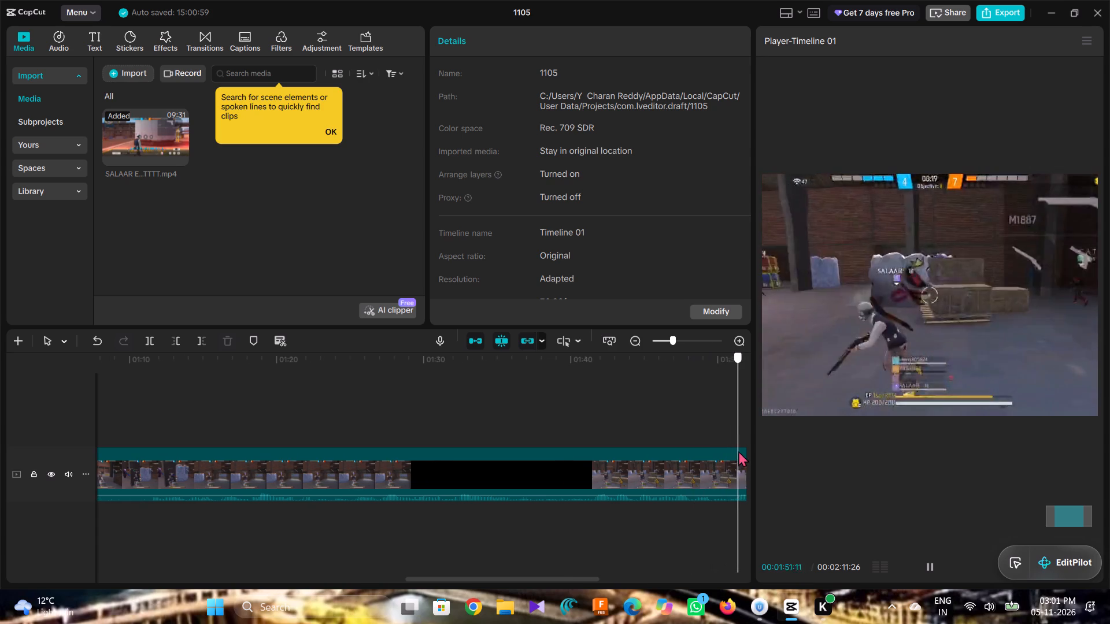
drag(738, 451, 641, 484)
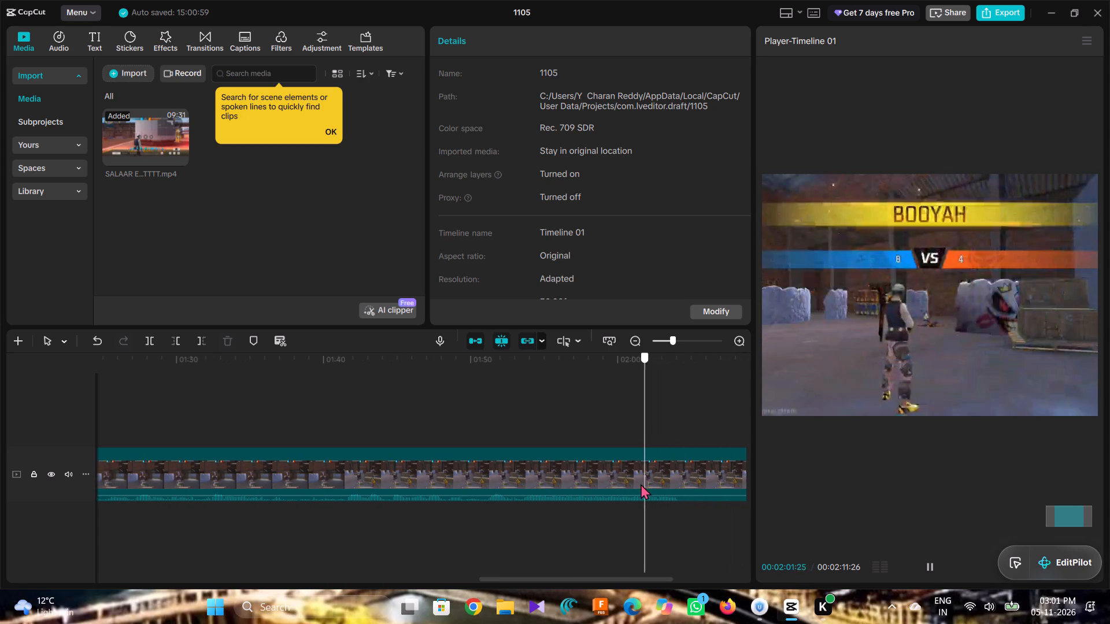
drag(641, 484, 428, 526)
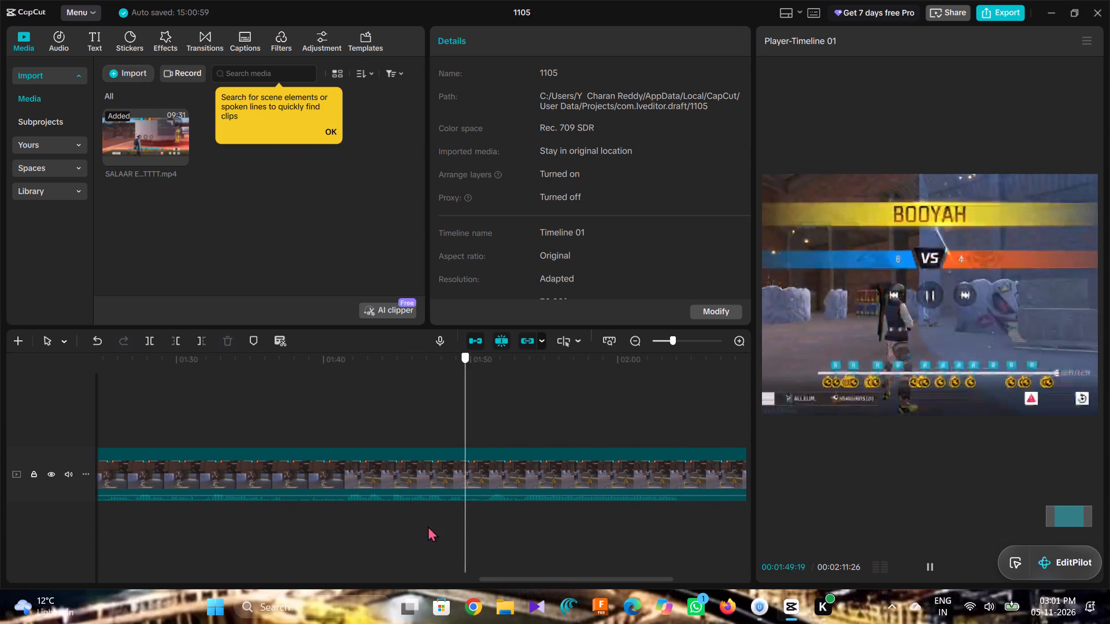
drag(428, 526, 286, 530)
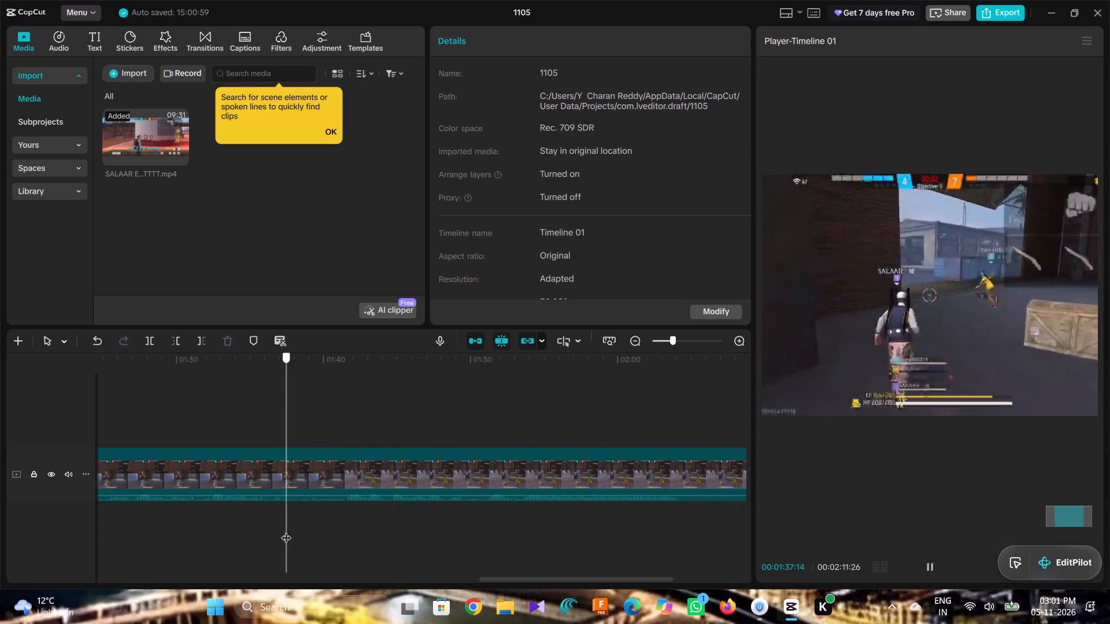
drag(286, 530, 258, 534)
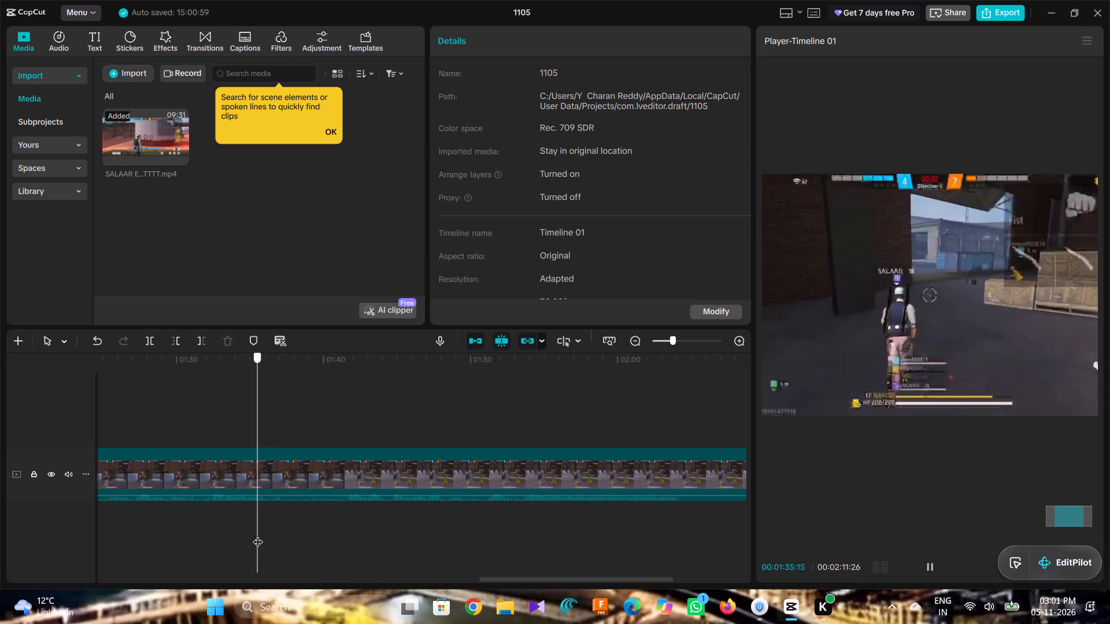
drag(258, 534, 303, 530)
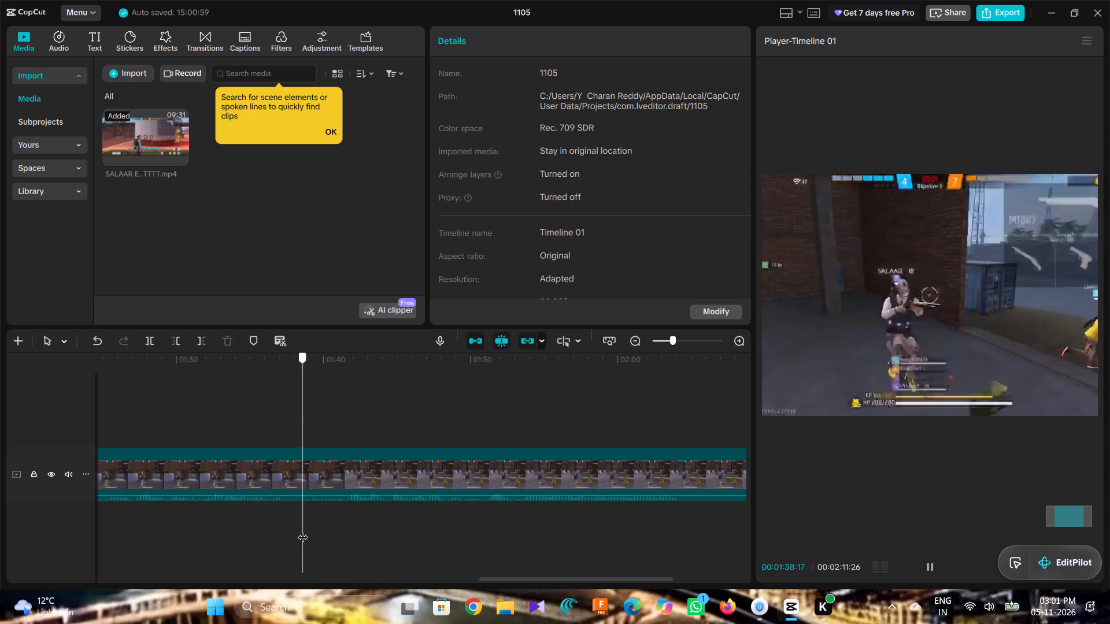
drag(303, 530, 324, 526)
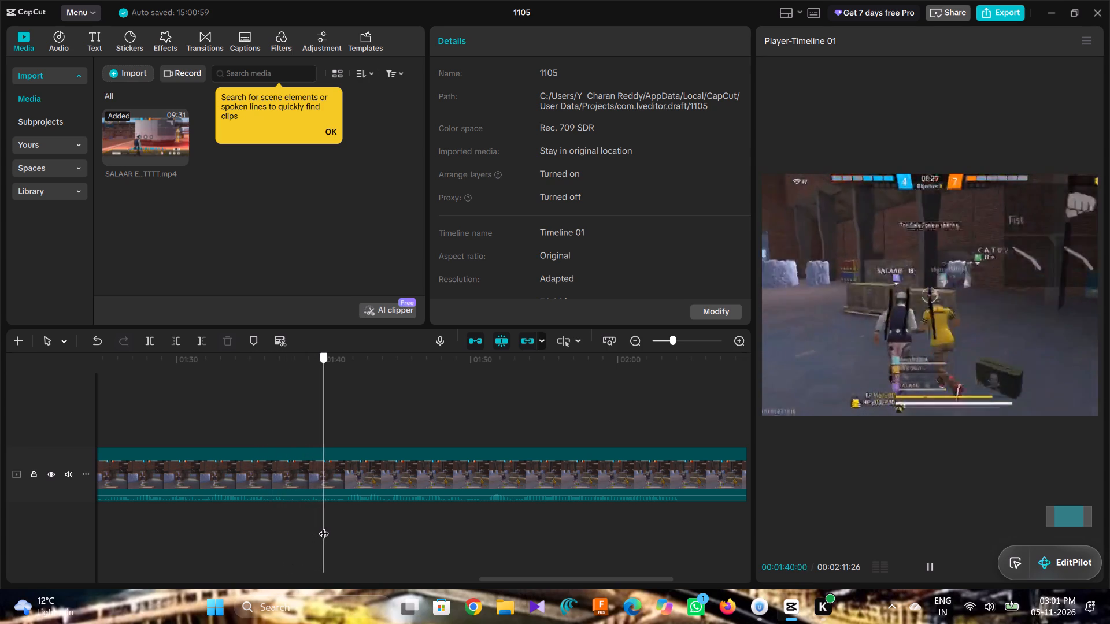
drag(324, 526, 345, 523)
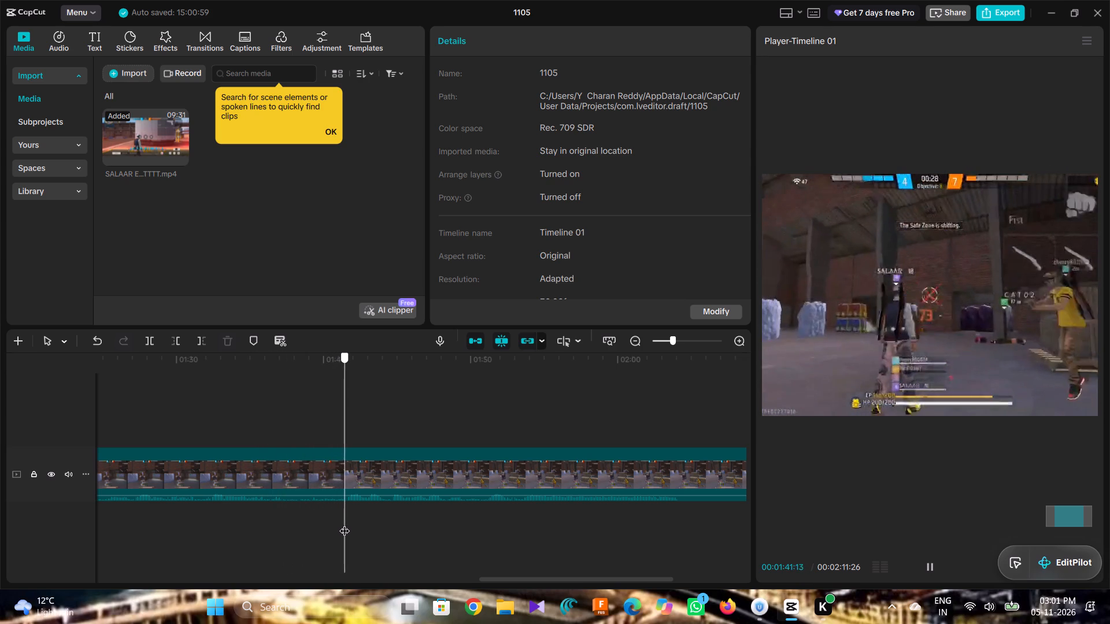
drag(345, 523, 353, 523)
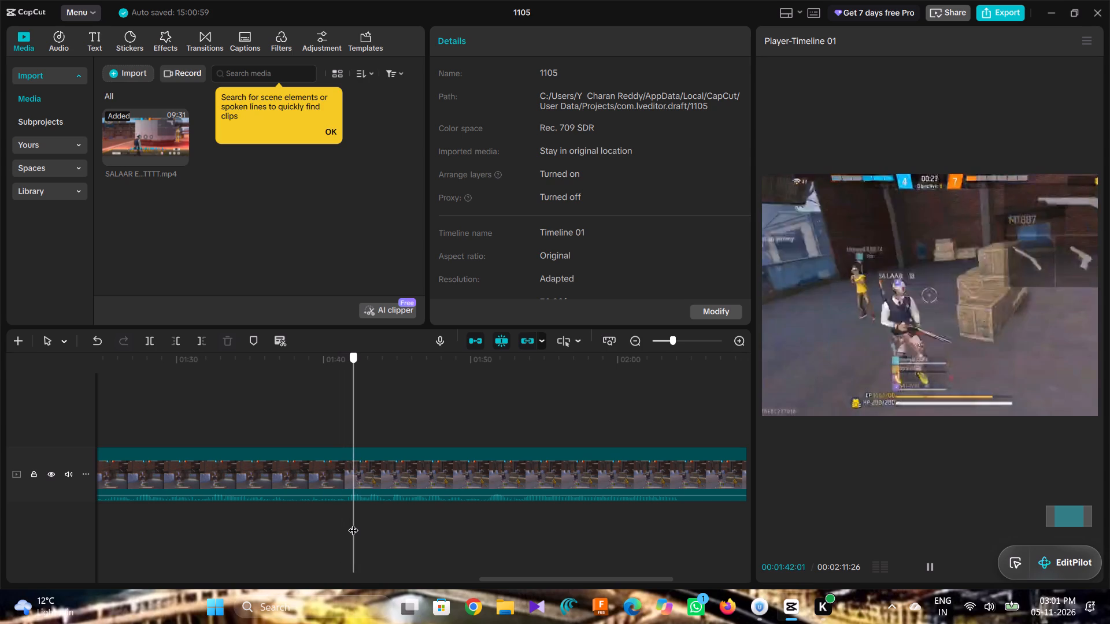
drag(353, 523, 378, 530)
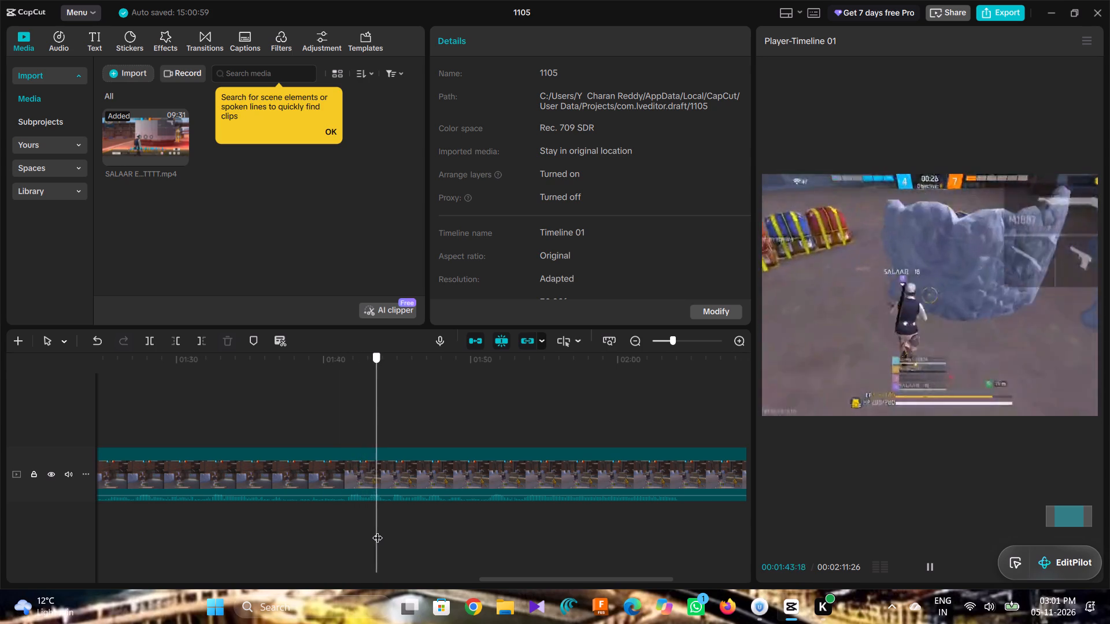
drag(378, 530, 416, 528)
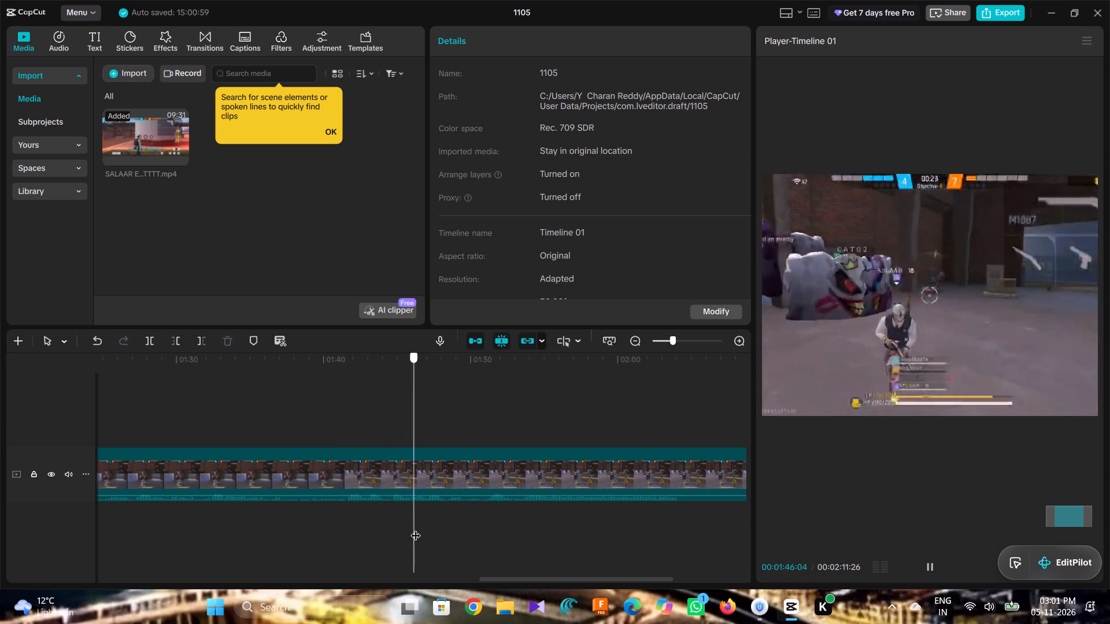
drag(416, 528, 443, 525)
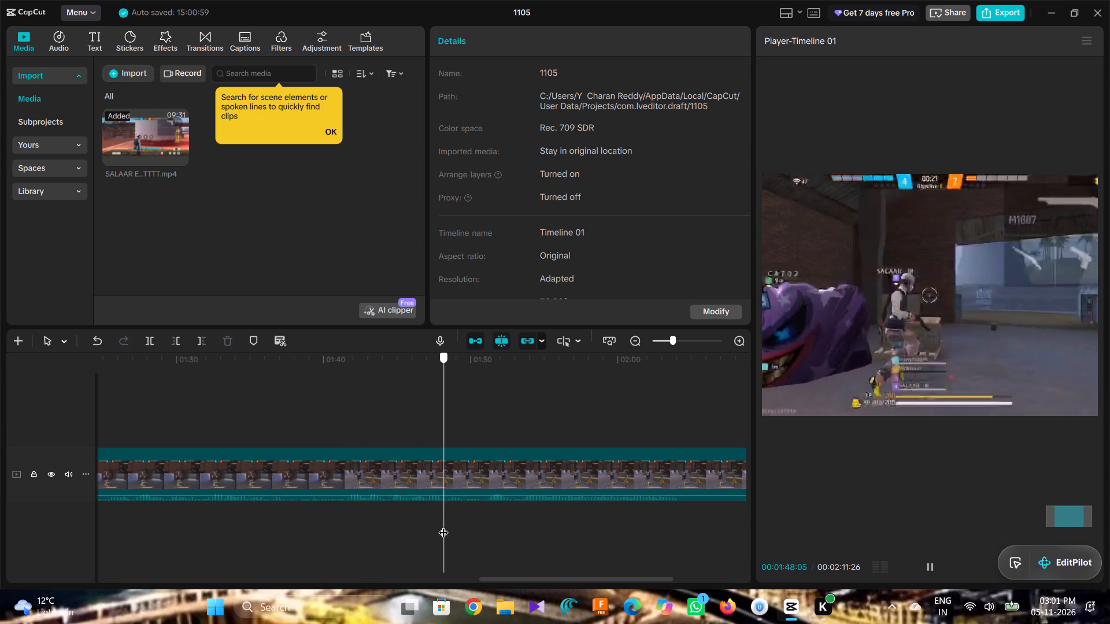
drag(443, 525, 460, 511)
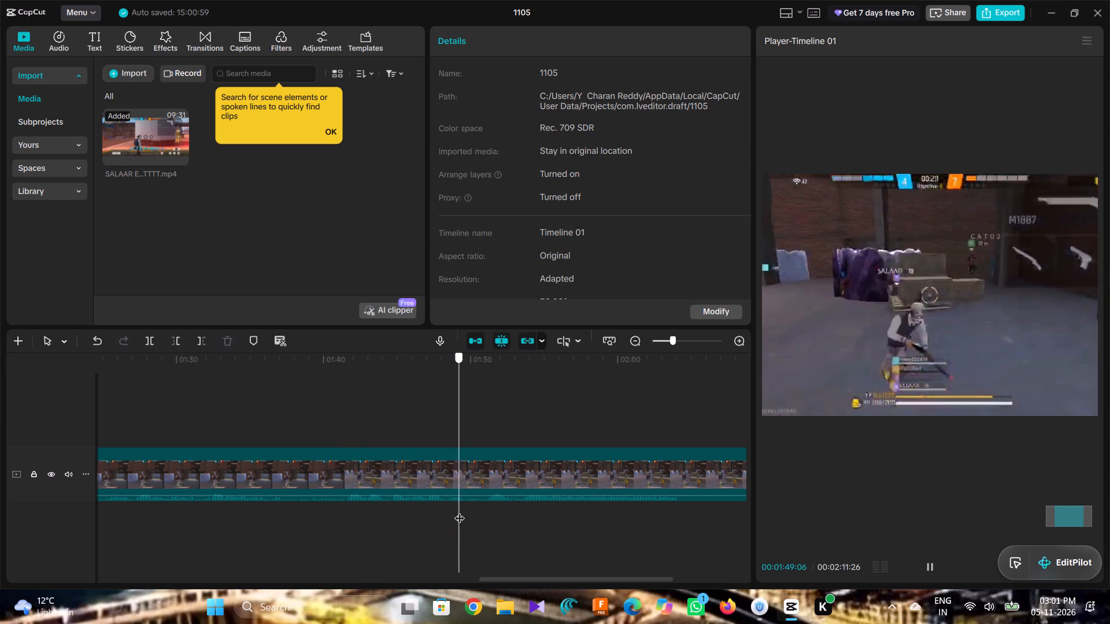
drag(460, 511, 483, 505)
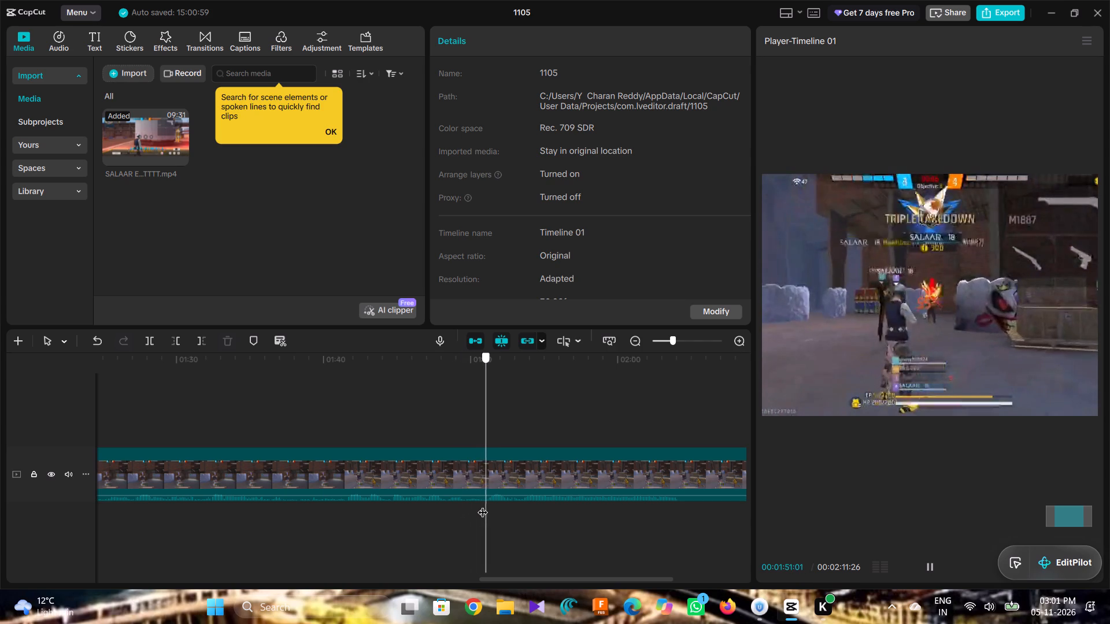
drag(483, 505, 480, 506)
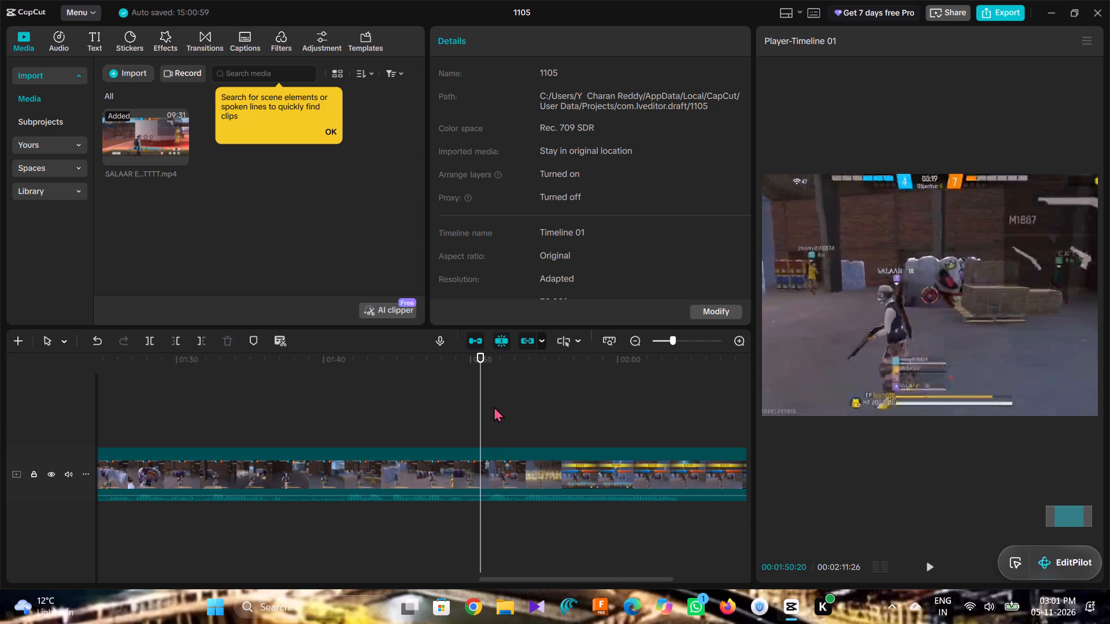
click(143, 338)
Delete the unwanted segment between the 00:00:51:07 and 00:01:50:20 cuts.
click(360, 476)
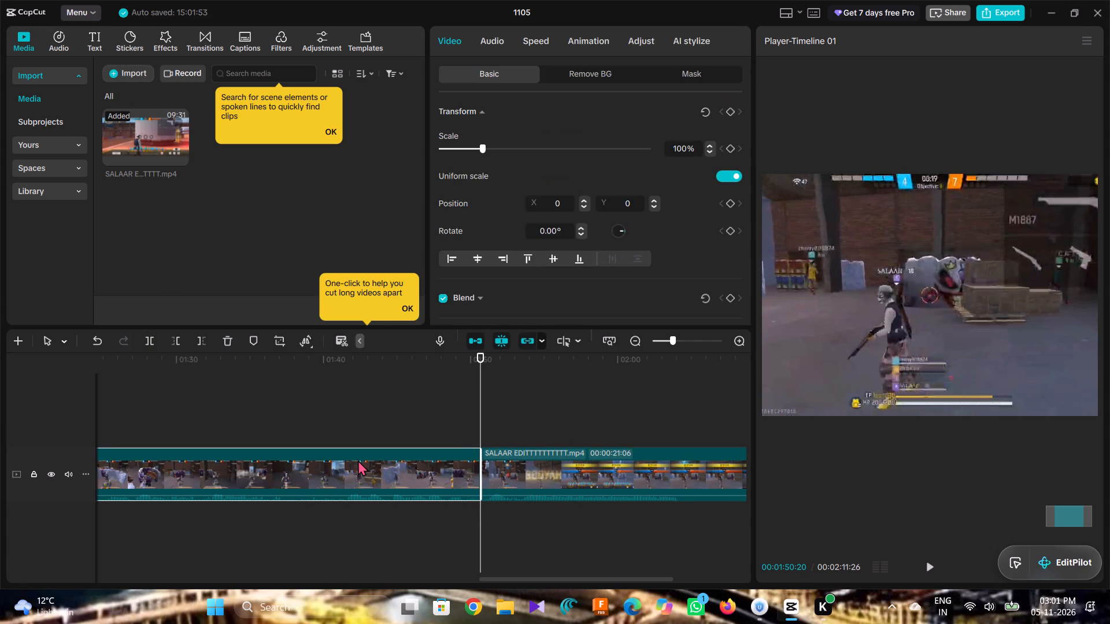
scroll(358, 460, right, 4)
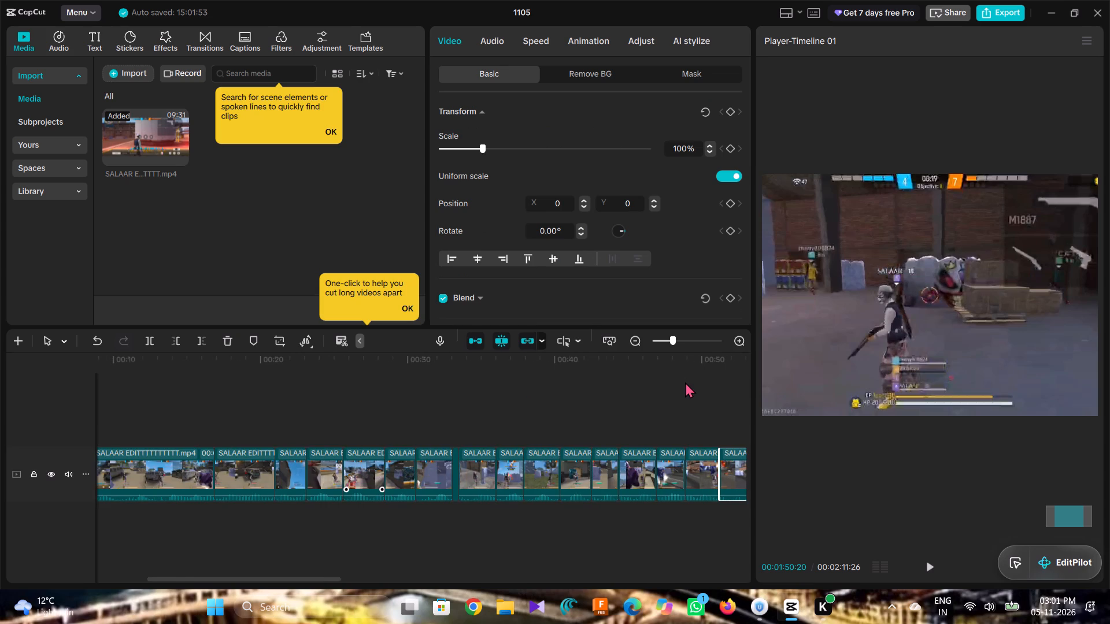
scroll(685, 382, left, 1)
click(596, 404)
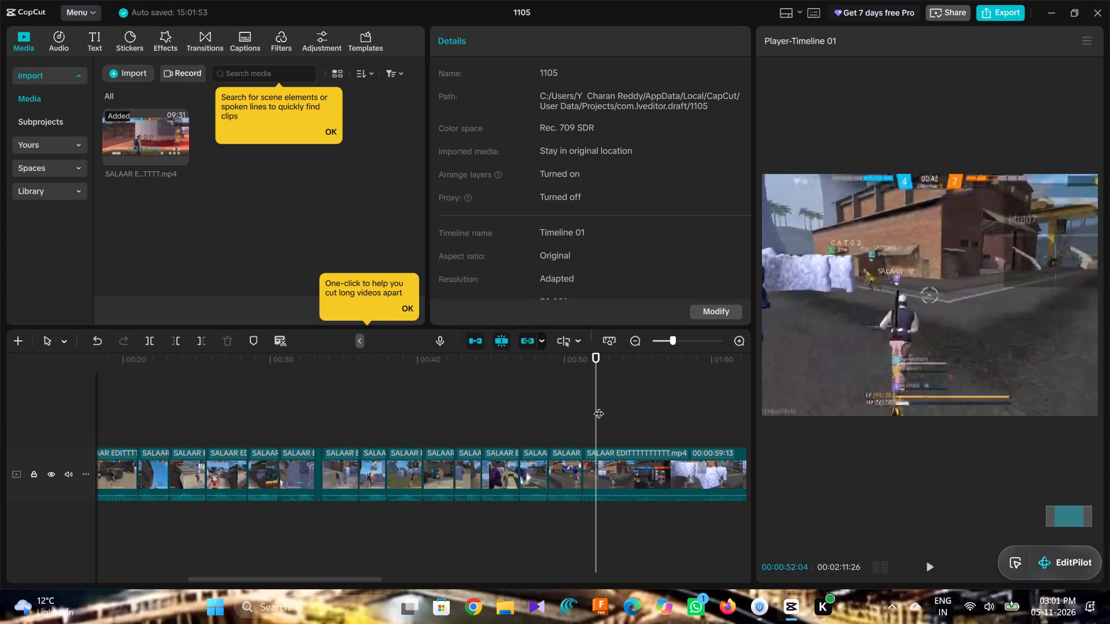
key(space)
click(666, 486)
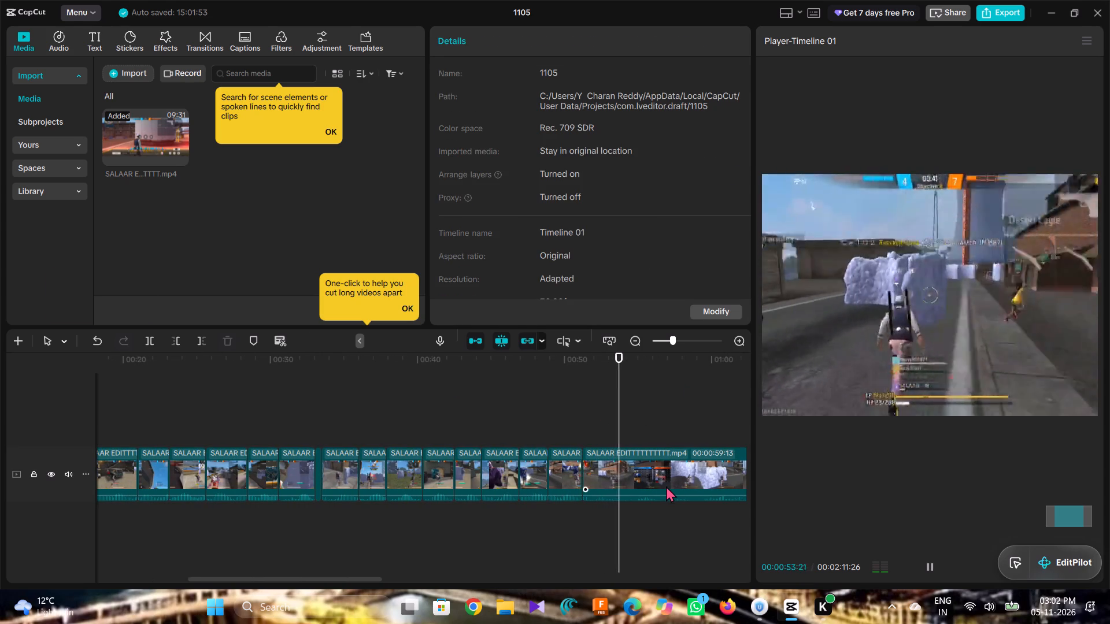
scroll(666, 486, left, 3)
key(BackSpace)
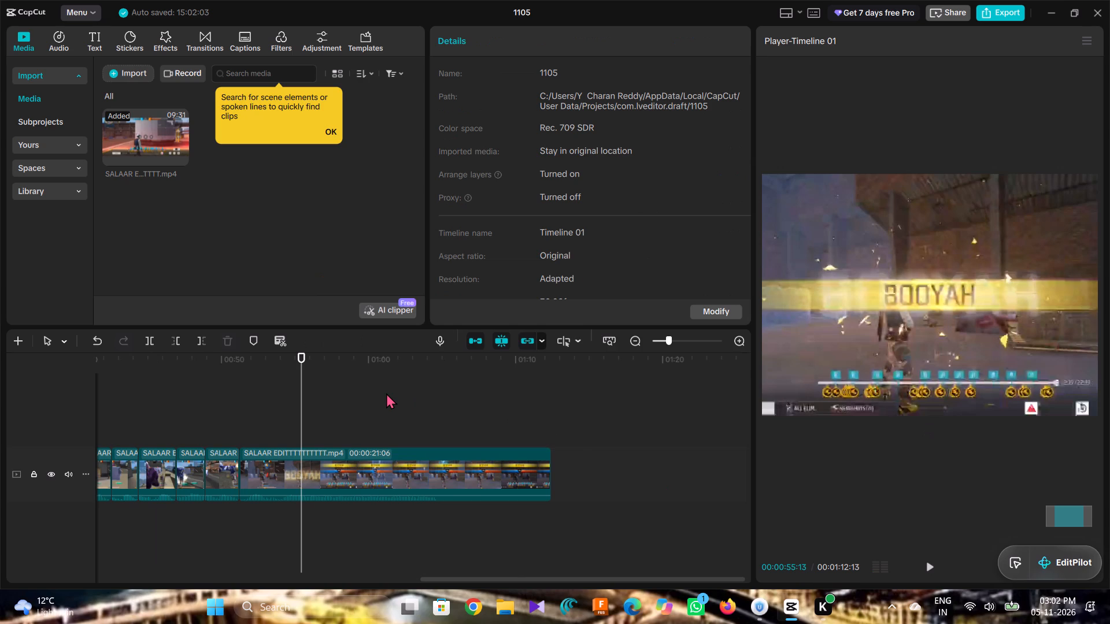
Scrub to the end of the triple takedown, just before the BOOYAH text, and split the last clip at 00:00:53:13.
drag(304, 430, 298, 435)
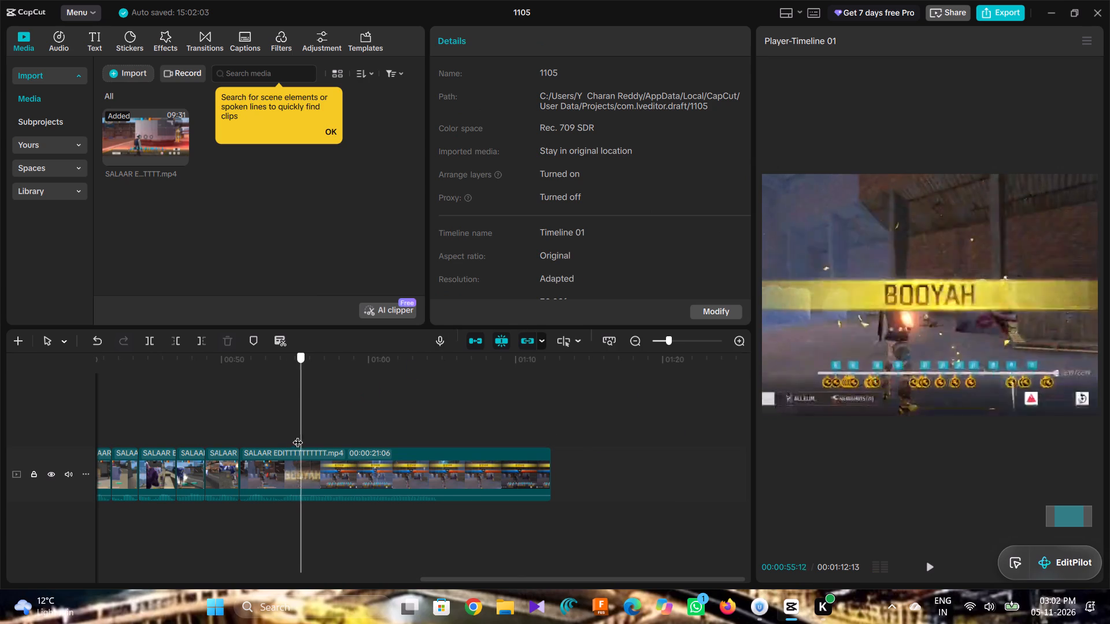
drag(298, 435, 257, 459)
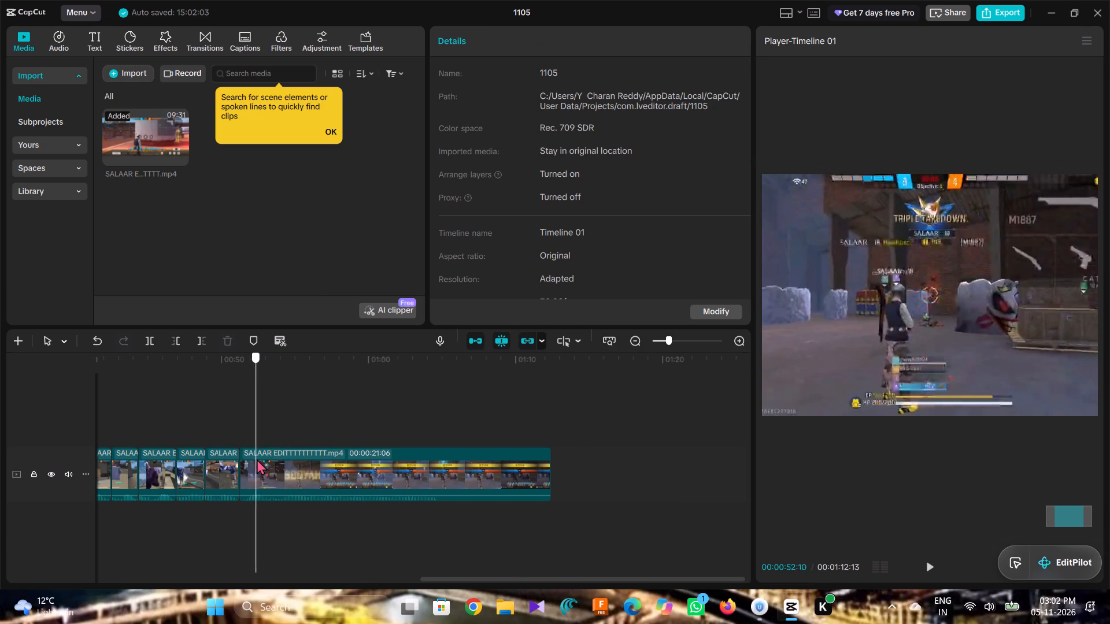
drag(257, 459, 279, 459)
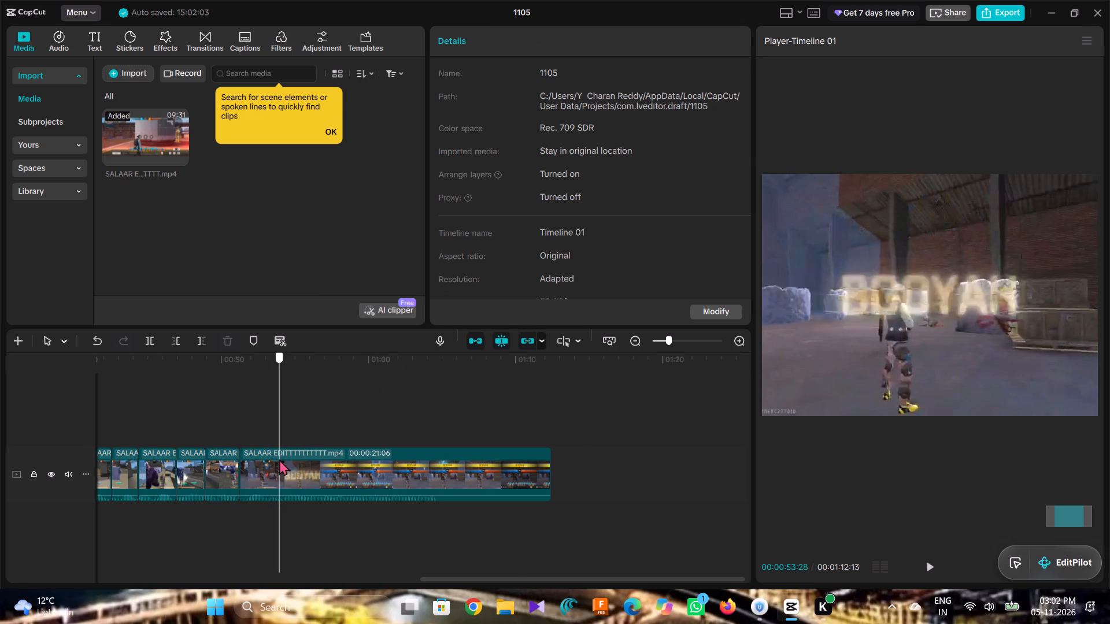
drag(279, 459, 272, 461)
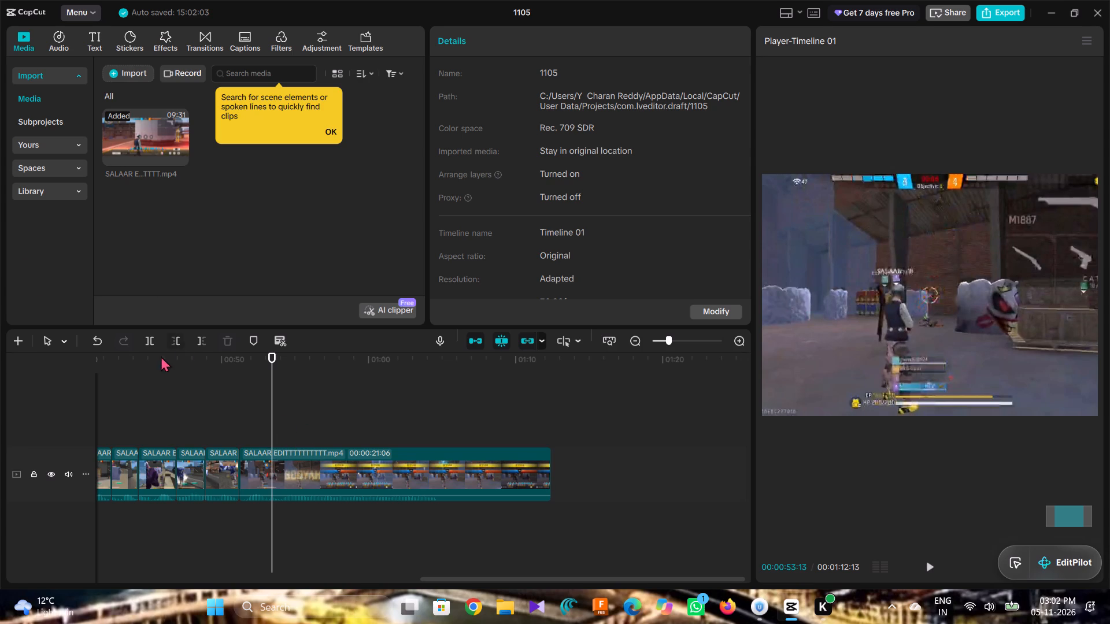
click(151, 340)
Delete the trailing BOOYAH segment after the 00:00:53:13 cut.
key(space)
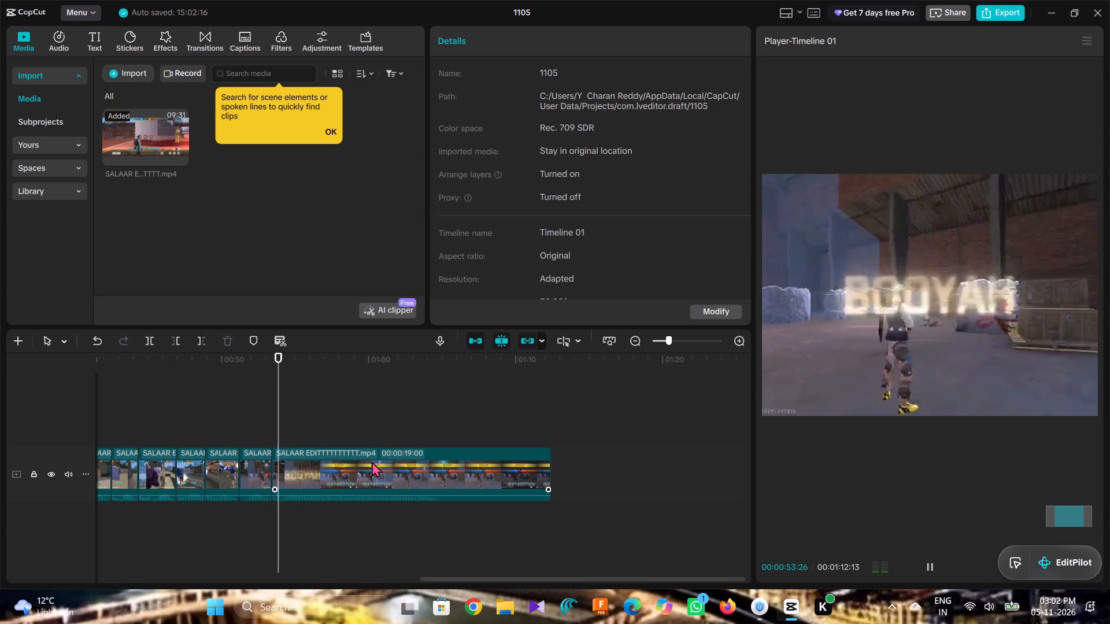
click(363, 478)
key(BackSpace)
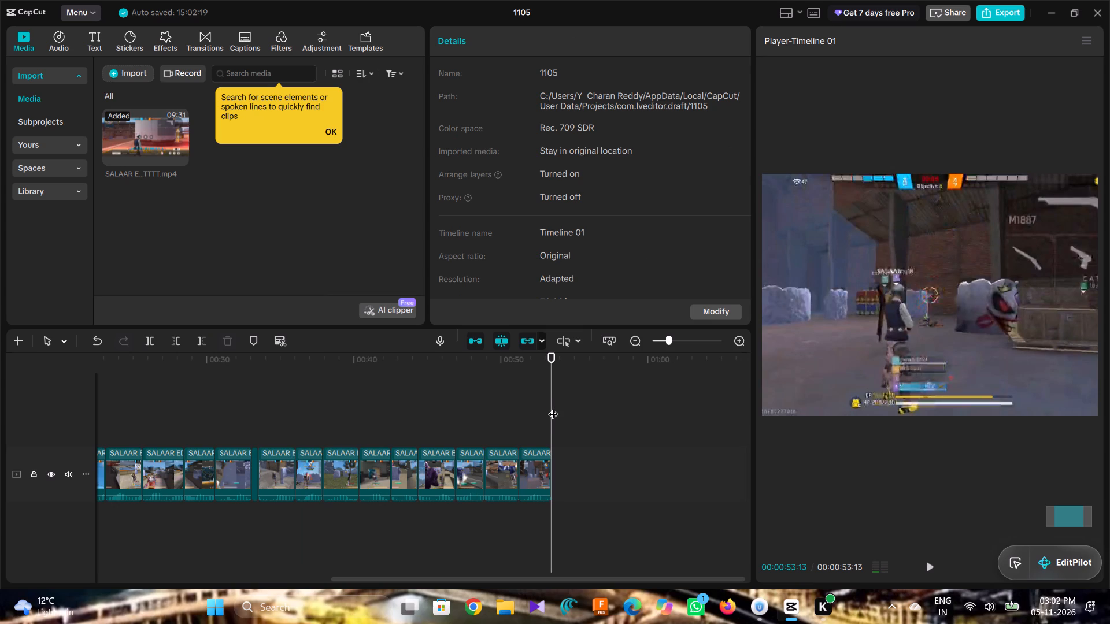
Return to the start of the timeline and play back the assembled kill highlights to review the cuts.
drag(553, 407, 46, 455)
key(space)
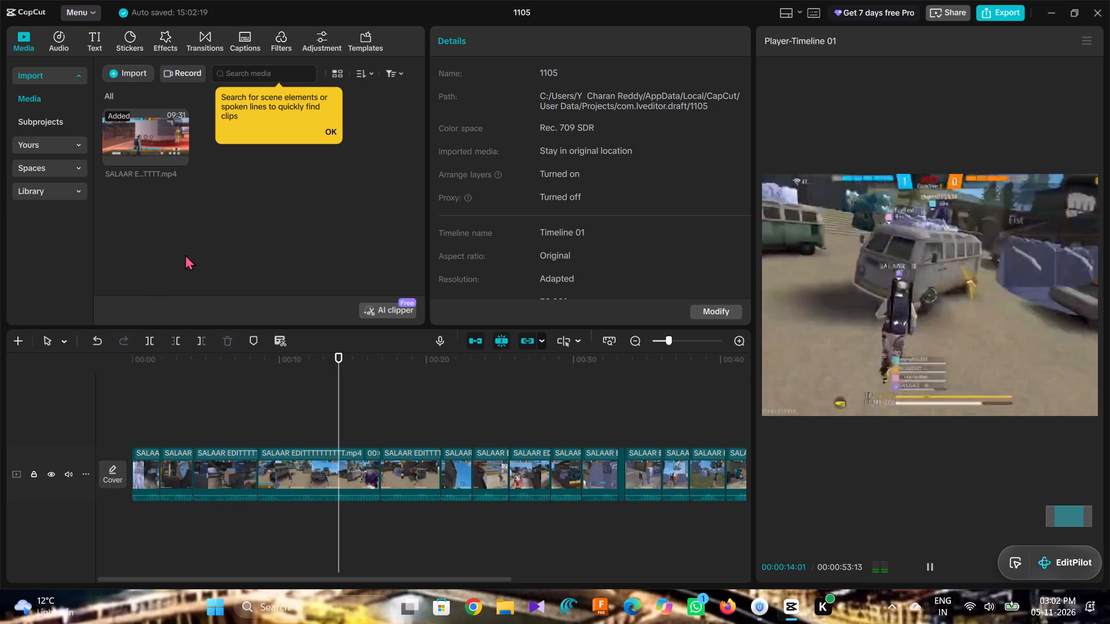
key(space)
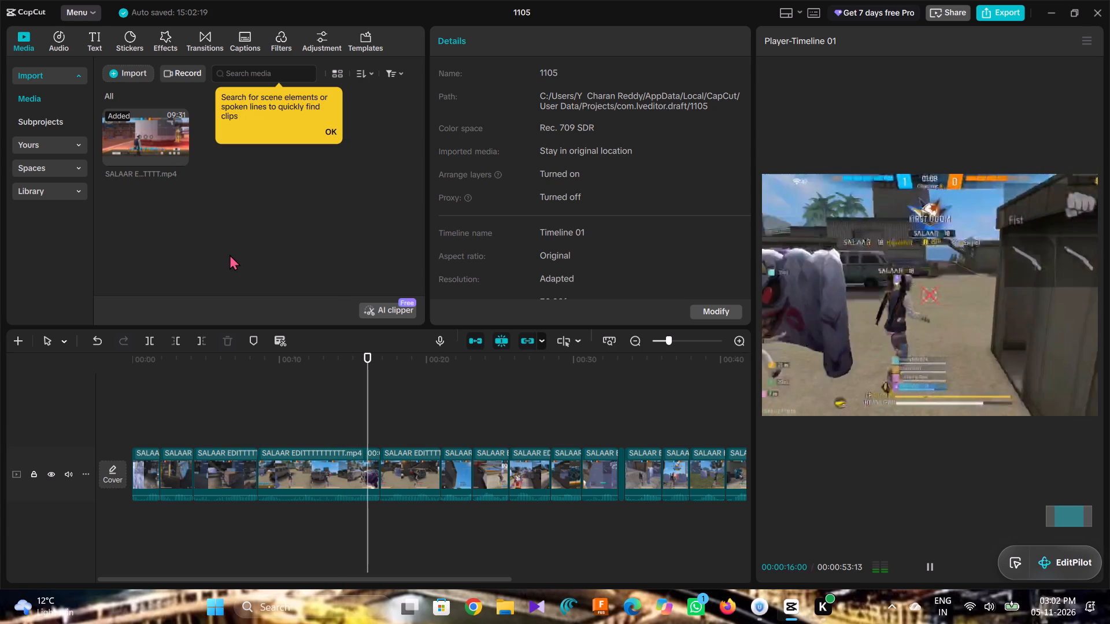
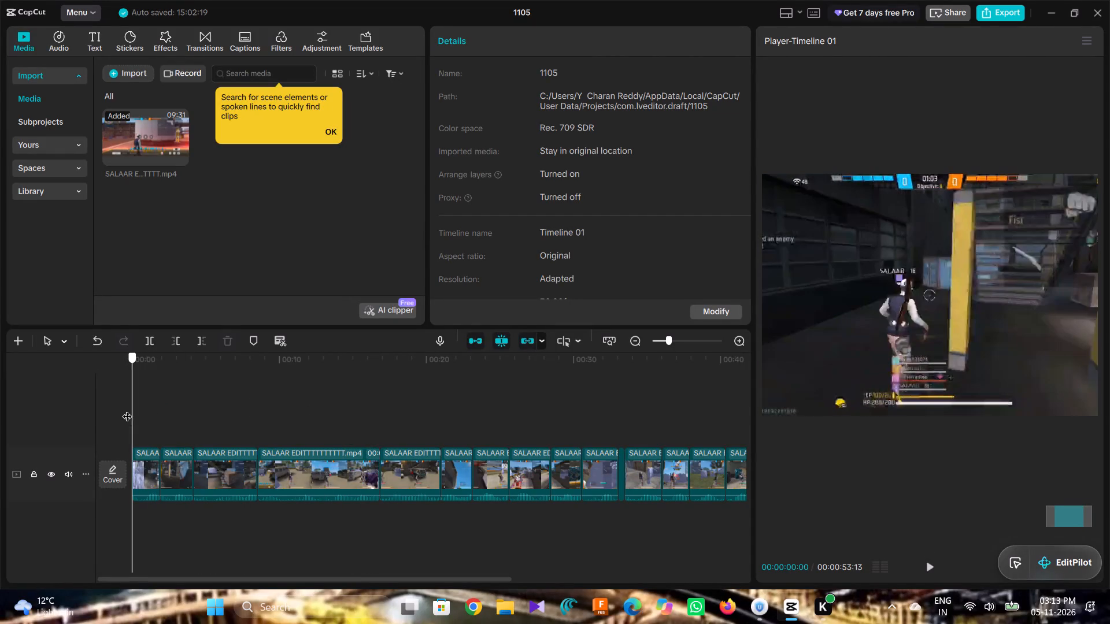
Play the assembled kill highlights from the start and scrub through to the end of the timeline to review the cuts.
drag(127, 409, 110, 407)
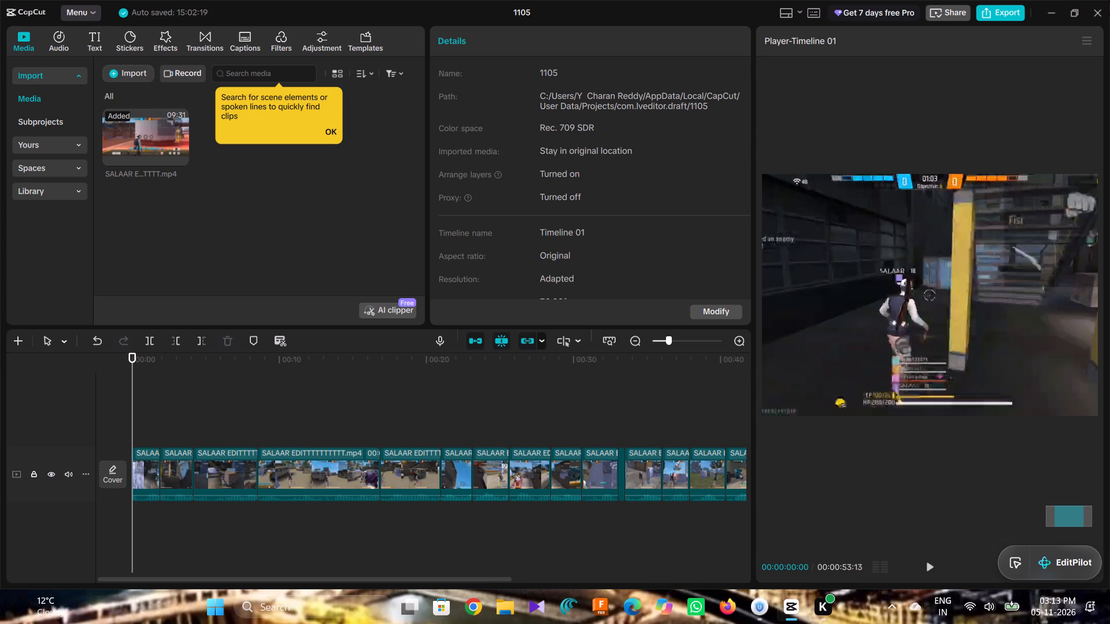
key(space)
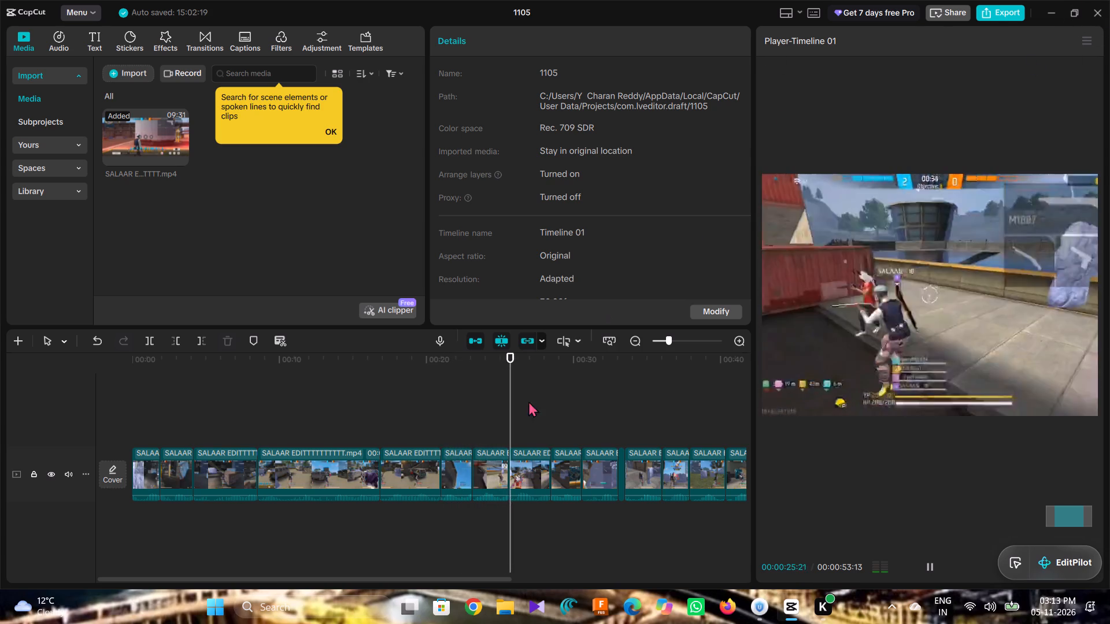
drag(514, 424, 524, 425)
drag(526, 425, 792, 450)
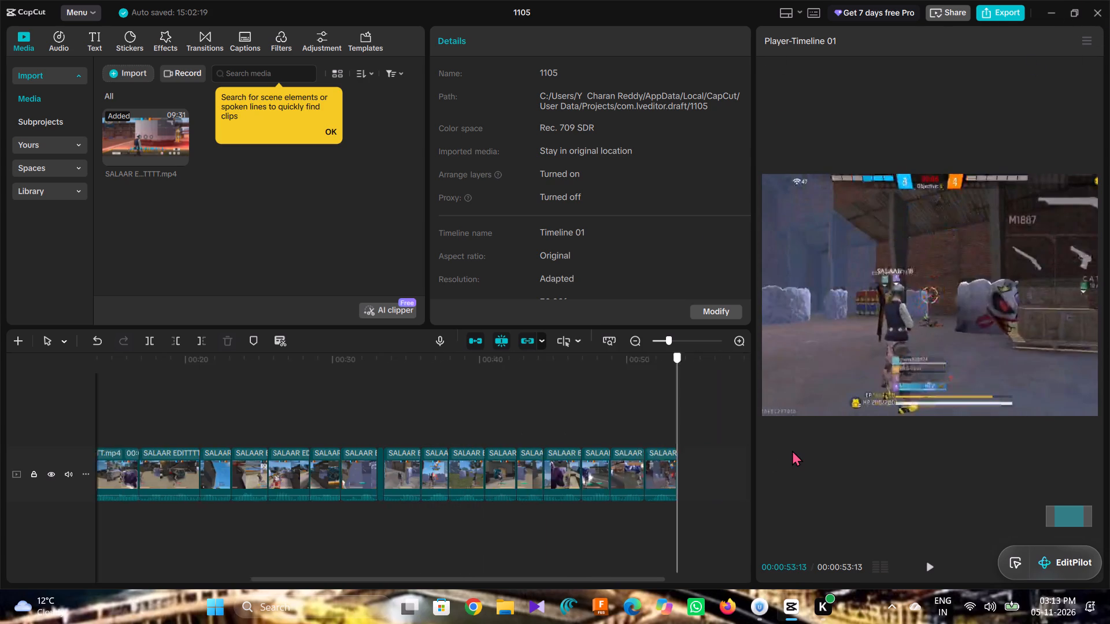
drag(792, 450, 773, 445)
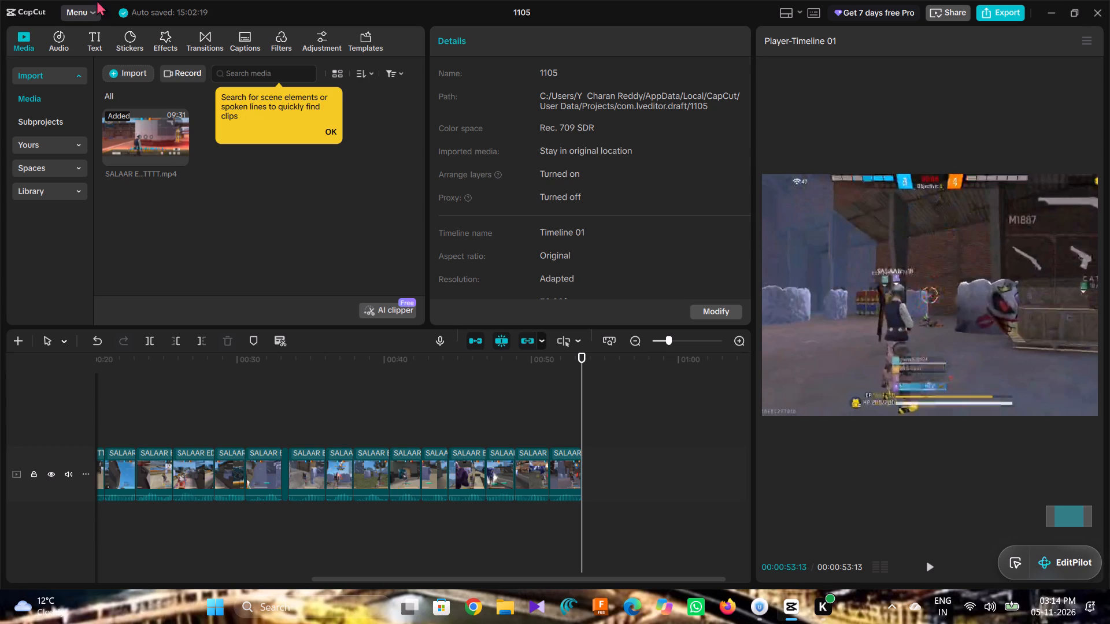
Add the Vivid Verse filter from the featured filters to the timeline above the video clips.
click(269, 34)
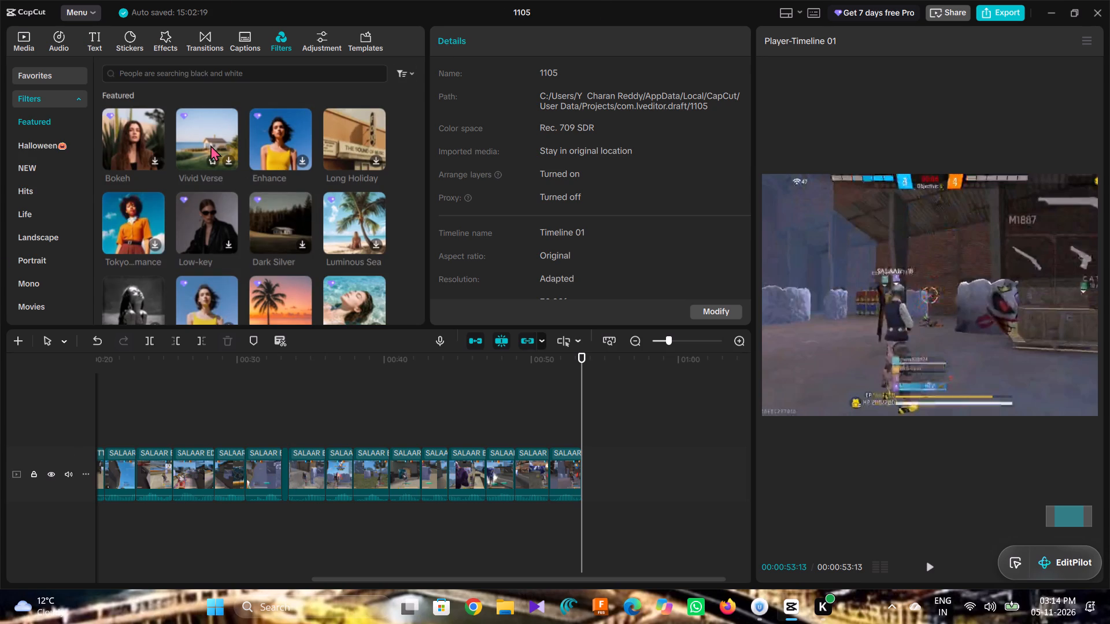
click(195, 129)
drag(206, 135, 105, 425)
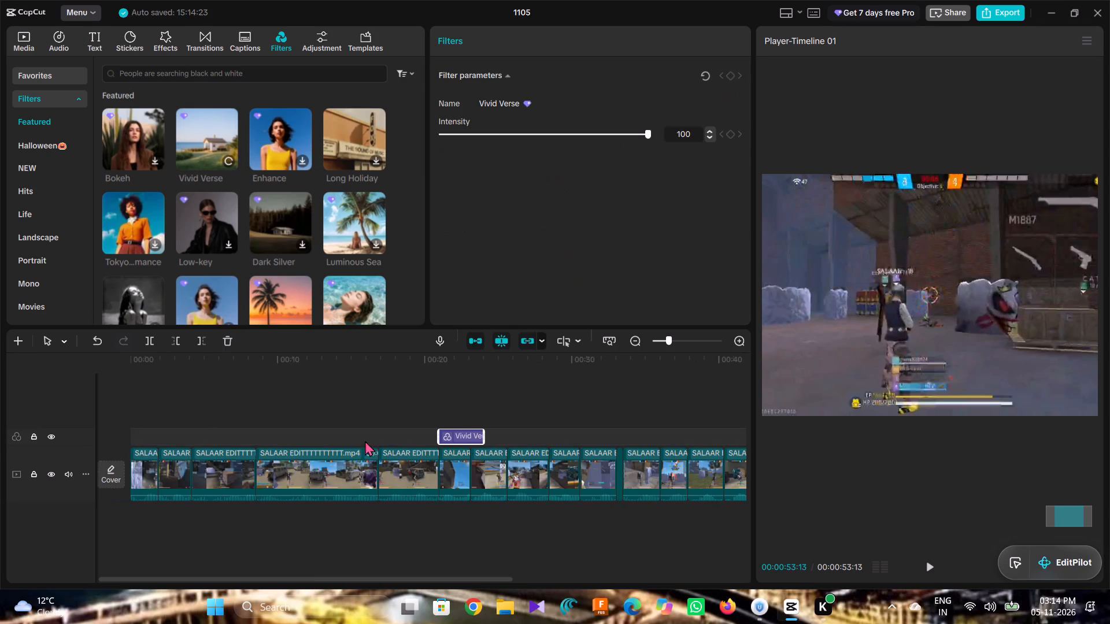
Stretch the Vivid Verse filter to cover the whole edit, from the timeline start to the last clip's end at 00:00:53:13.
drag(442, 440, 226, 470)
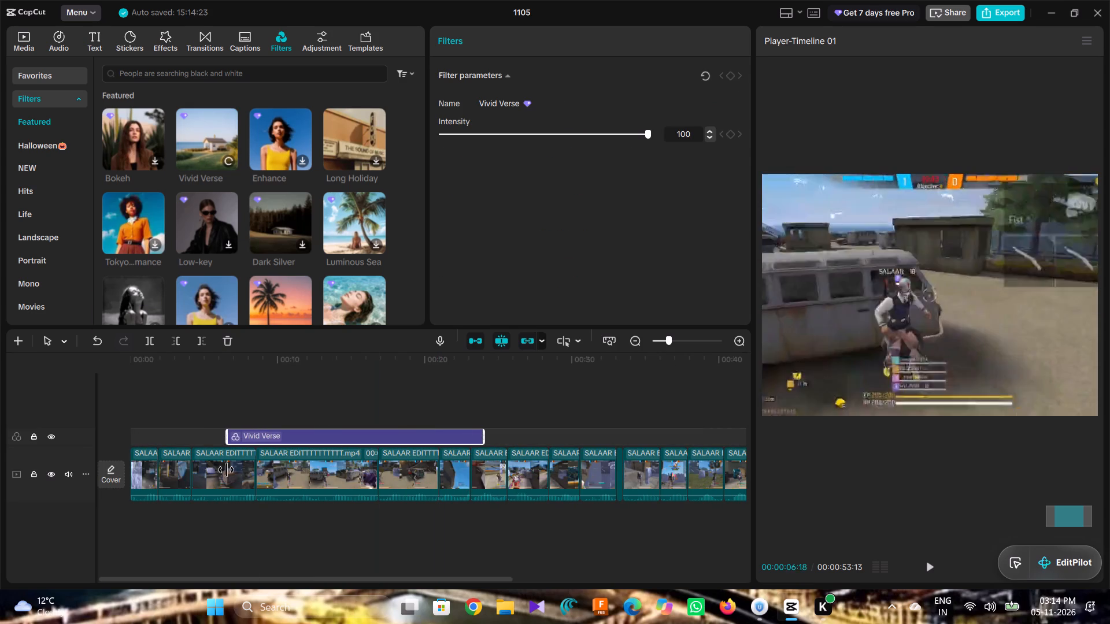
drag(226, 470, 133, 476)
drag(482, 434, 660, 445)
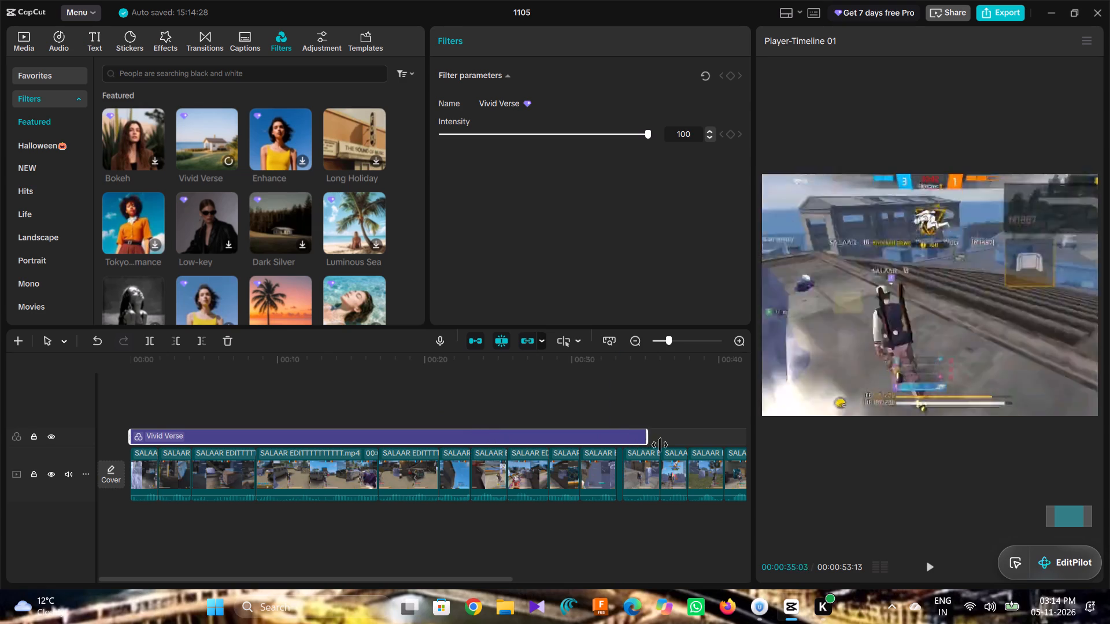
drag(660, 445, 484, 447)
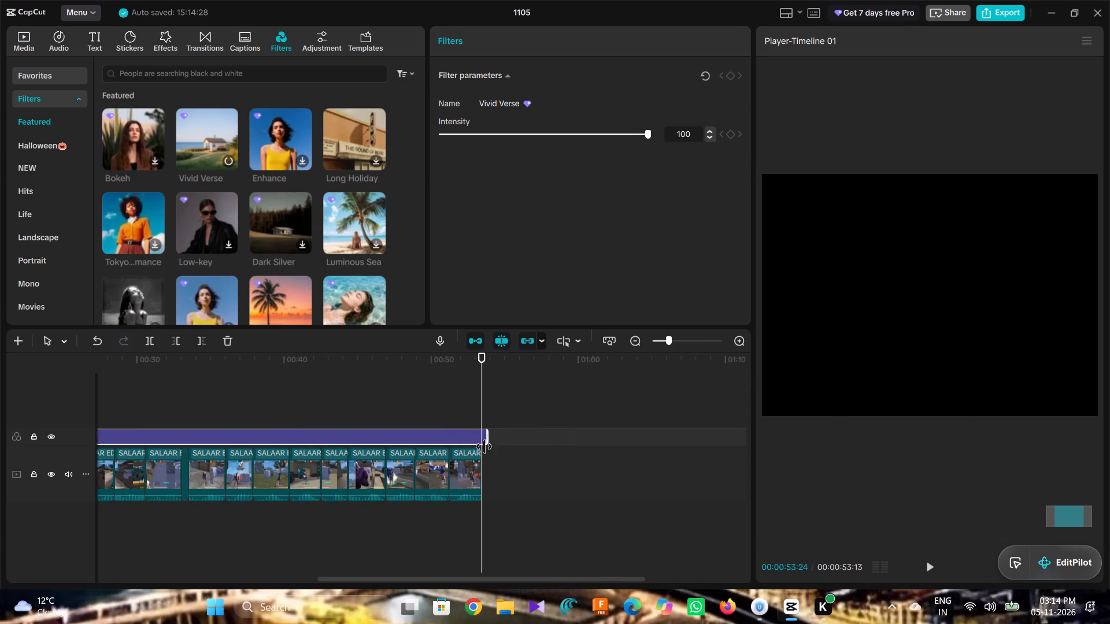
drag(484, 447, 477, 450)
Play the edit from the start, pausing as needed, to check how the highlights look with the Vivid Verse filter.
scroll(519, 396, right, 7)
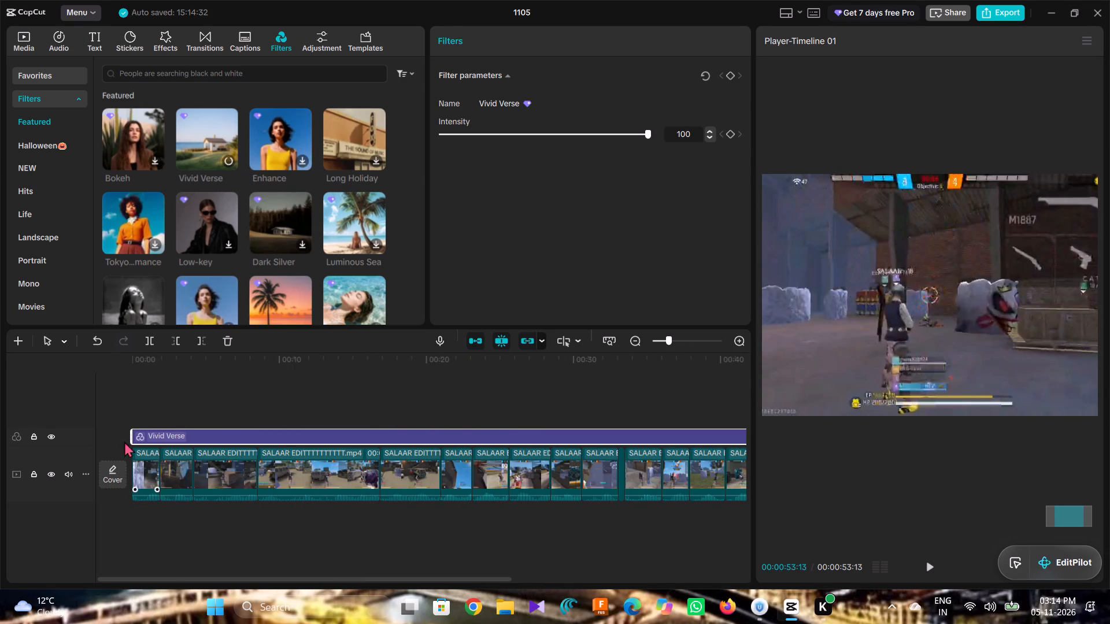
click(124, 396)
key(space)
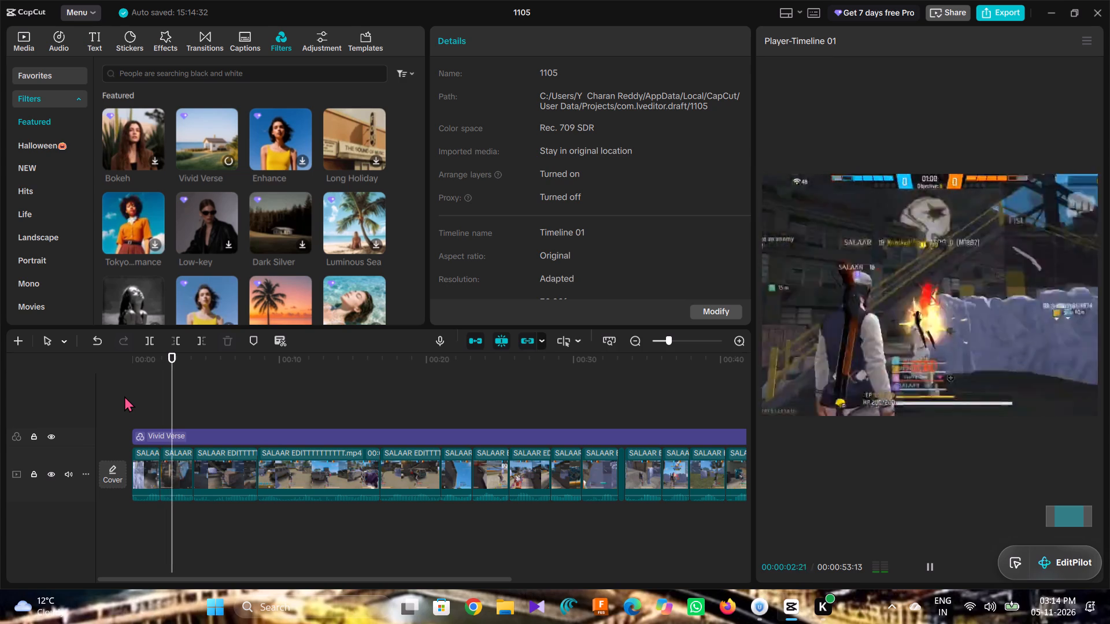
key(space)
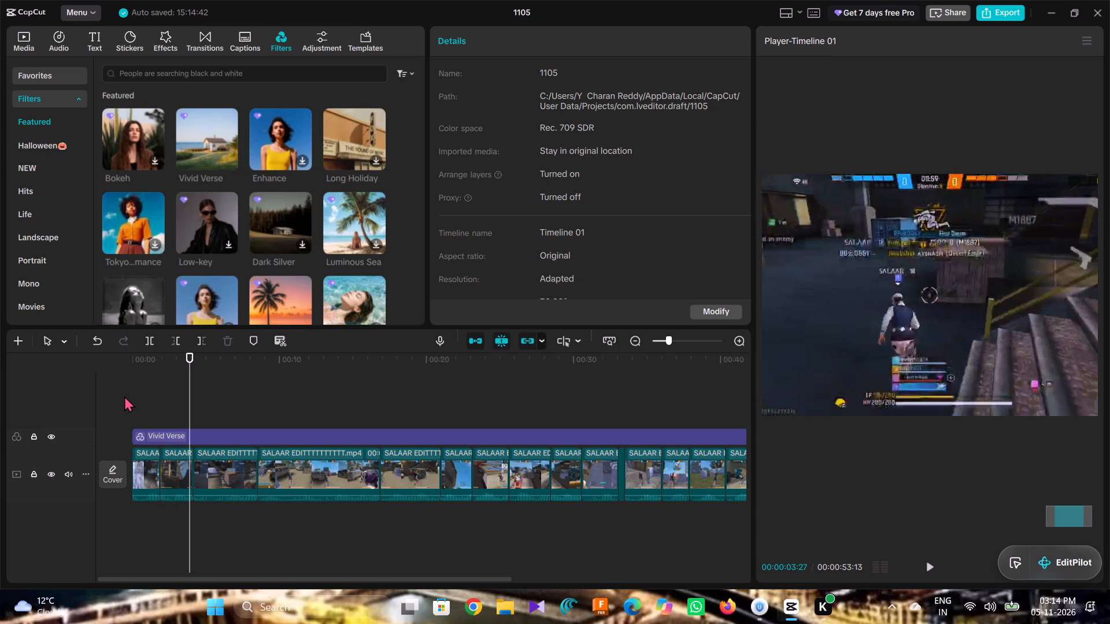
key(space)
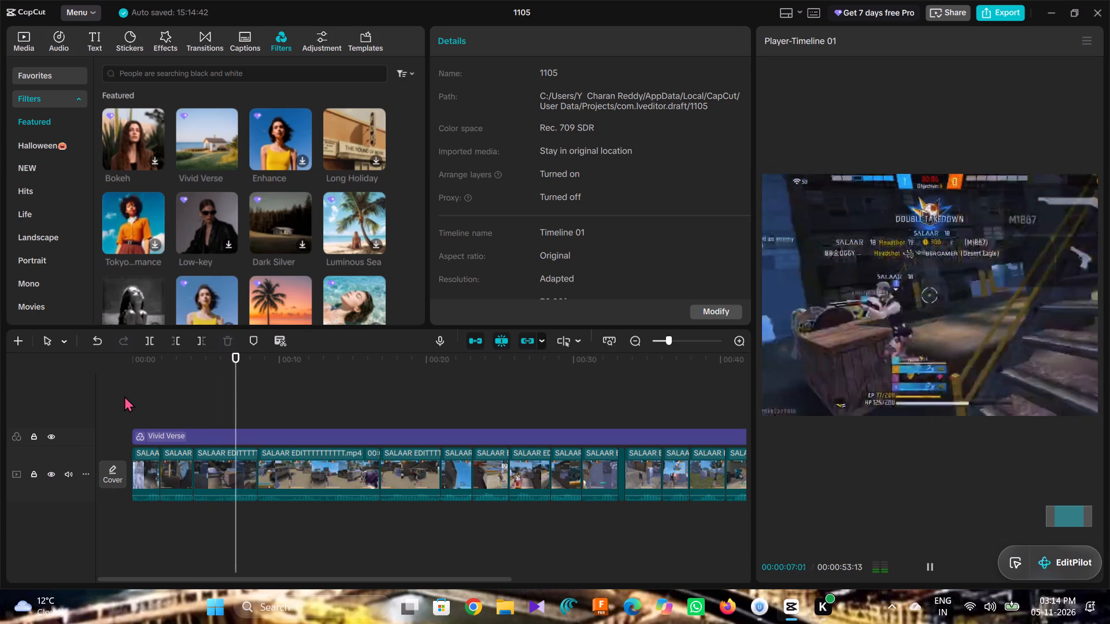
key(space)
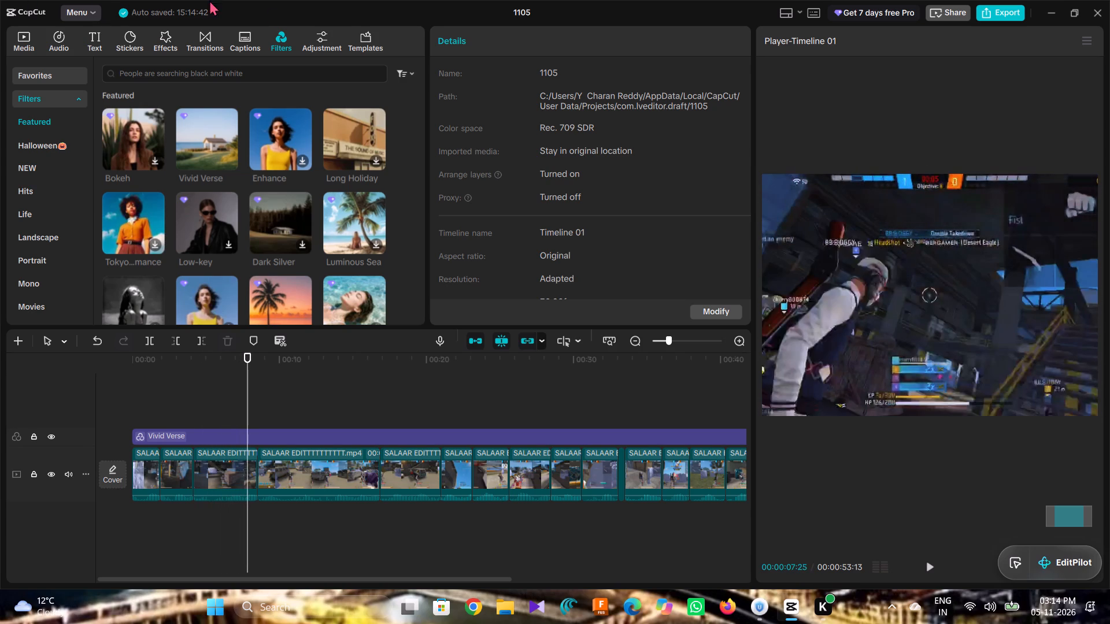
scroll(268, 214, down, 1)
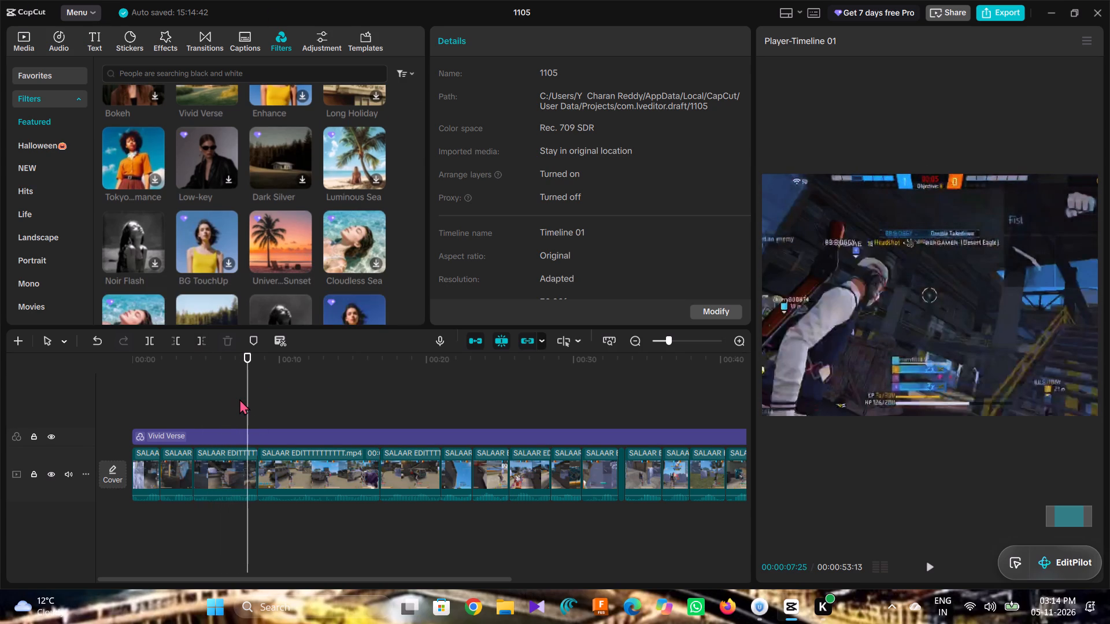
drag(249, 398, 90, 429)
key(space)
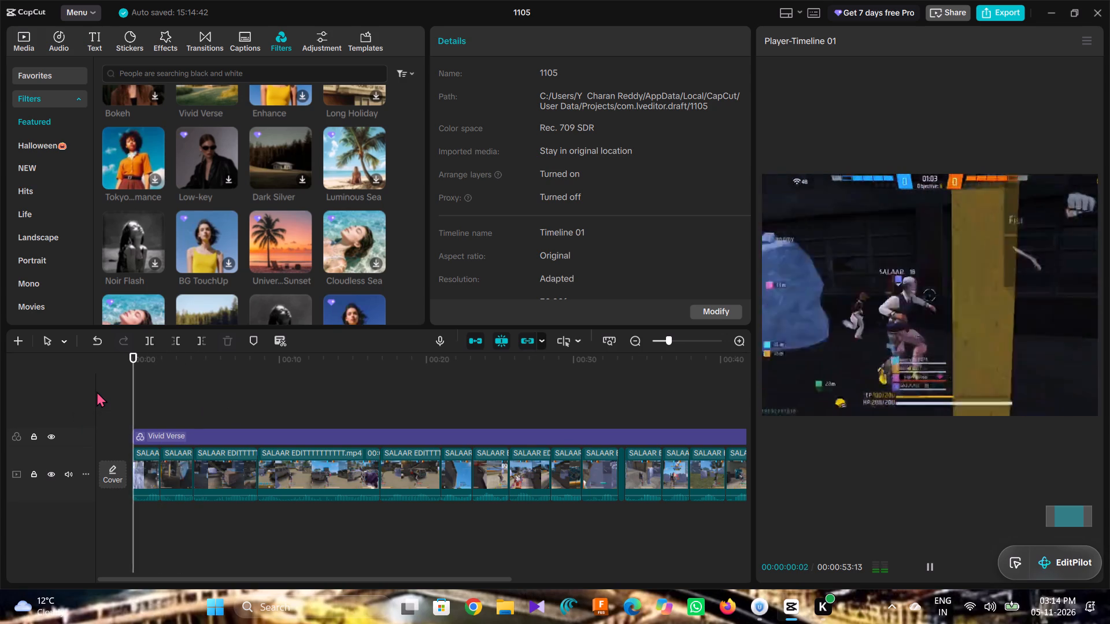
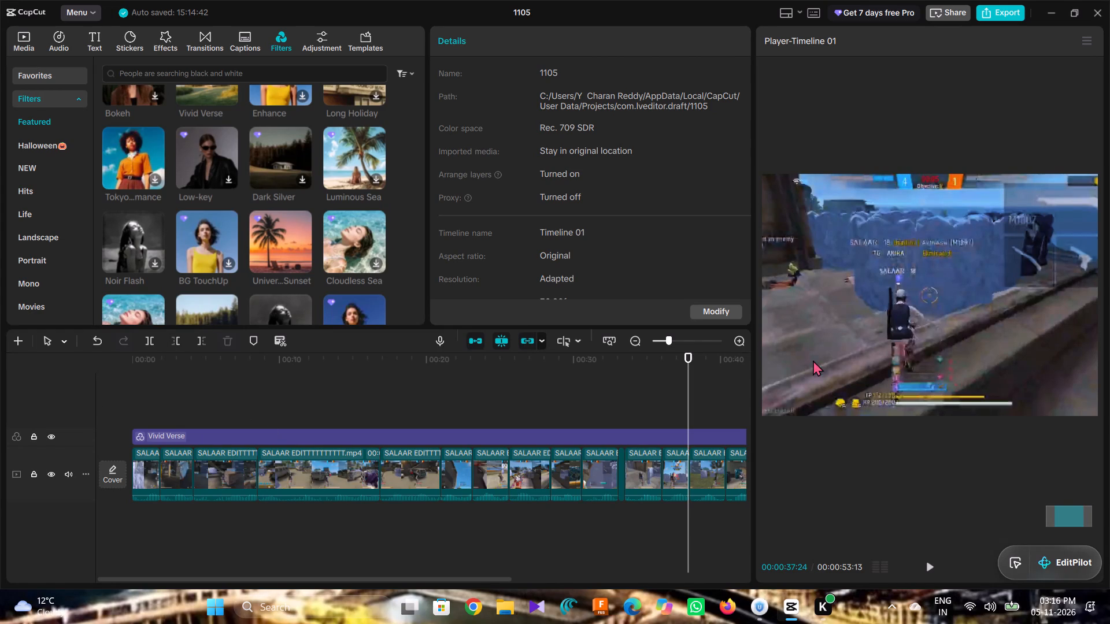
Return to the start of the timeline and replay the filtered edit to check the kill highlights.
drag(688, 402, 253, 405)
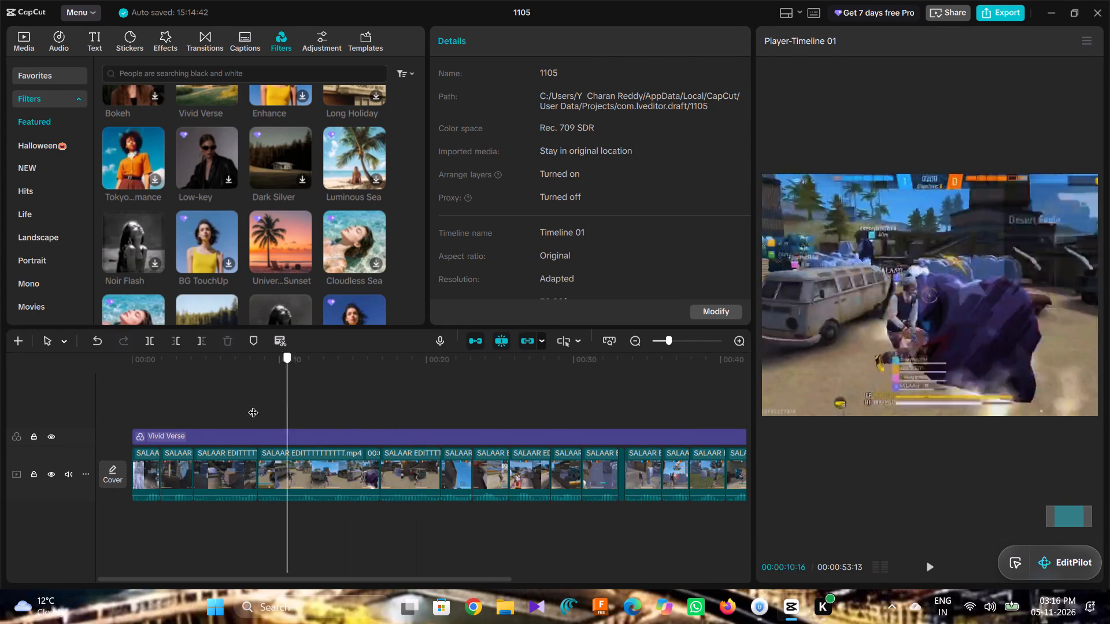
drag(253, 405, 208, 406)
drag(209, 410, 112, 428)
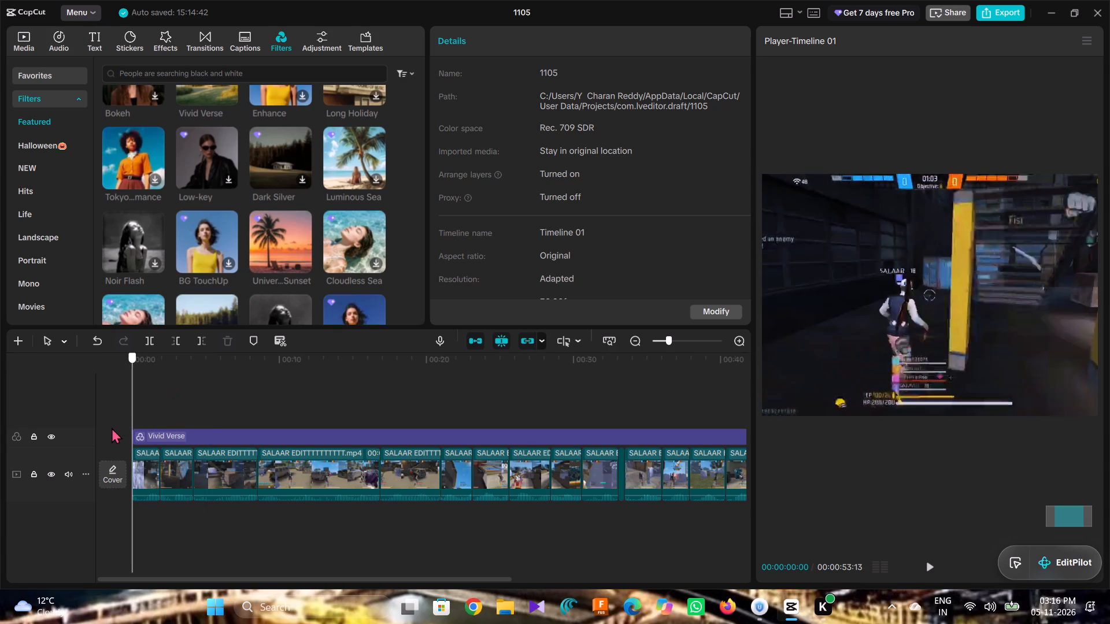
drag(112, 428, 110, 426)
key(space)
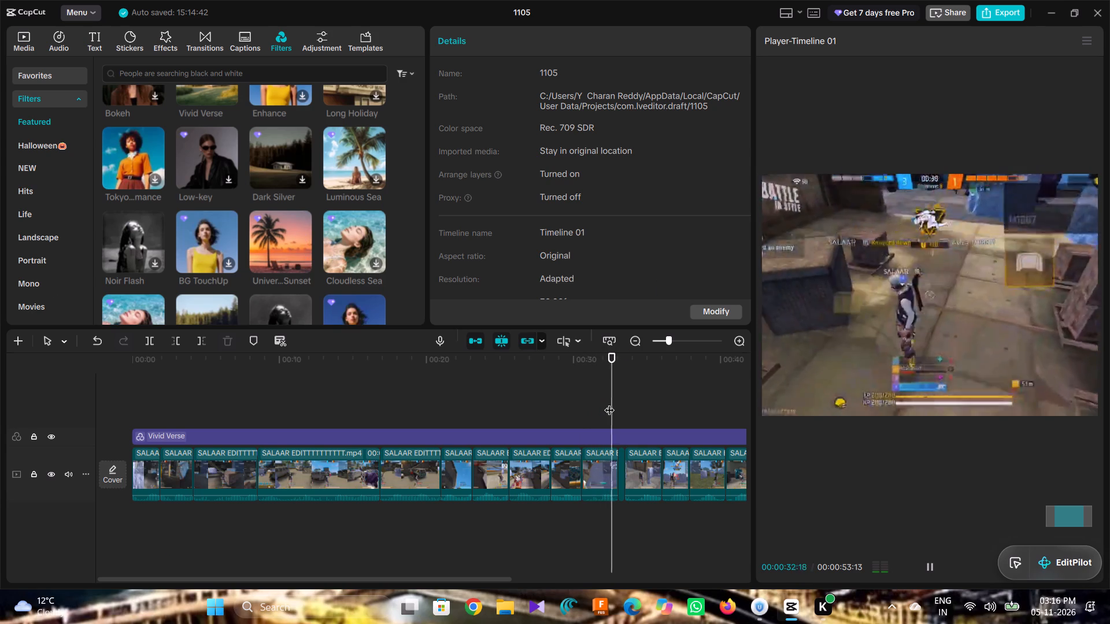
Review the long fourth clip from about 8 seconds and split it at 00:00:13:03, after the kill by the van.
drag(610, 403, 251, 435)
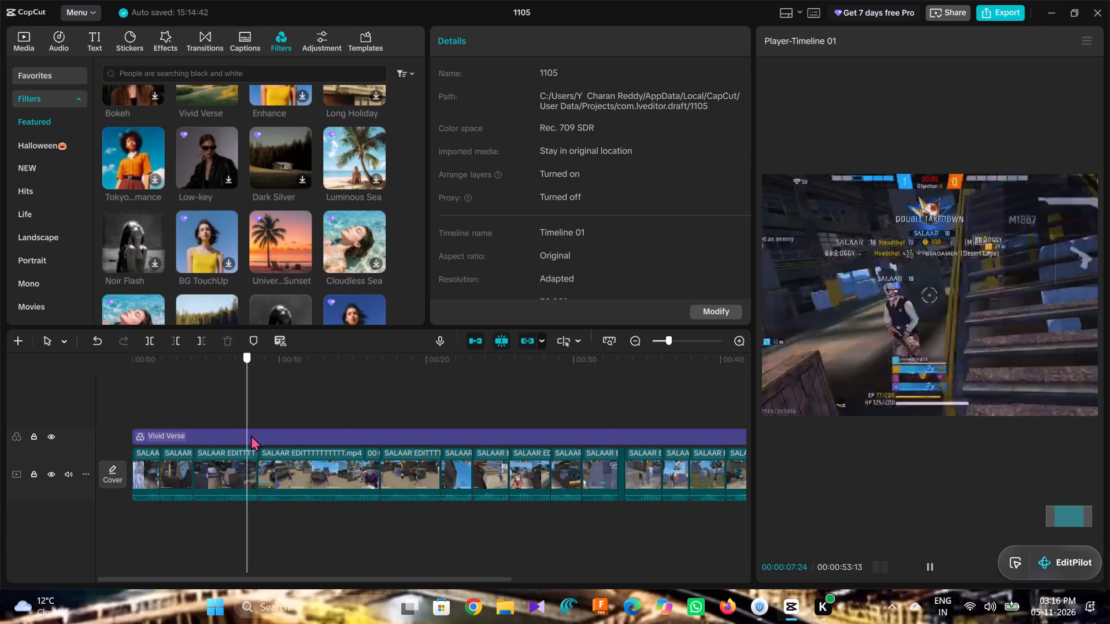
drag(251, 435, 297, 421)
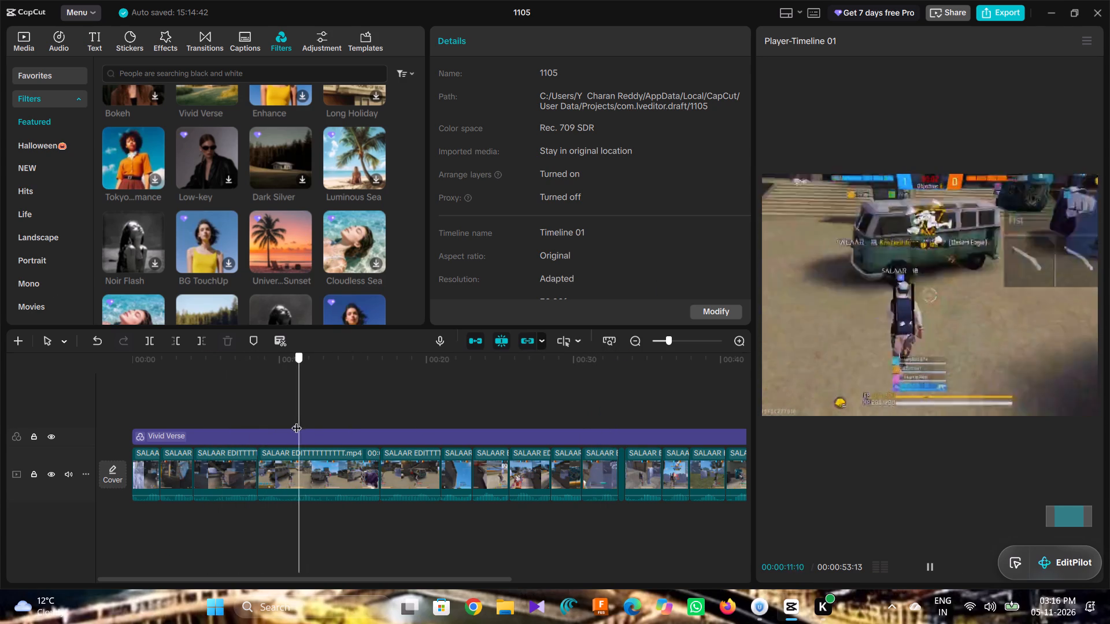
drag(297, 421, 251, 426)
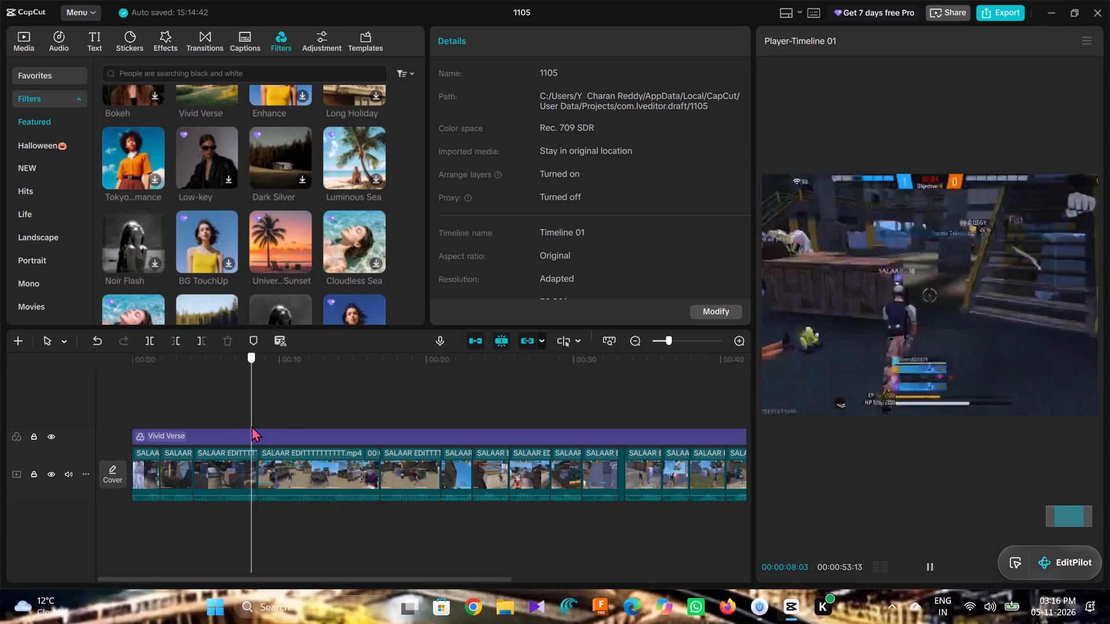
drag(251, 426, 258, 426)
key(space)
key(space)
key(space)
key(space)
key(space)
key(space)
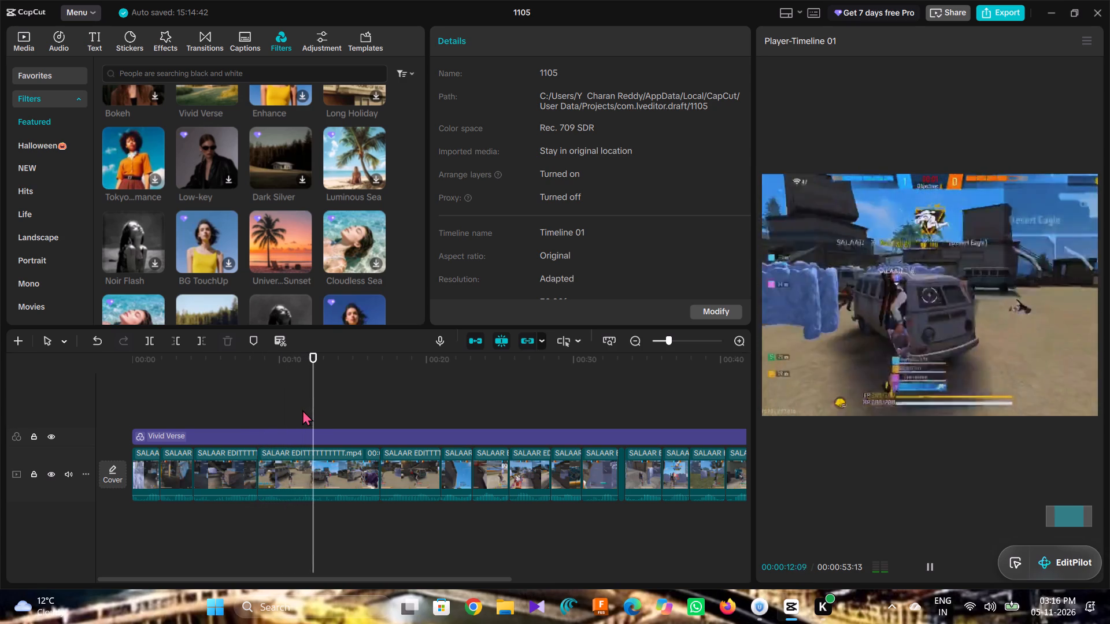
key(space)
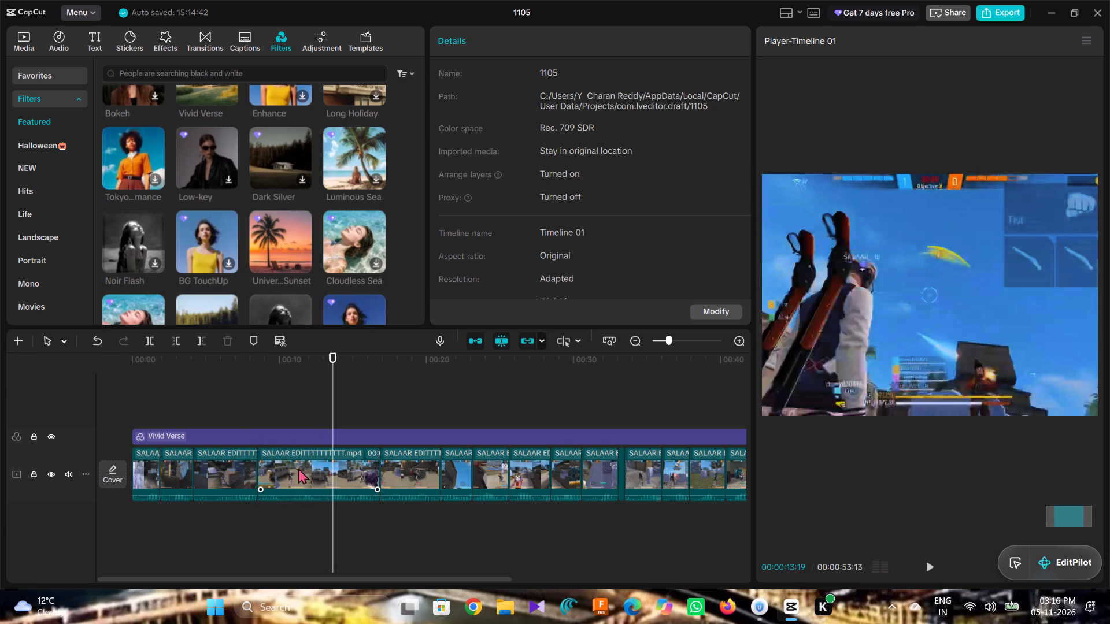
drag(334, 421, 326, 425)
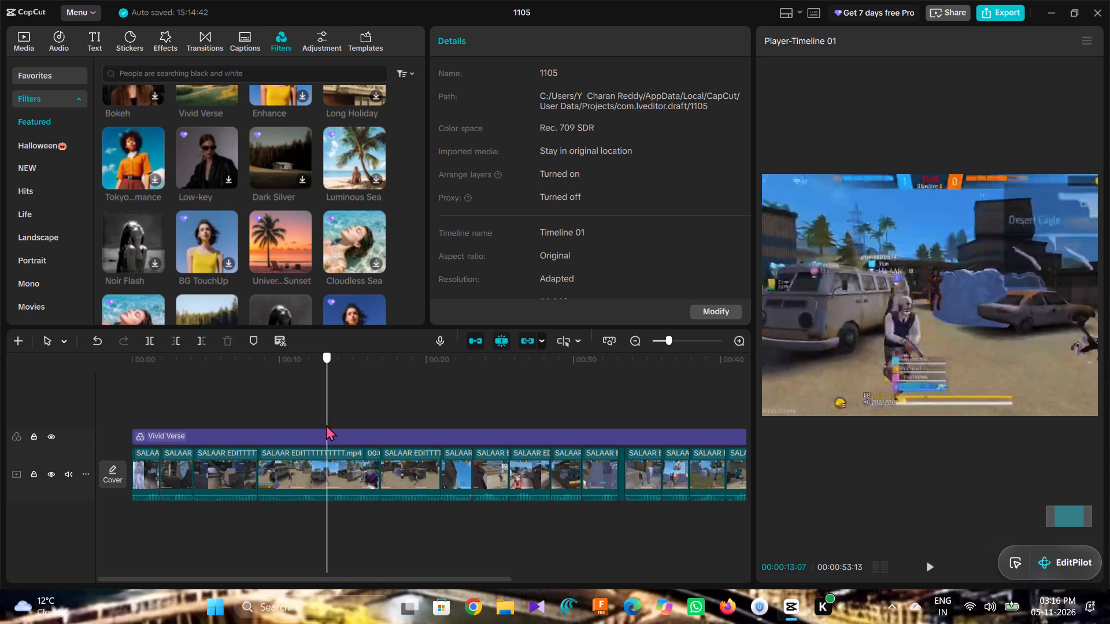
drag(326, 425, 325, 425)
click(322, 474)
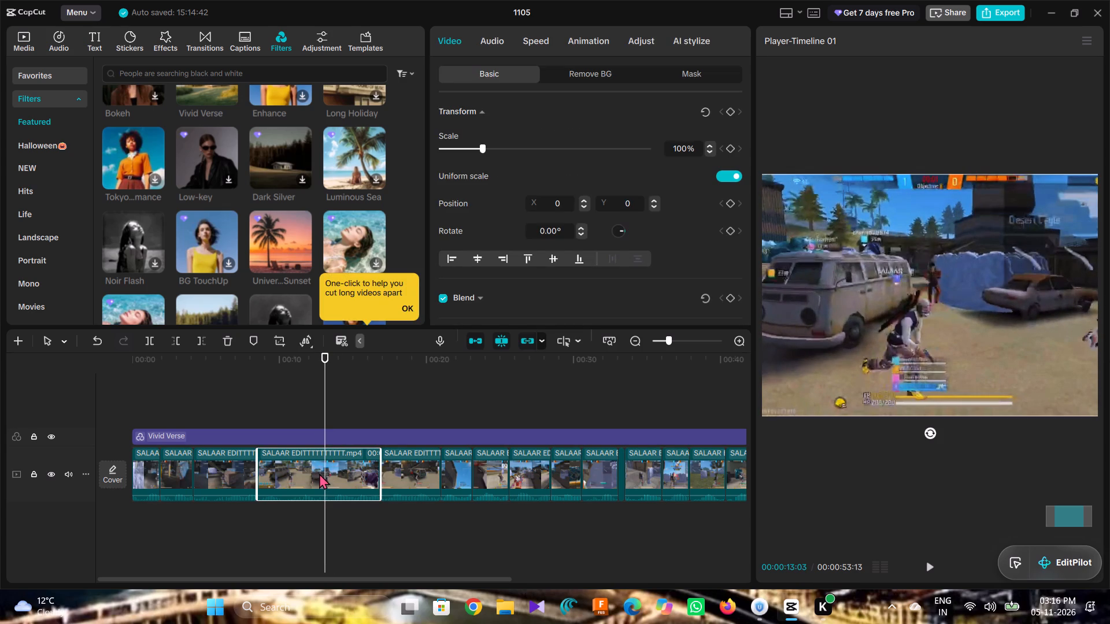
click(152, 339)
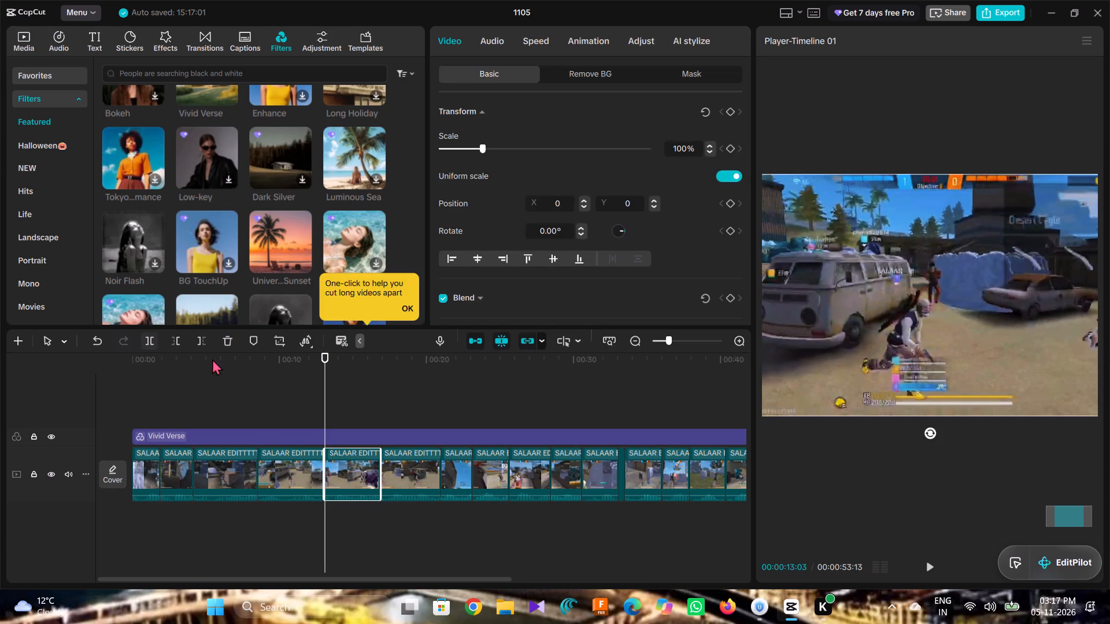
Play on into the sixth clip, split it at 00:00:18:11 and delete its opening part.
key(space)
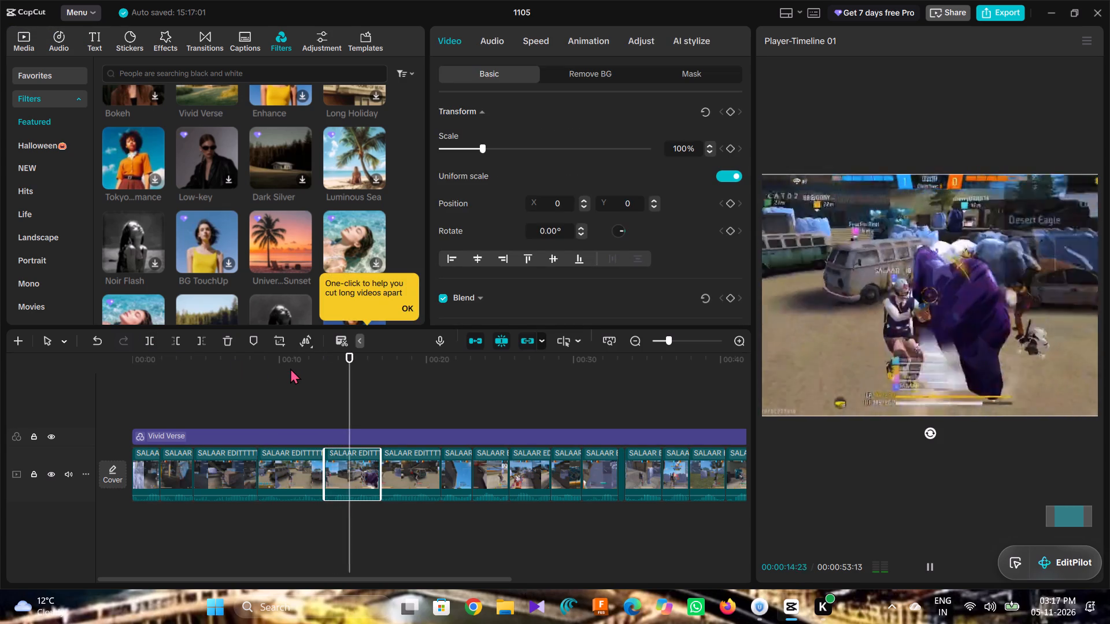
key(space)
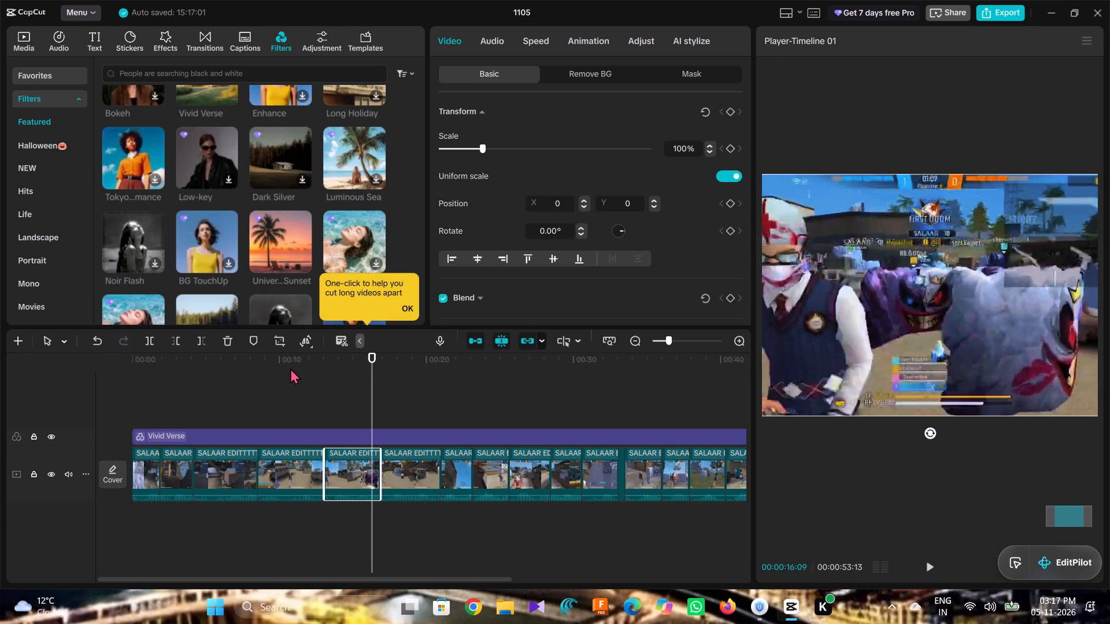
key(space)
key(space)
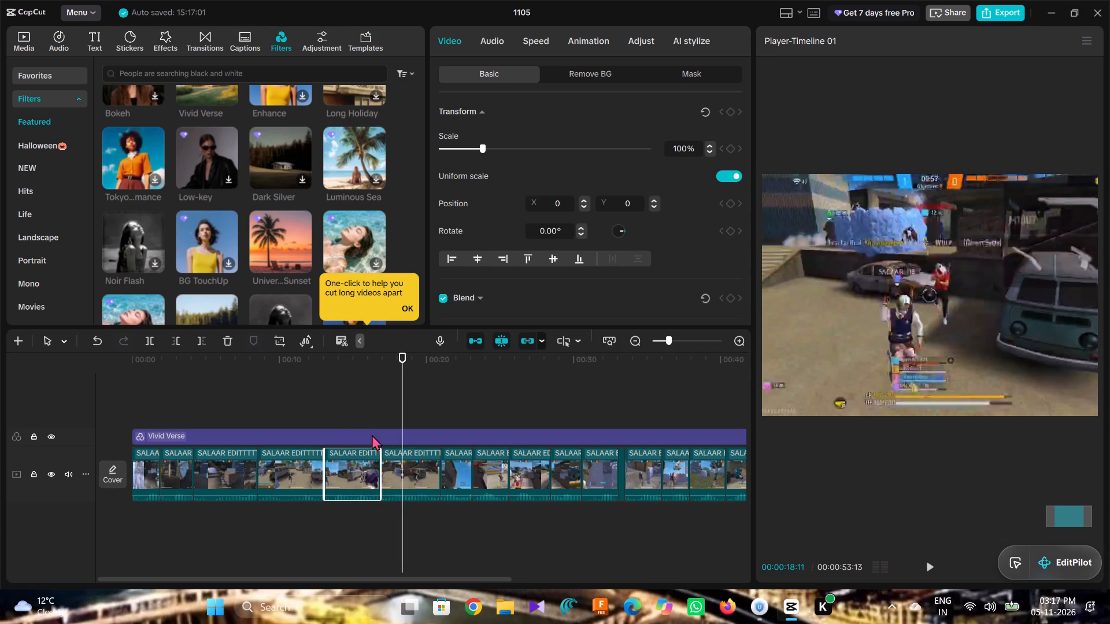
click(145, 338)
click(390, 464)
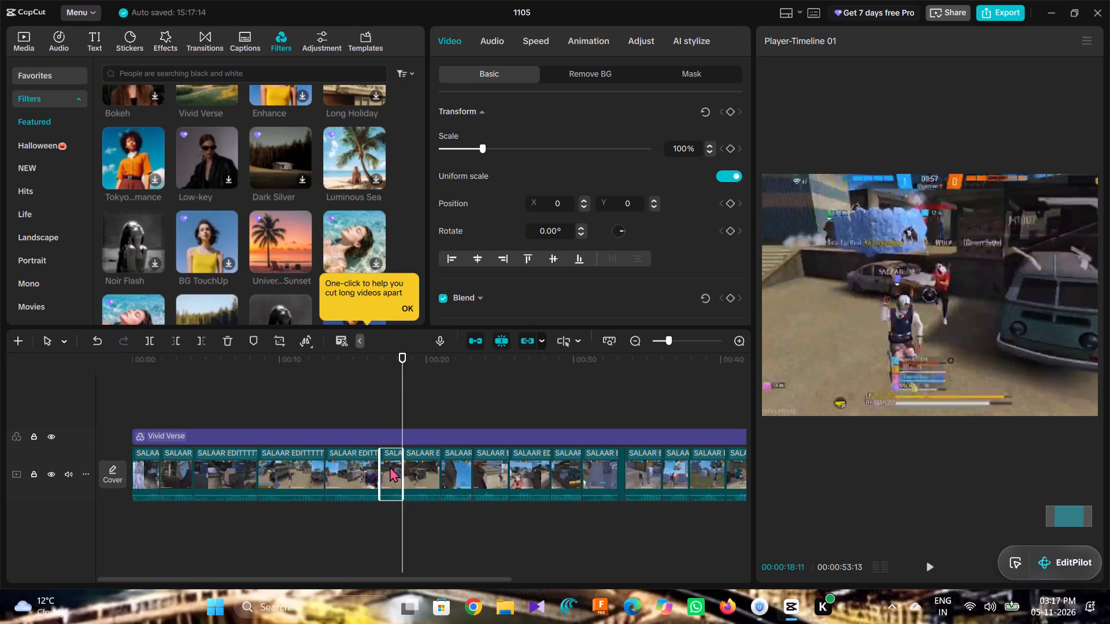
key(BackSpace)
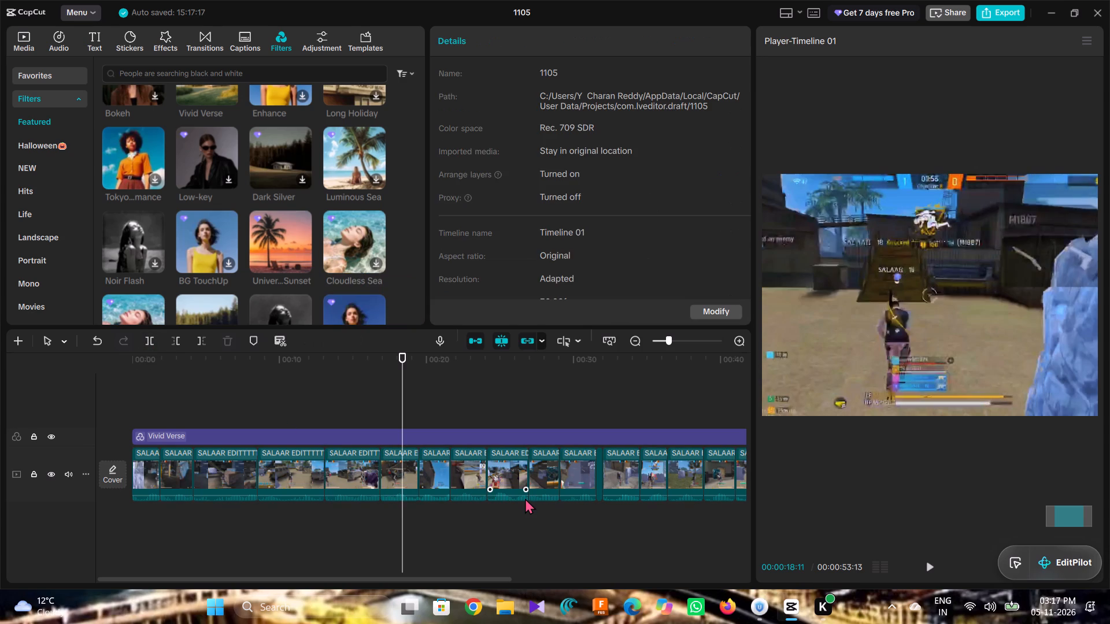
Recheck the cut at the end of the fourth clip and delete the fifth clip, the leftover half of the 00:00:13:03 split.
drag(401, 417, 309, 436)
click(311, 469)
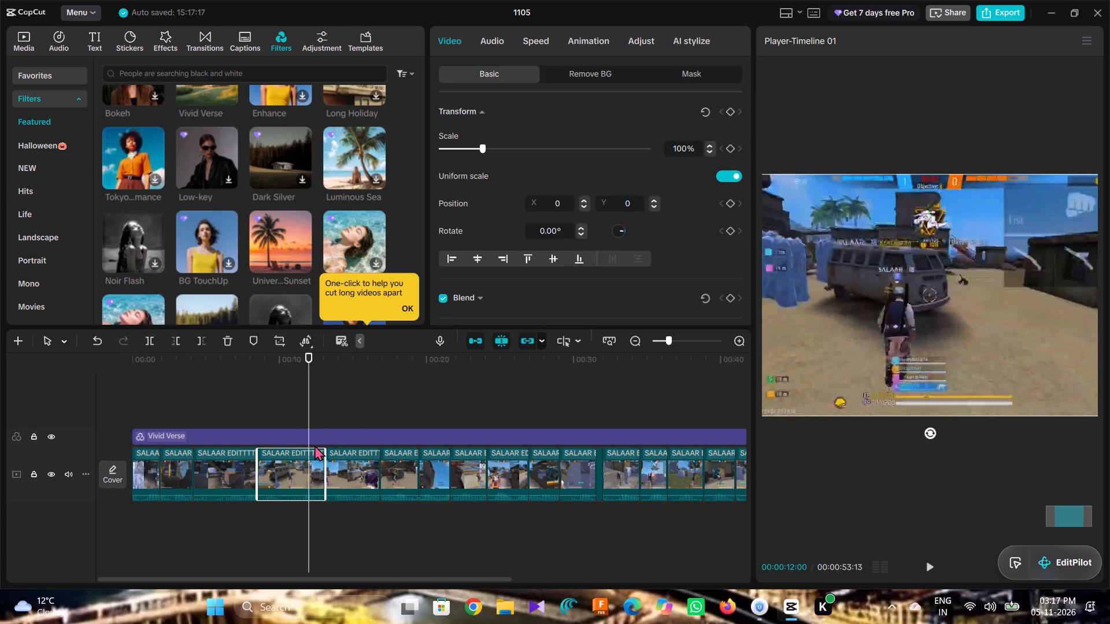
key(space)
key(space)
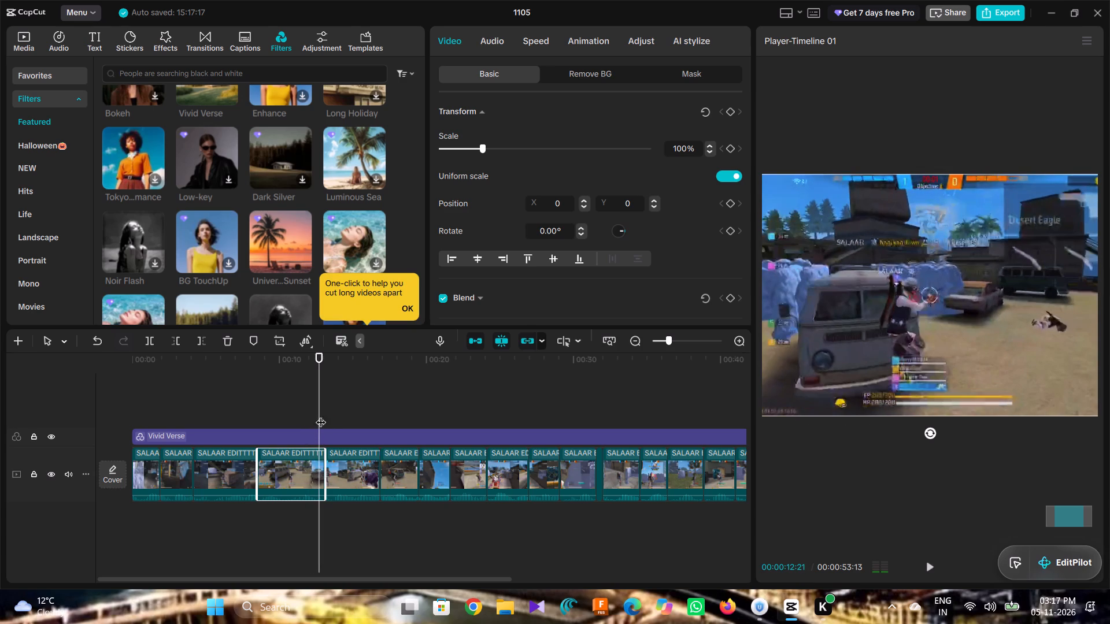
drag(320, 415, 279, 428)
key(space)
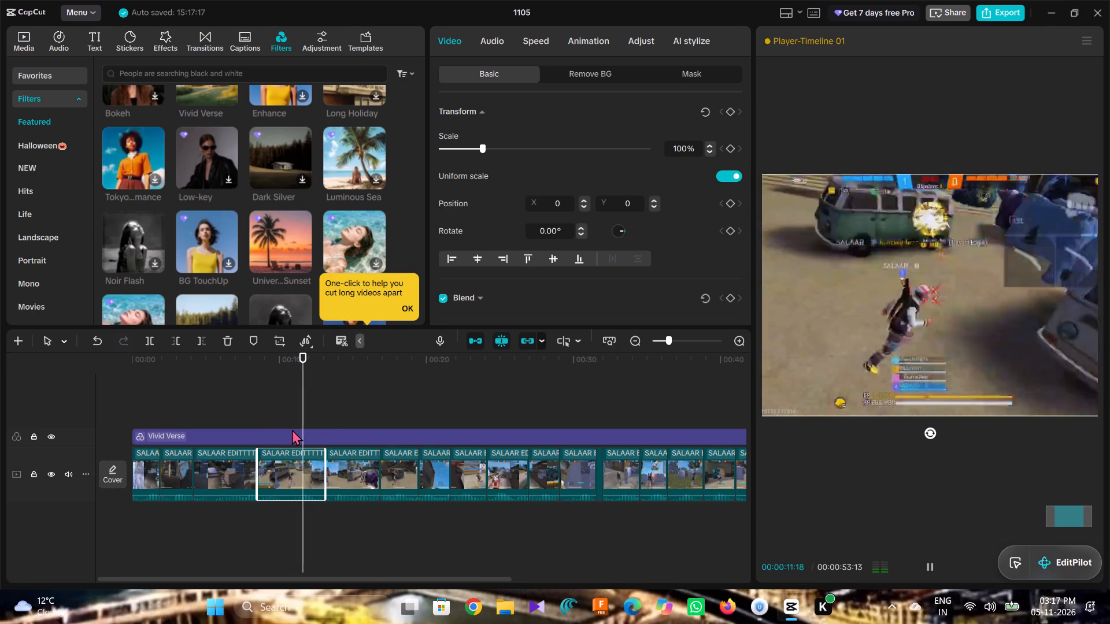
key(space)
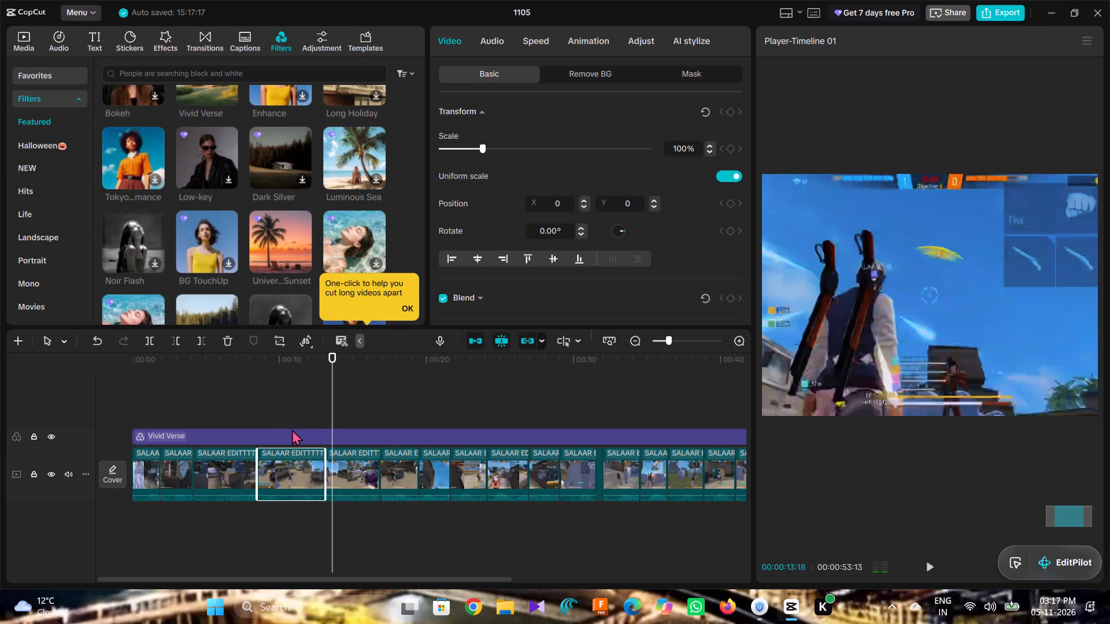
click(343, 470)
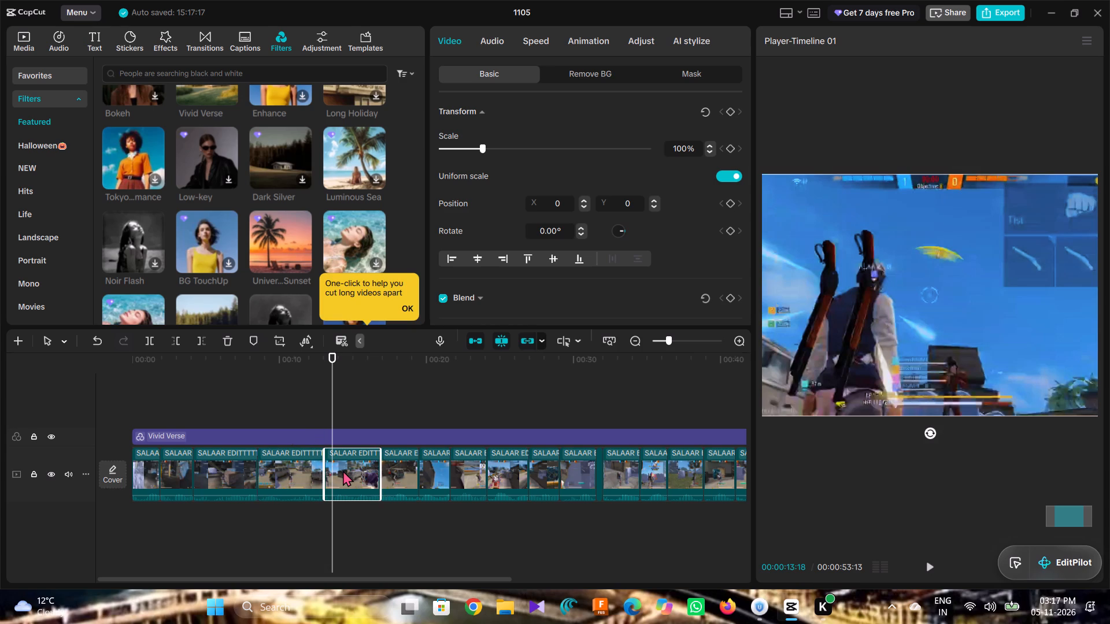
key(BackSpace)
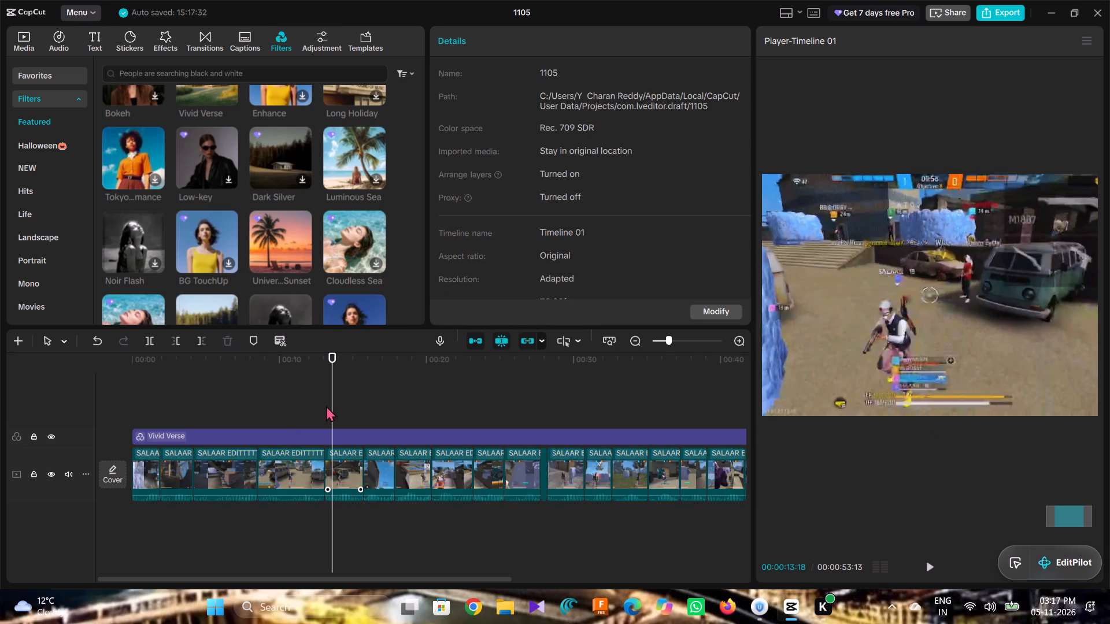
Play the edit from about 00:00:12 to check the new join between the fourth and fifth clips.
drag(330, 411, 310, 421)
key(space)
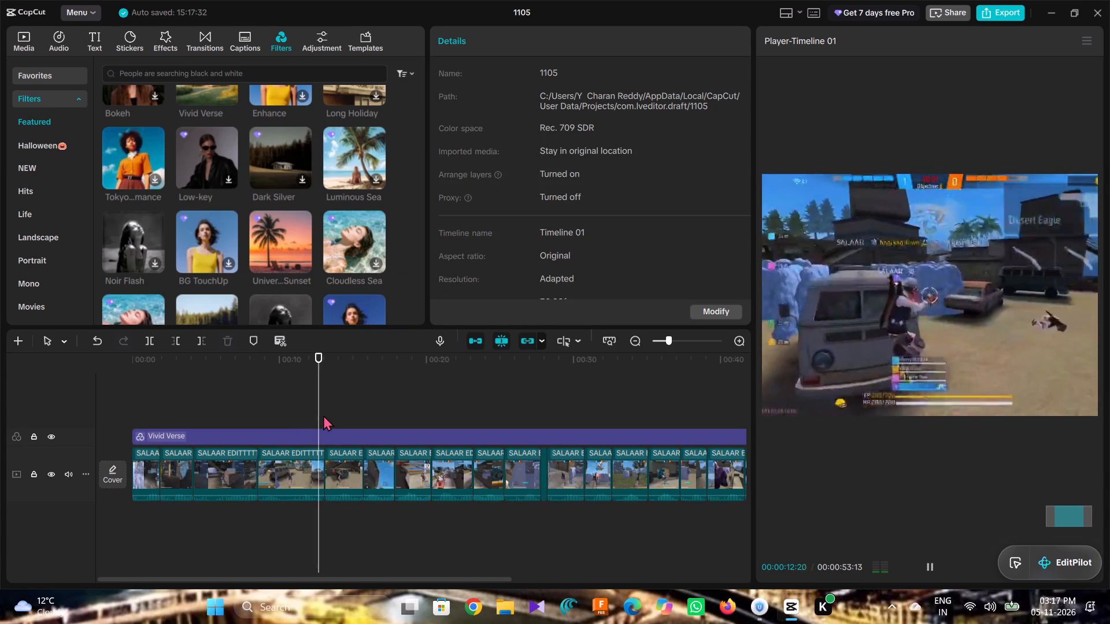
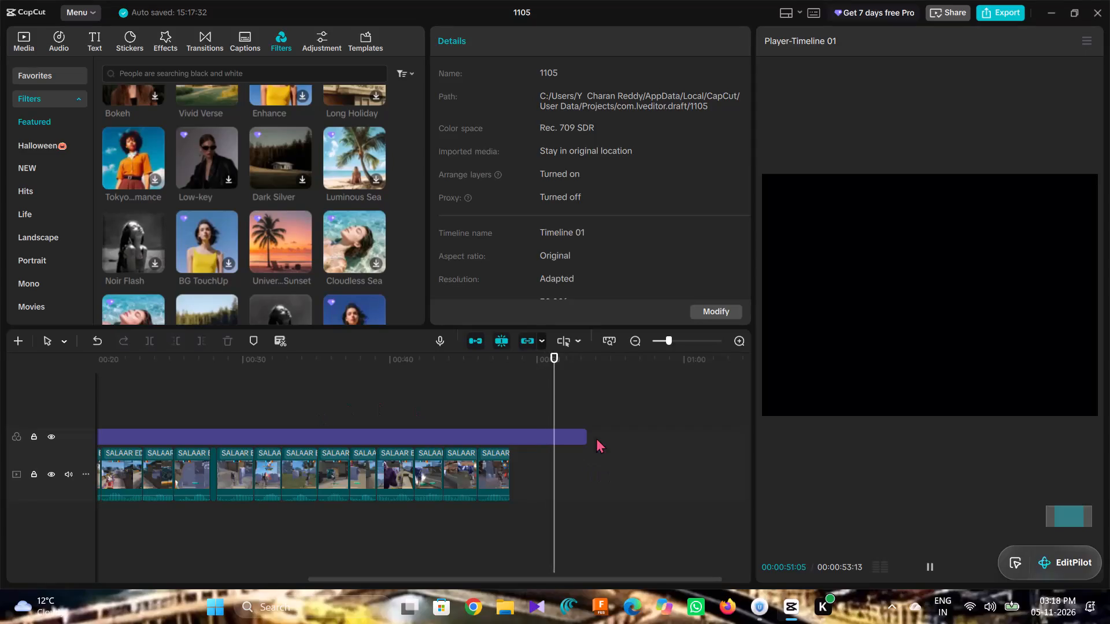
Trim the end of the Vivid Verse filter so it finishes with the last clip at 00:00:48:05.
click(565, 437)
drag(584, 432, 486, 452)
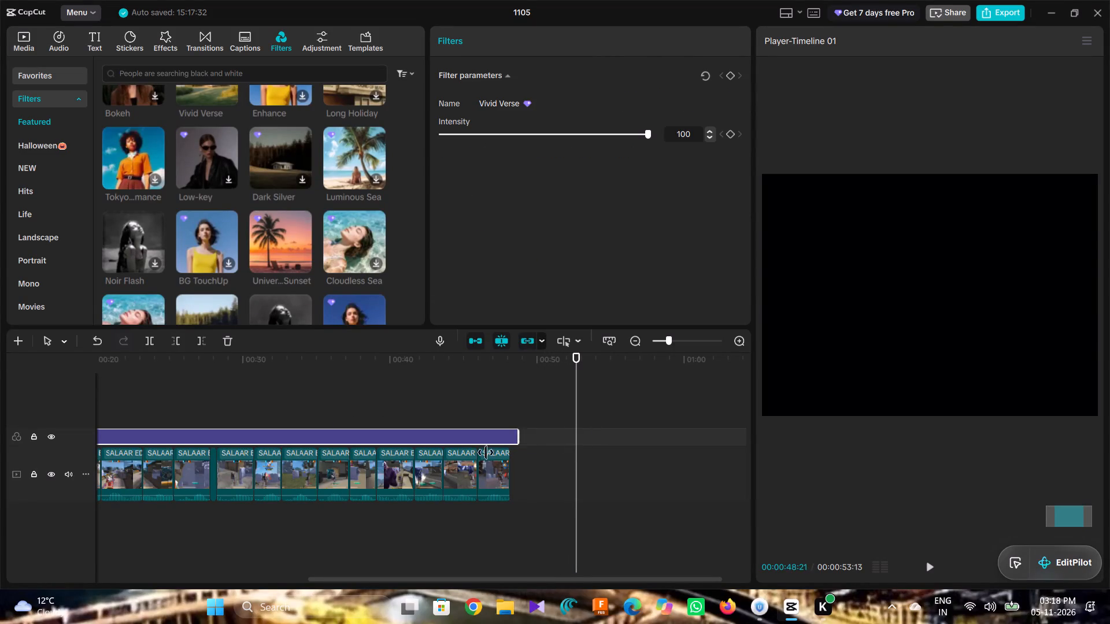
drag(486, 452, 508, 448)
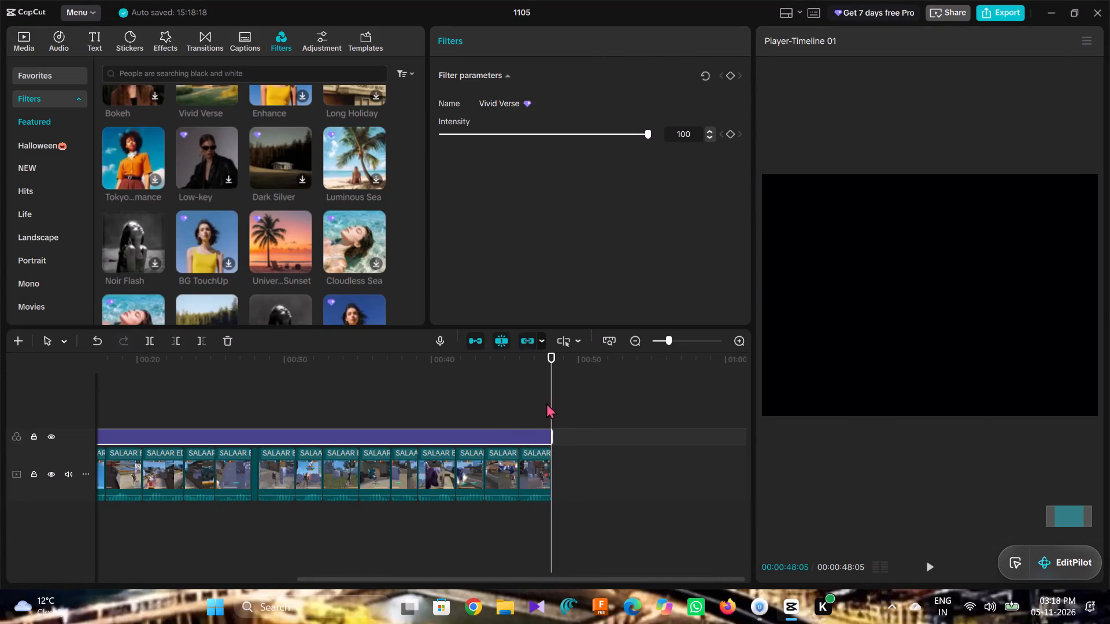
Return the playhead to the start of the edit at 00:00:00:00 to look over the full clip sequence.
drag(551, 400, 97, 387)
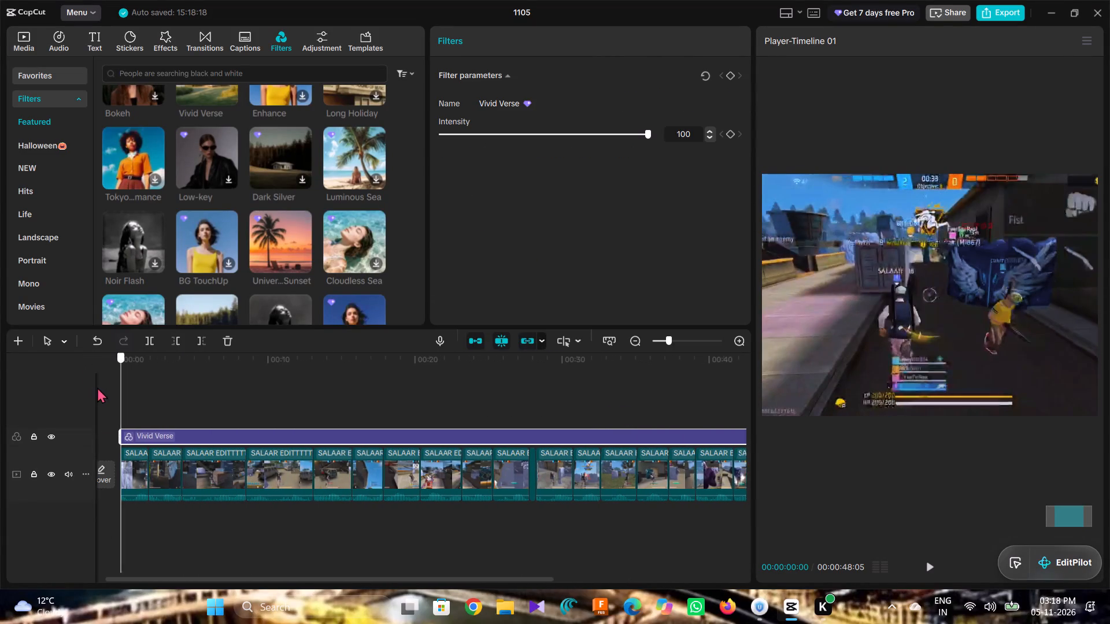
drag(97, 387, 103, 383)
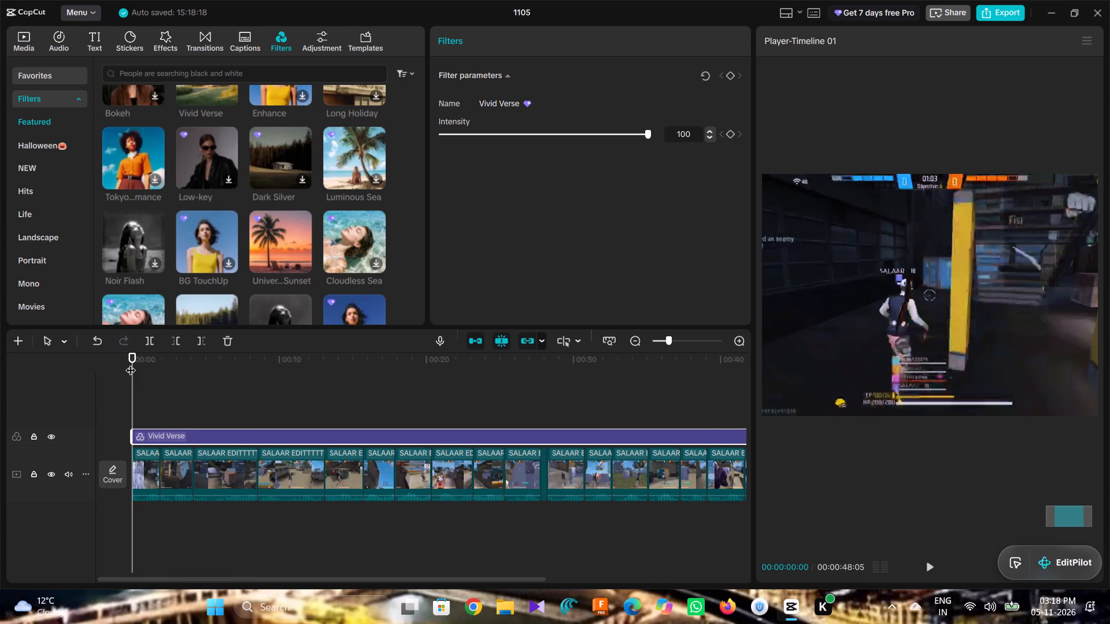
ctrl+scroll(307, 381, down, 7)
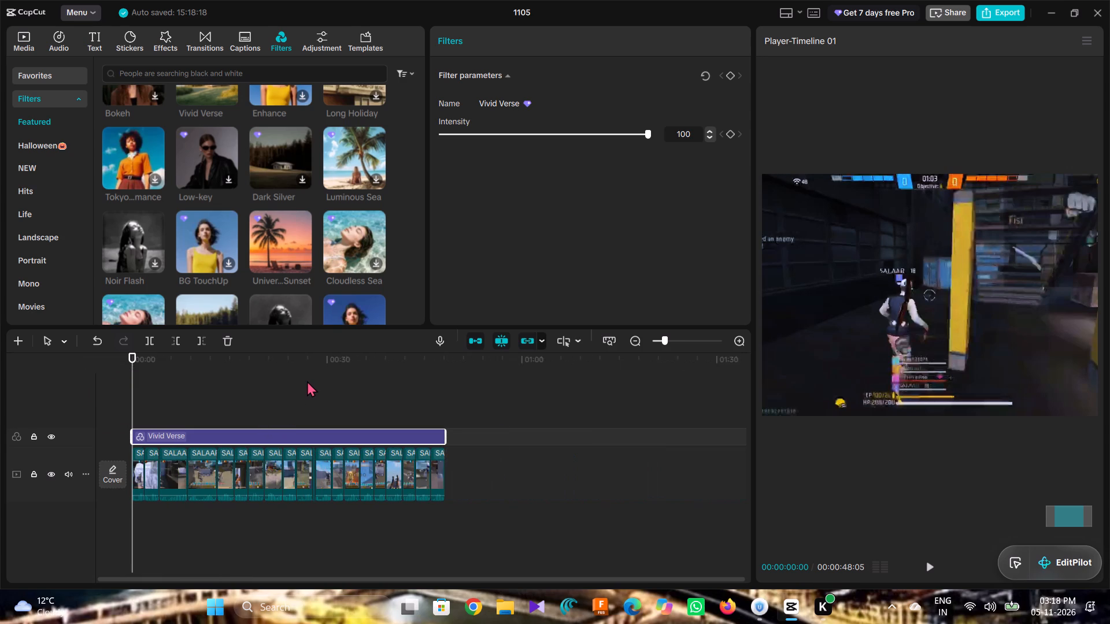
ctrl+scroll(307, 381, down, 5)
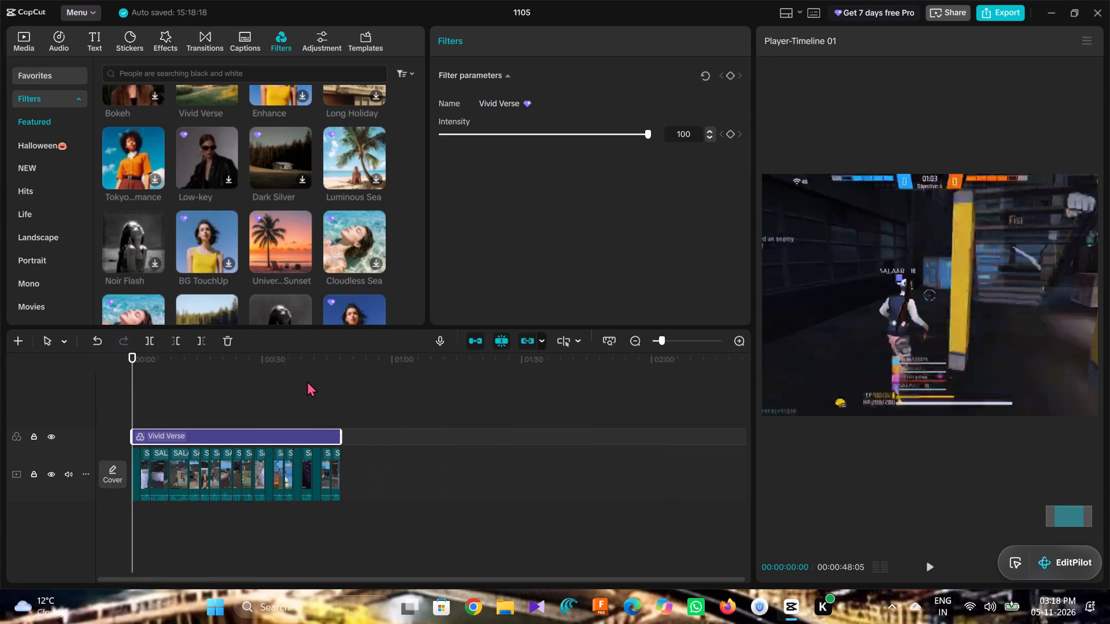
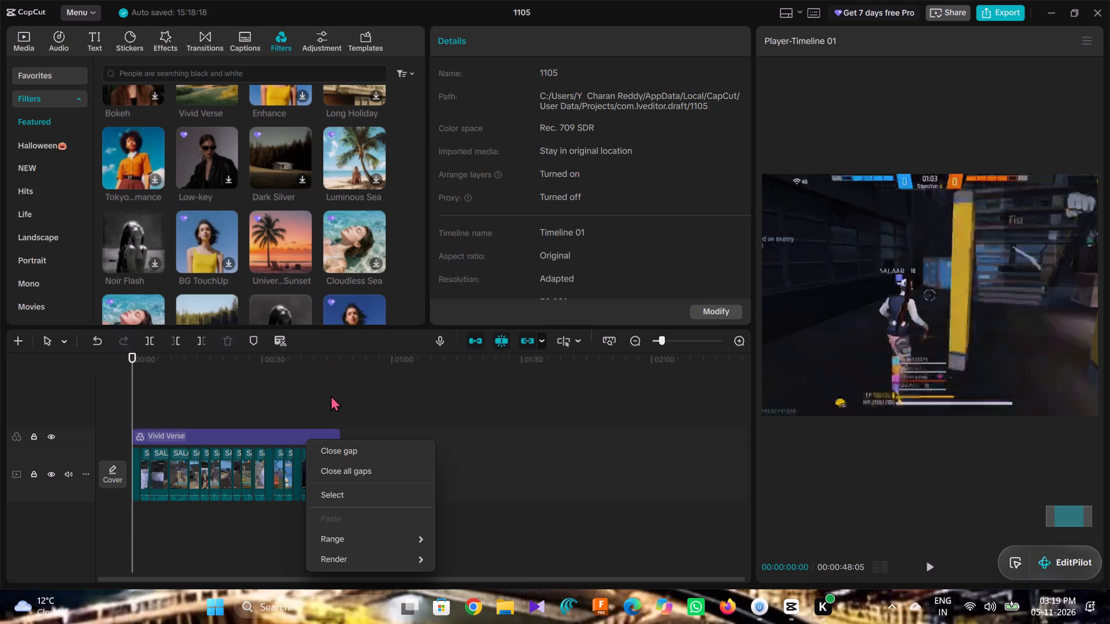
Play the edit from 00:00:00:00 to review the highlight clips with the Vivid Verse filter.
key(space)
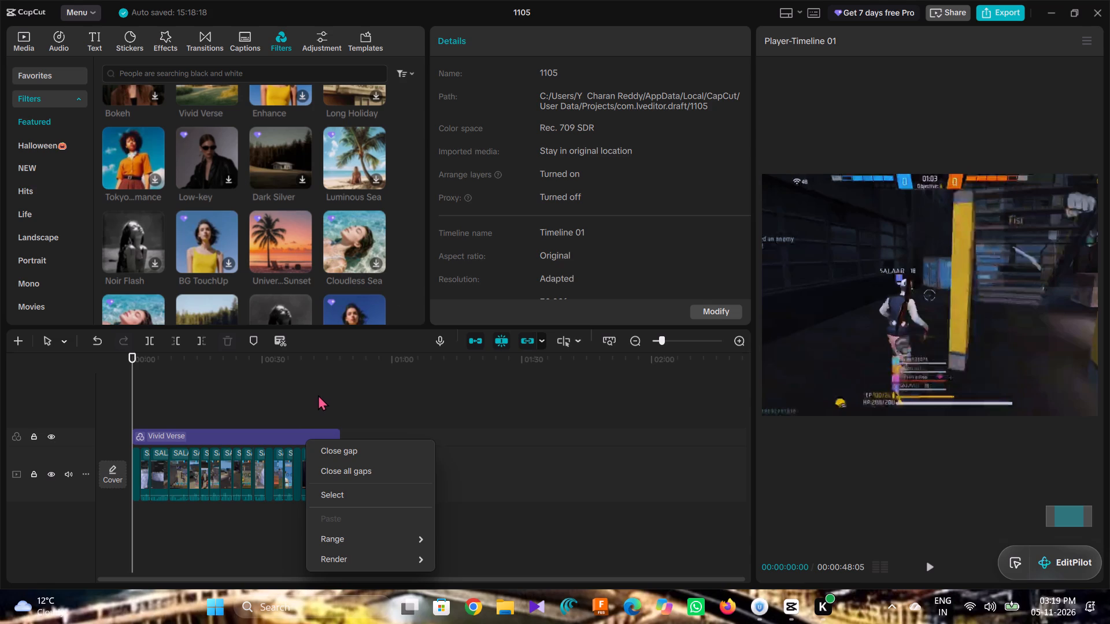
click(319, 395)
key(space)
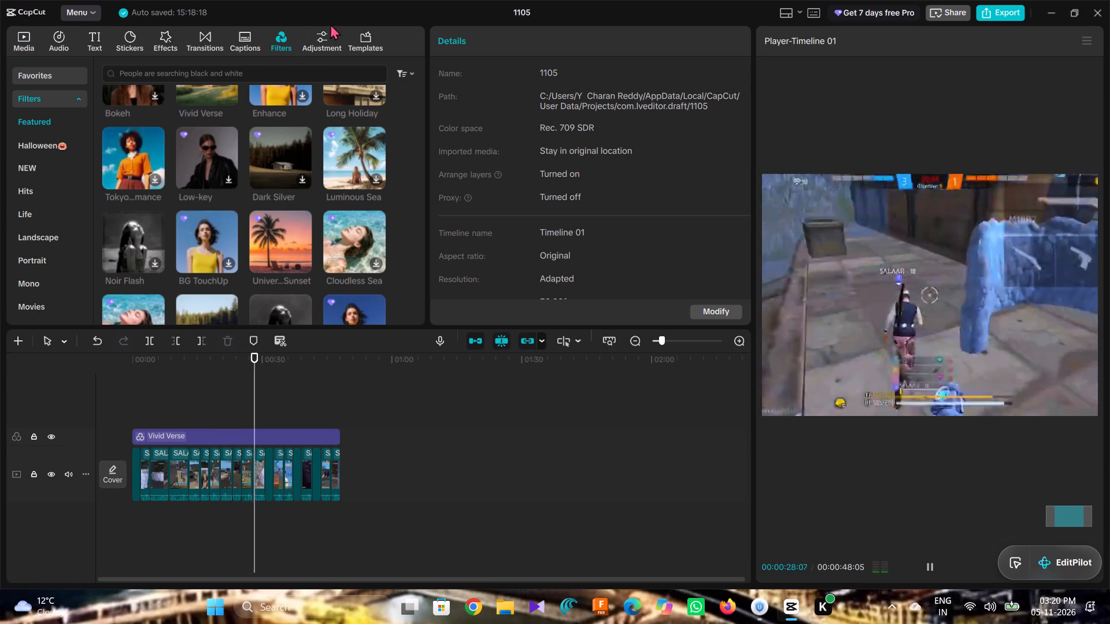
Import the audio extracted from the recent video file "vid edit - 2" in Downloads.
click(50, 36)
click(57, 40)
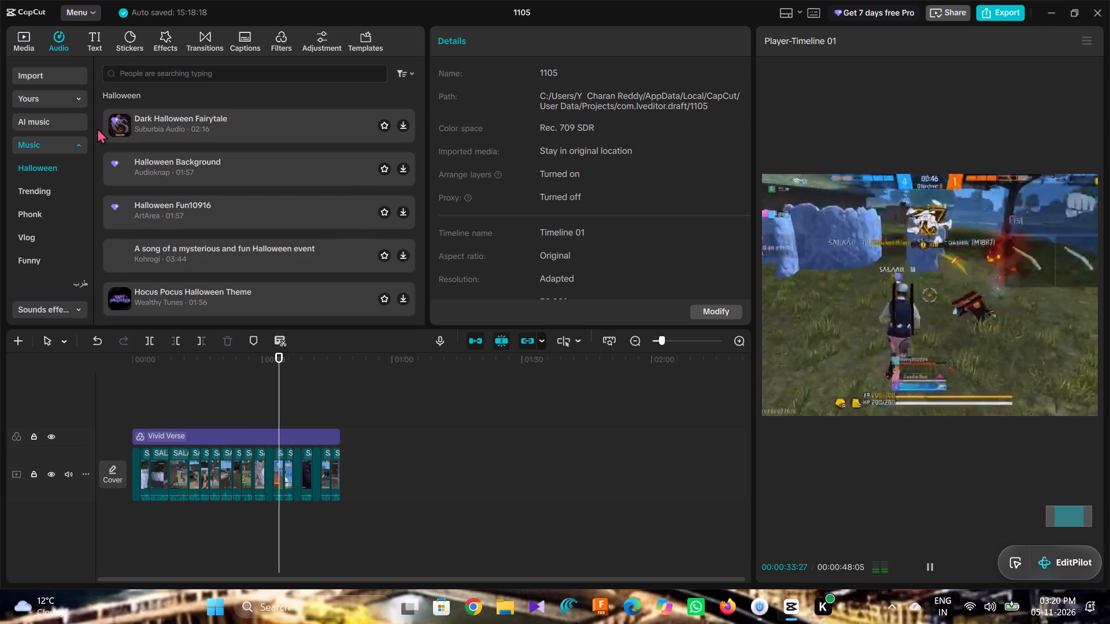
click(64, 74)
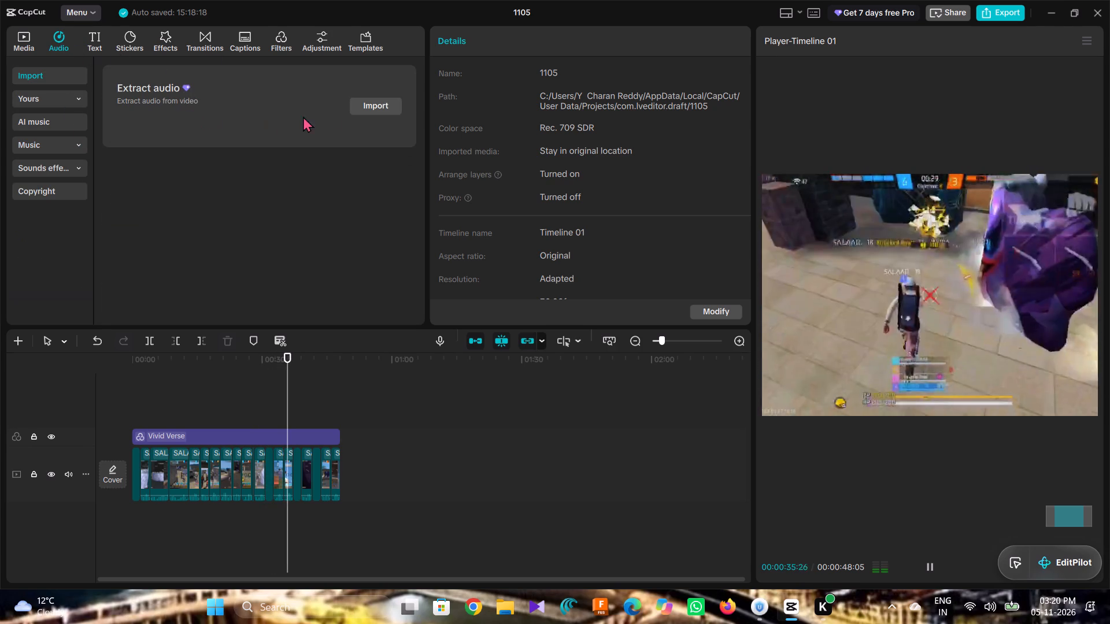
click(376, 100)
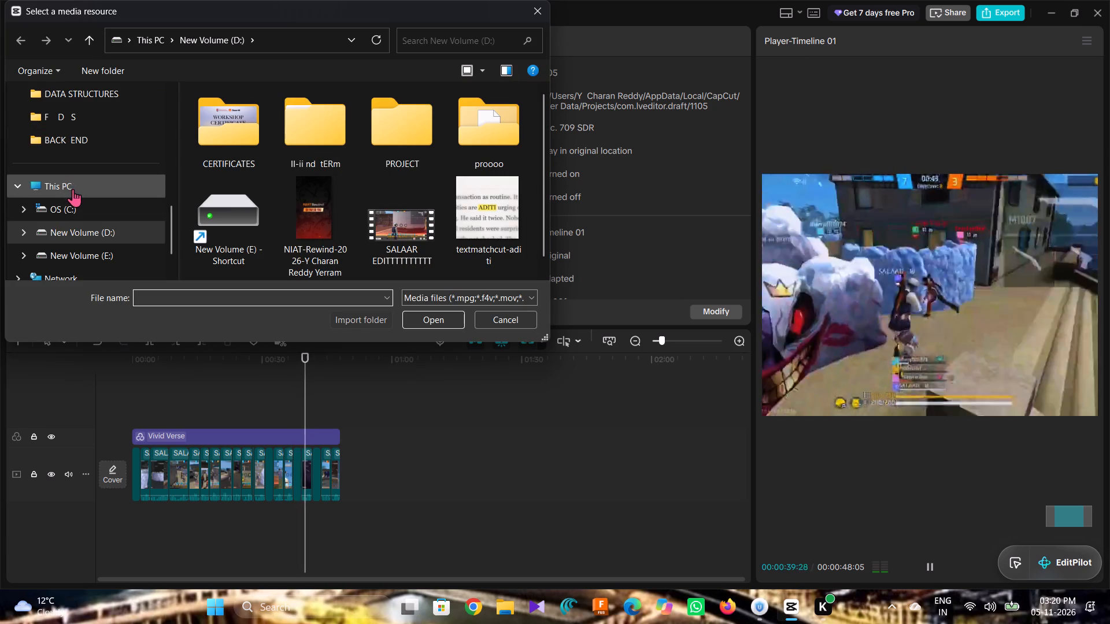
scroll(84, 185, up, 4)
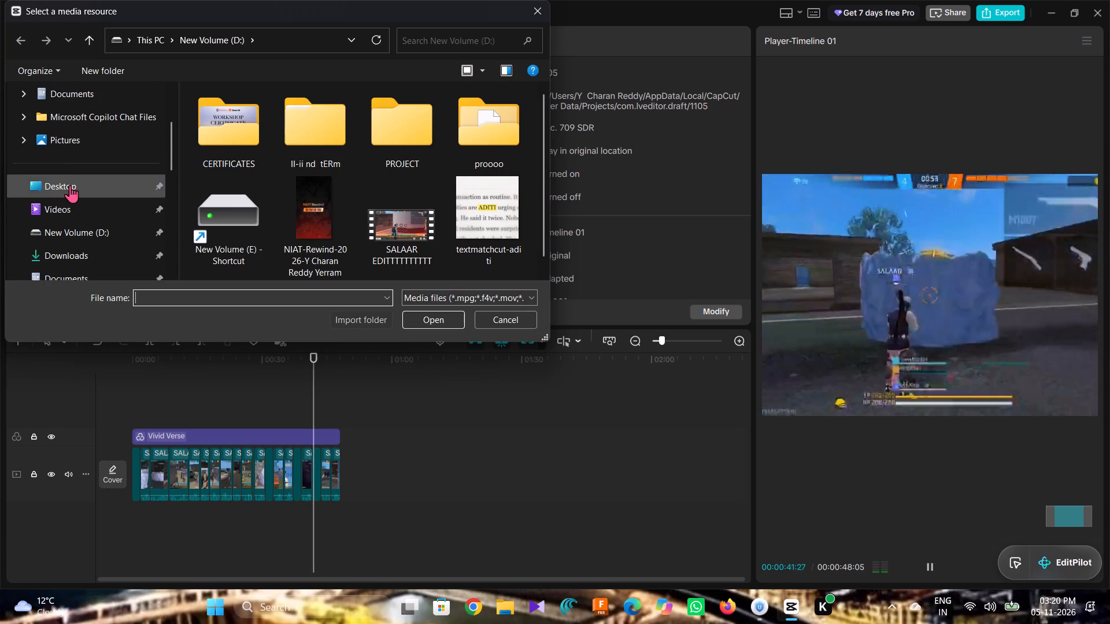
click(76, 210)
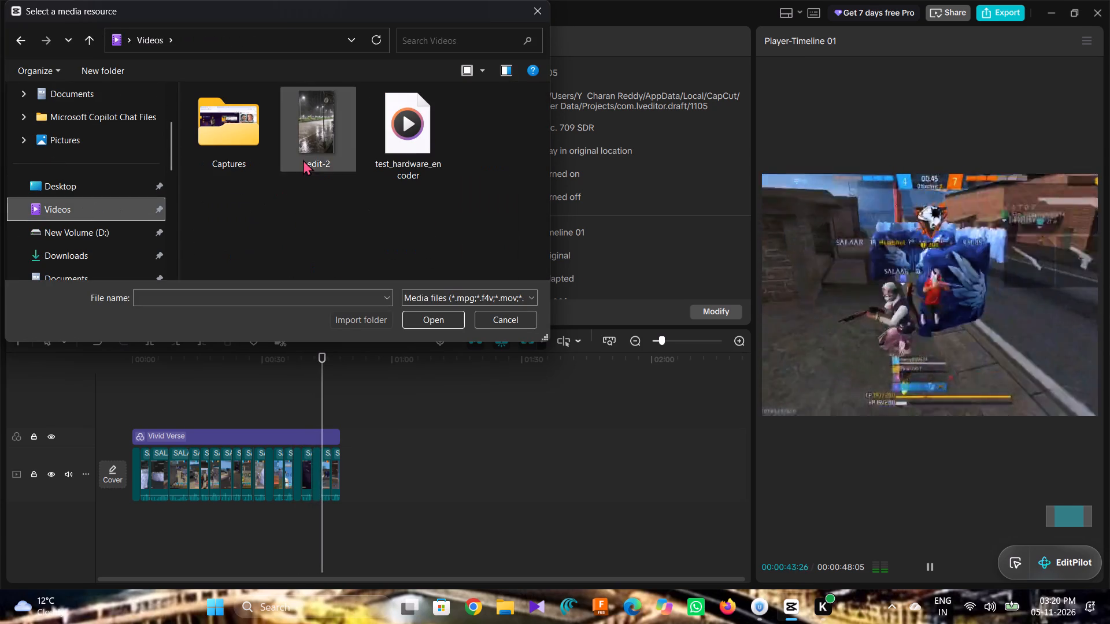
scroll(150, 185, up, 5)
click(113, 101)
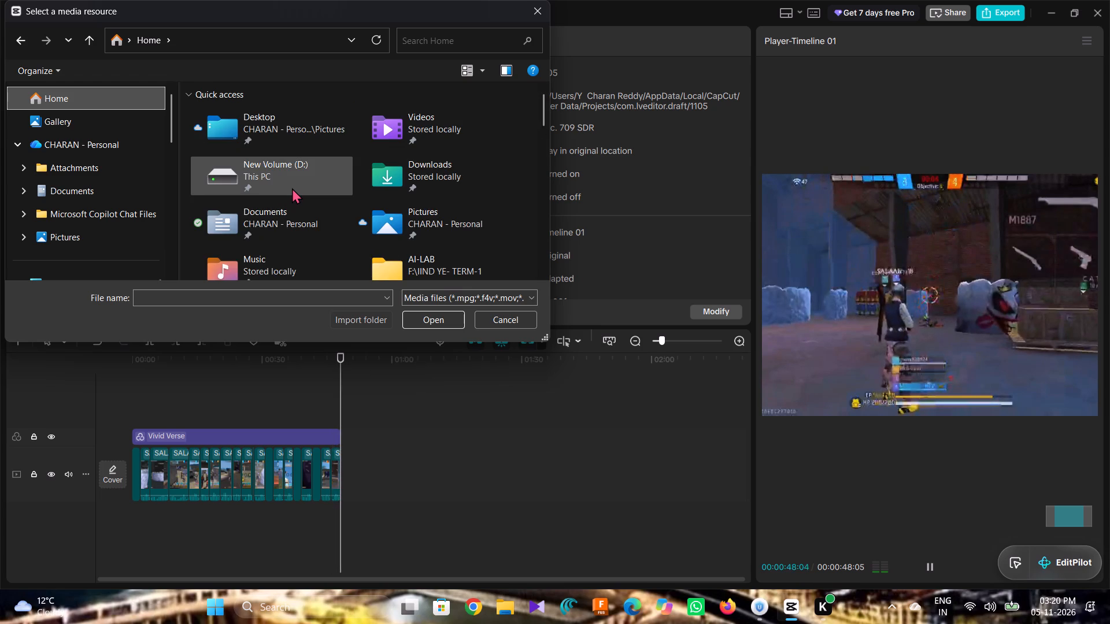
scroll(295, 153, down, 3)
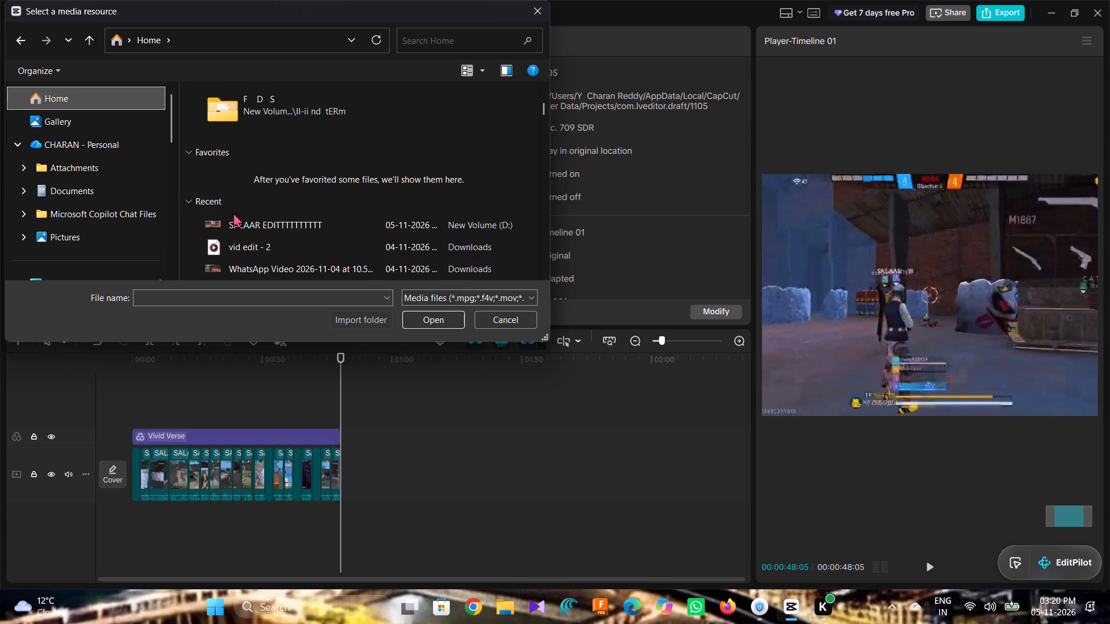
click(259, 237)
click(258, 242)
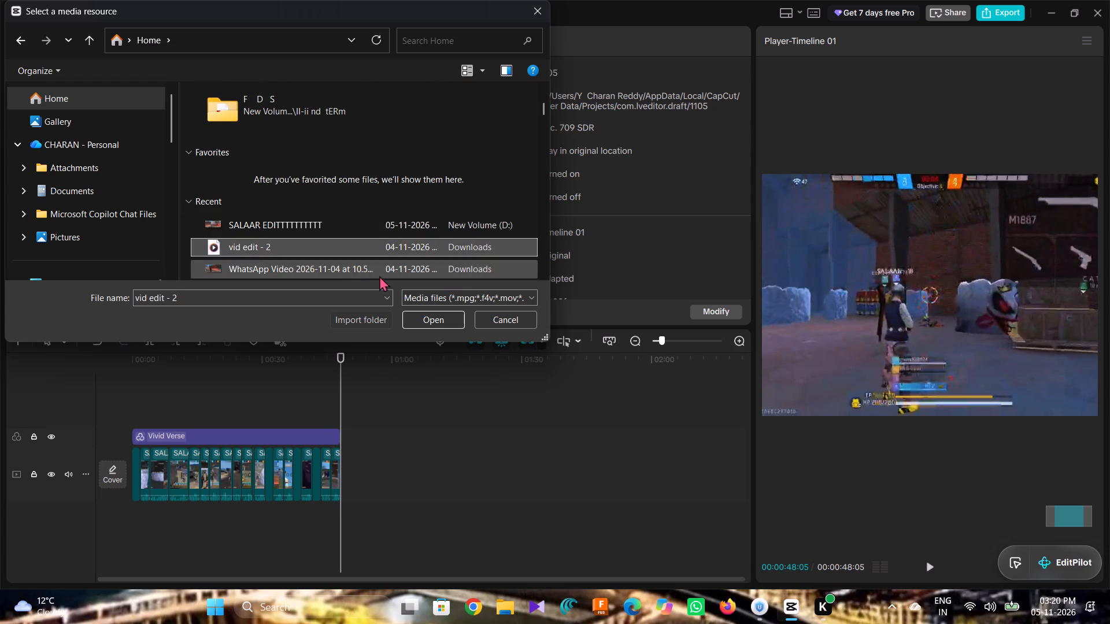
click(426, 313)
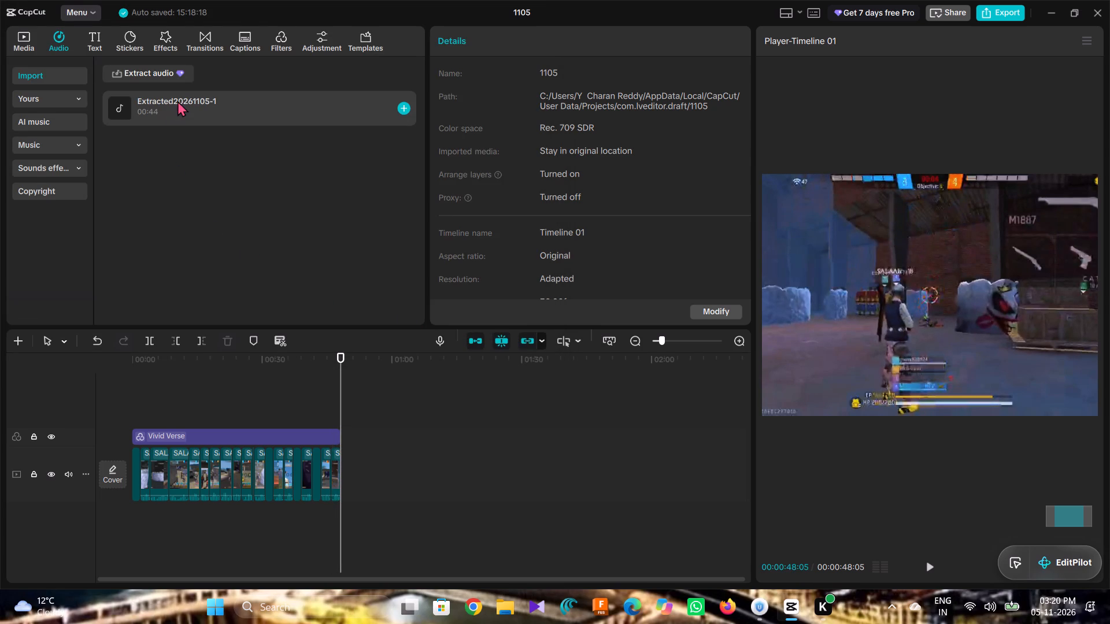
Place the extracted audio on the timeline so it starts with the first clip at 00:00.
drag(177, 101, 134, 413)
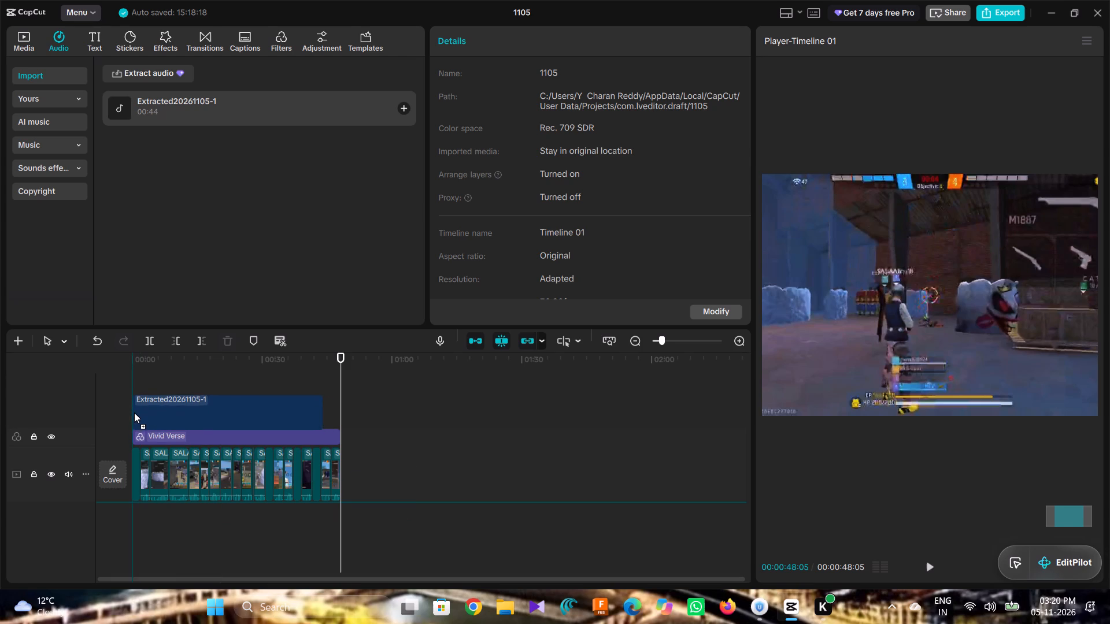
drag(134, 413, 128, 417)
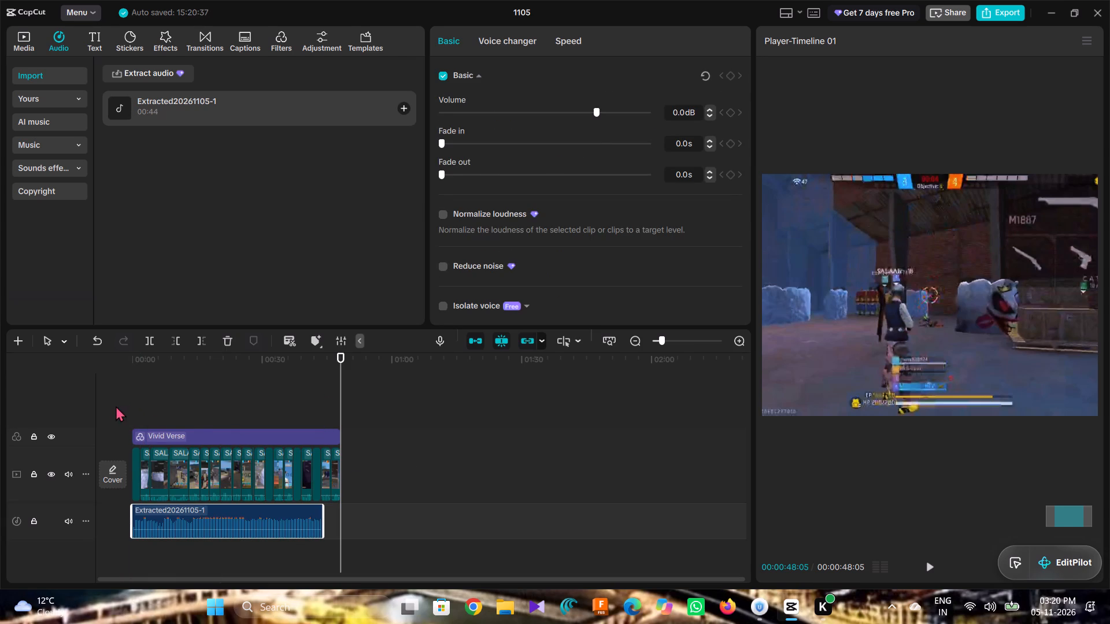
Play the edit from its start to check the clips against the added audio.
click(134, 398)
key(space)
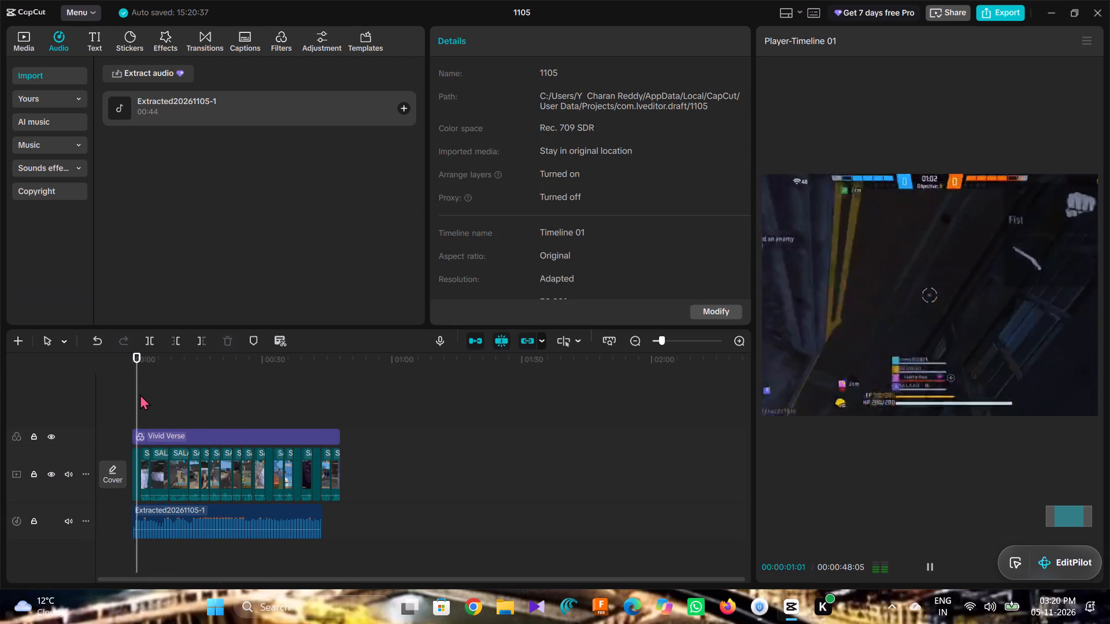
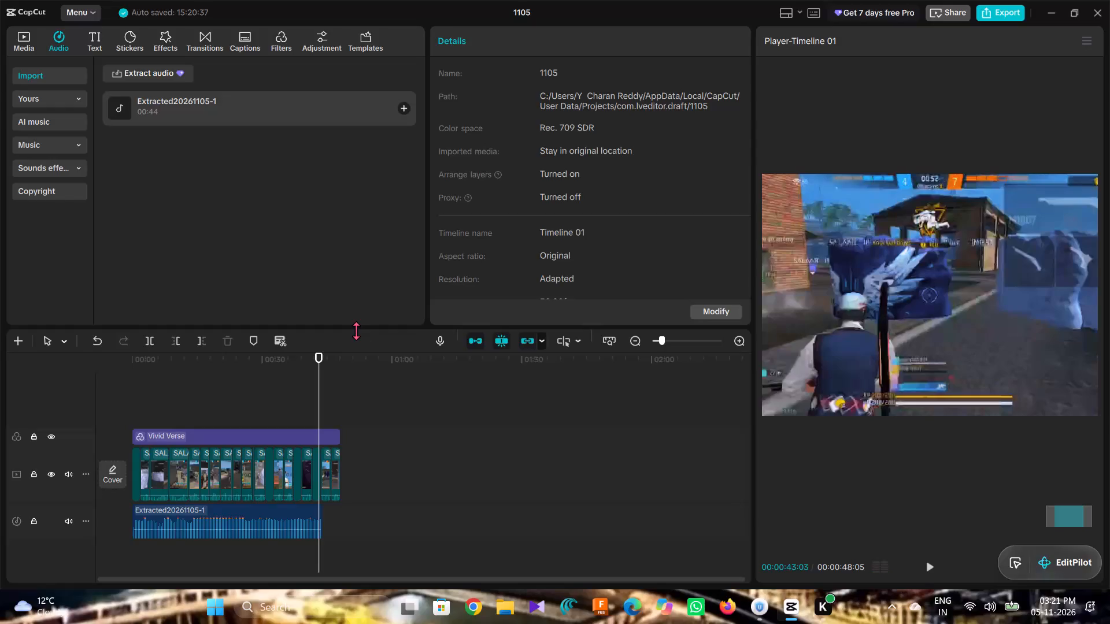
Step back from 00:00:43:03 to 00:00:39:09, playing short stretches, to examine the kill clips near the end of the audio.
key(Left)
key(Left)
key(Left)
key(Left)
key(Left)
key(Left)
key(Left)
key(Left)
key(Left)
key(Left)
key(Left)
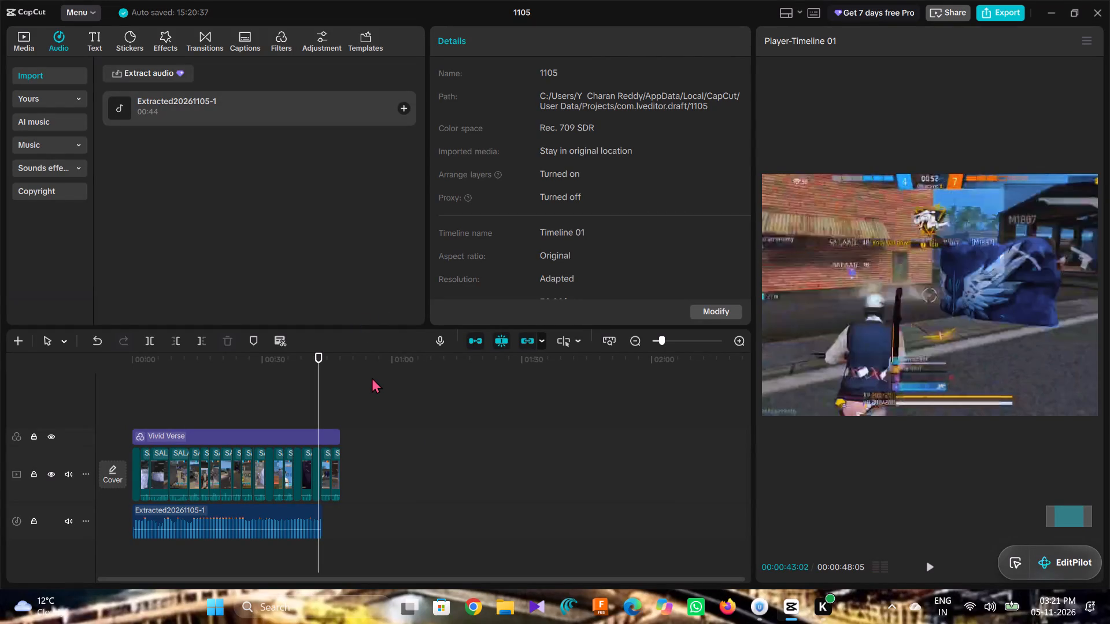
key(Left)
key(Left)
key(Left)
key(Left)
key(Left)
key(Left)
key(Left)
key(Left)
key(Left)
key(Left)
key(space)
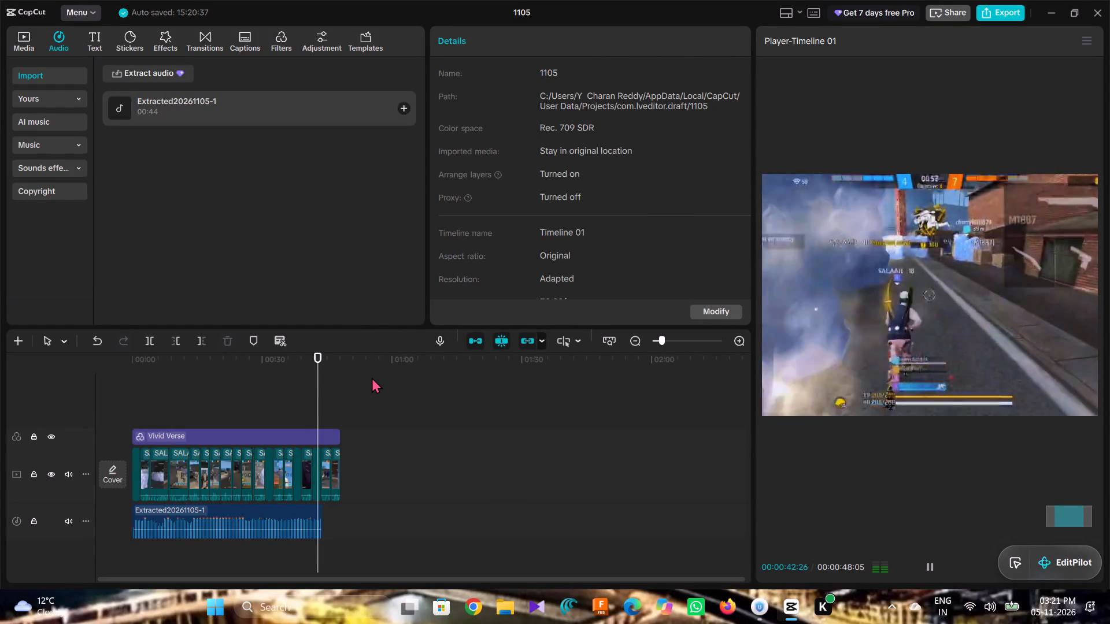
key(space)
key(Left)
key(Left)
key(Left)
key(Left)
key(Left)
key(Left)
key(Left)
key(Left)
key(Left)
key(Left)
key(Left)
key(Left)
key(Left)
key(Left)
key(Left)
key(Left)
key(Left)
key(Left)
key(Left)
key(Left)
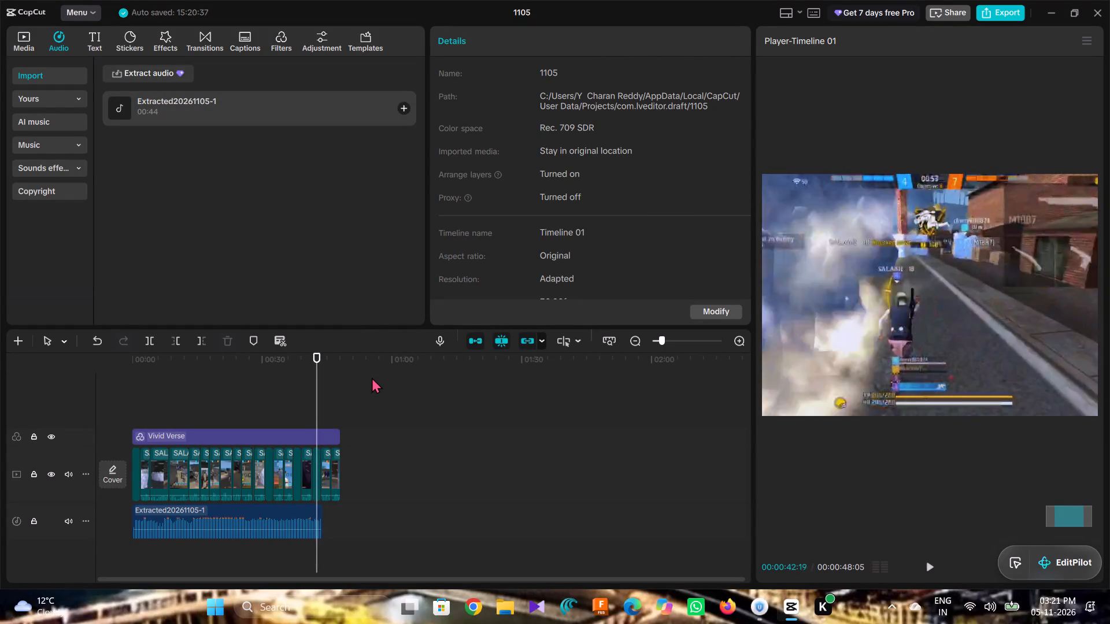
key(space)
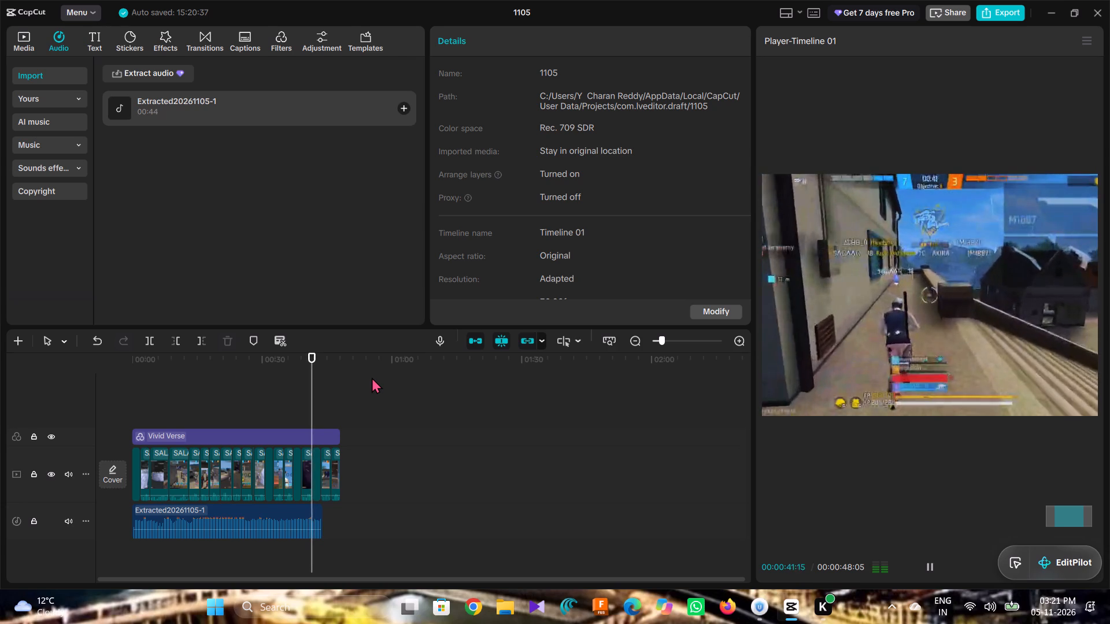
key(space)
key(Left)
key(Left)
key(Left)
key(Left)
key(Left)
key(Left)
key(Left)
key(Left)
key(Left)
key(Left)
key(Left)
key(Left)
key(Left)
key(Left)
key(Left)
key(Left)
key(Left)
key(Left)
key(Left)
key(Left)
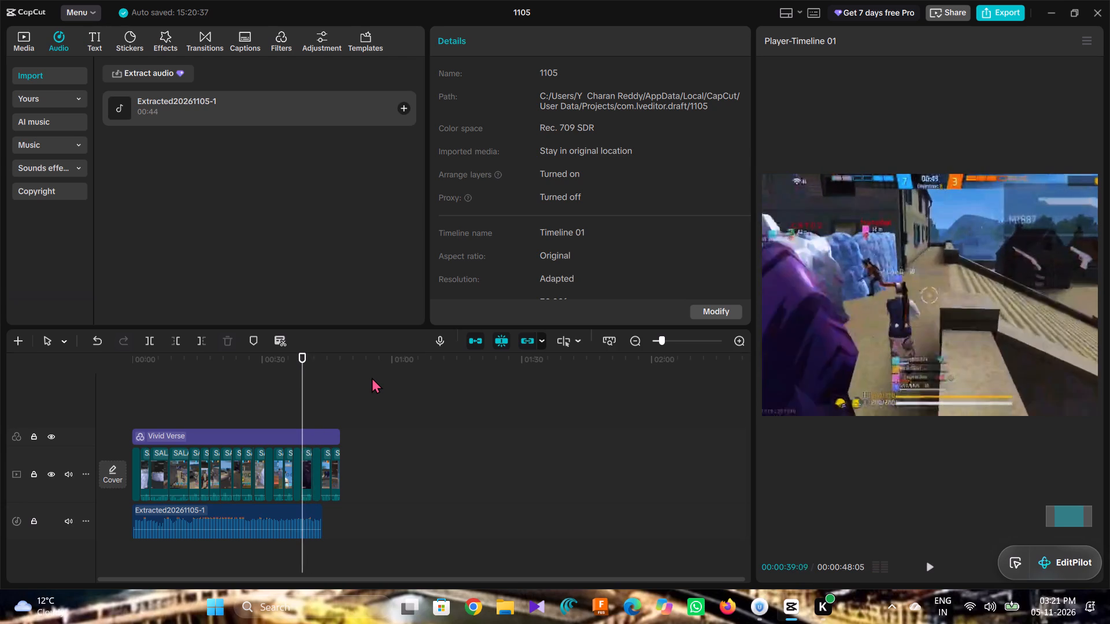
Split the Vivid Verse filter at 00:00:40:16 and delete the part after that point.
key(space)
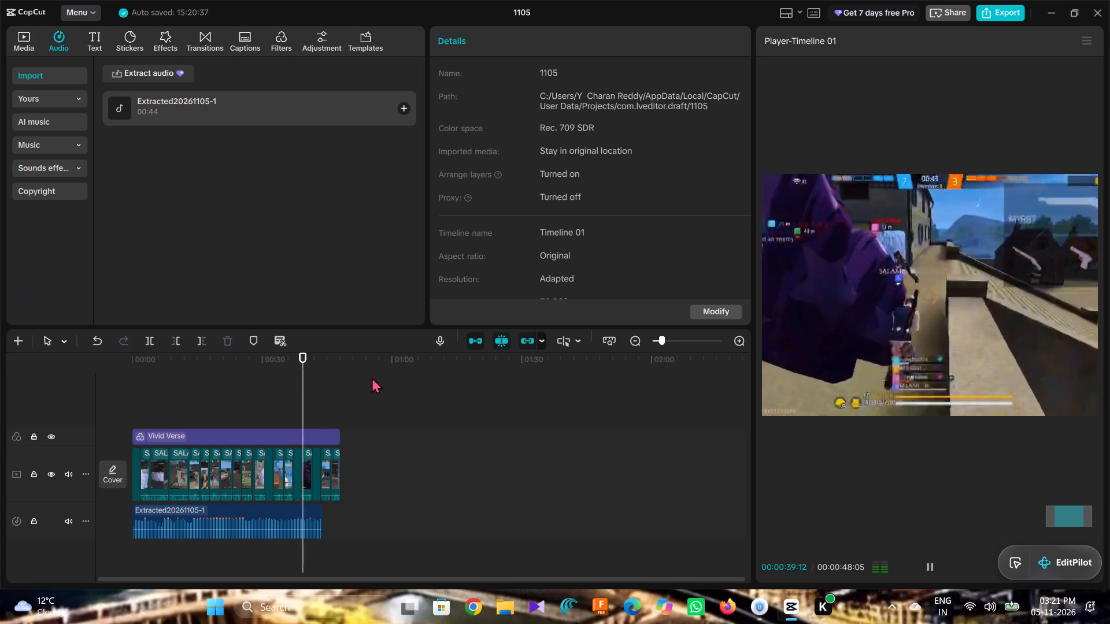
key(space)
key(space)
key(space)
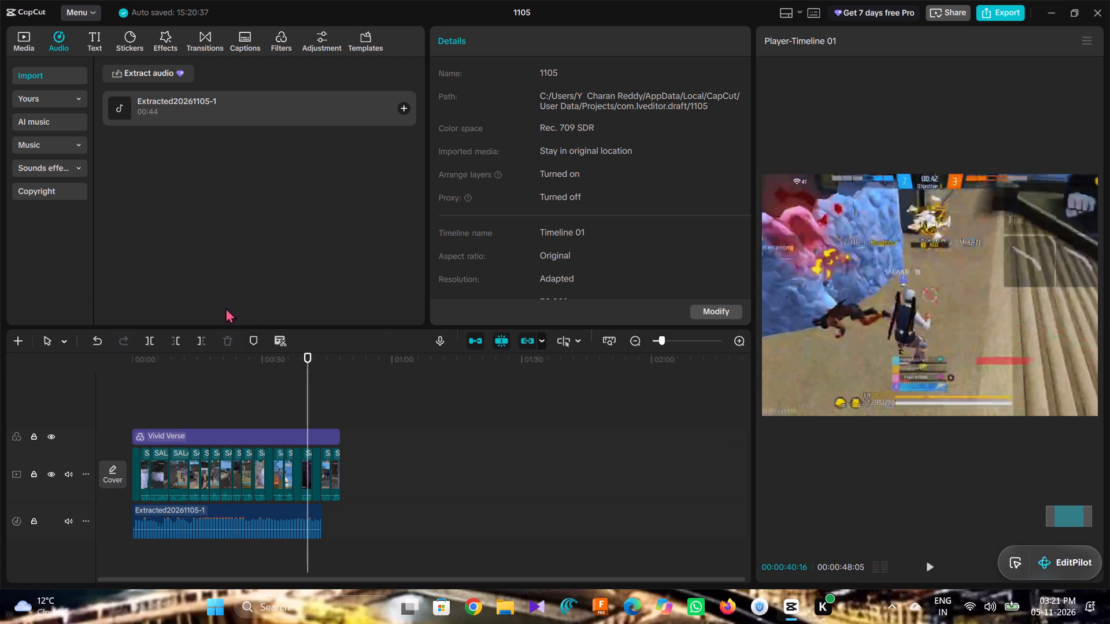
click(275, 439)
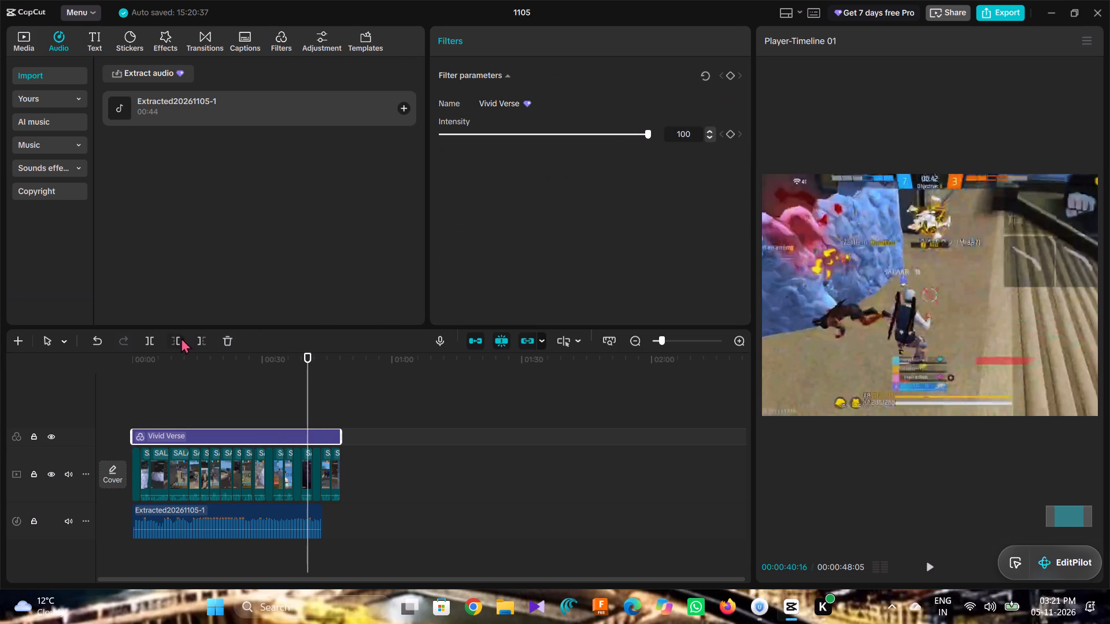
click(146, 341)
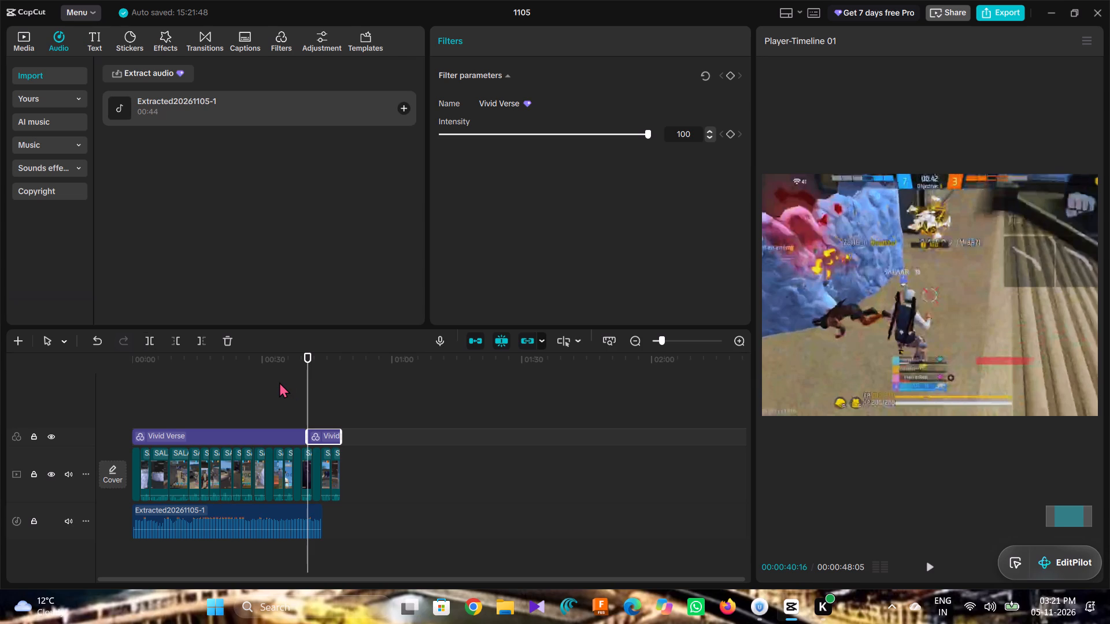
key(BackSpace)
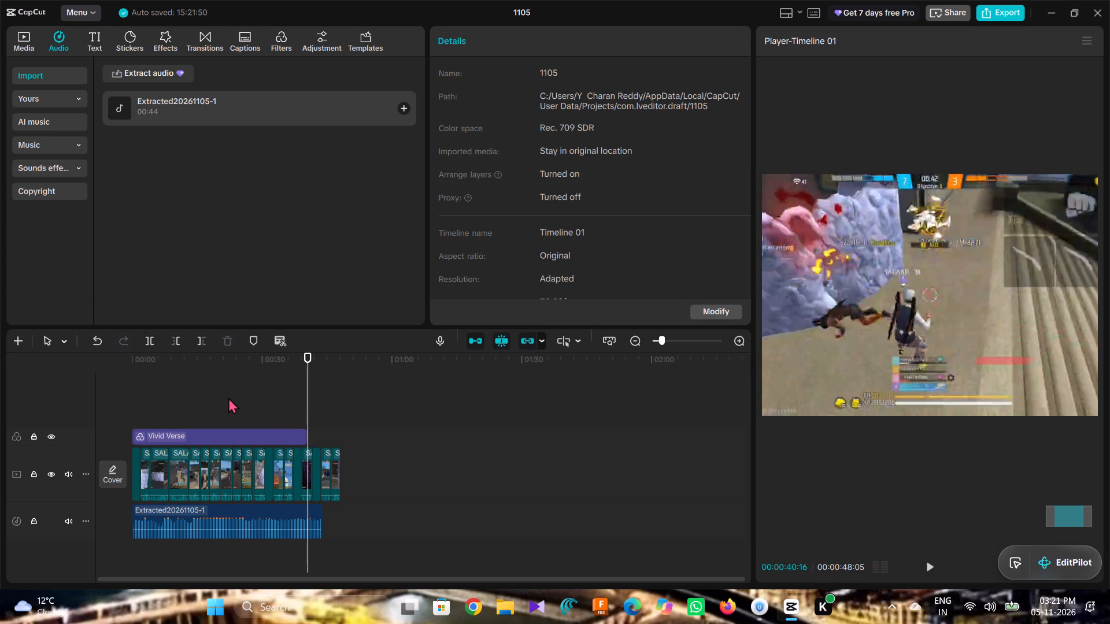
Step back from 00:00:40:16 to 00:00:39:07 to examine the footage just before the filter's end.
key(Left)
key(Left)
key(Left)
key(Left)
key(Left)
key(Left)
key(Left)
key(Left)
key(Left)
key(Left)
key(Left)
key(Left)
key(Left)
key(Left)
key(Left)
key(Left)
key(Left)
key(Left)
key(Left)
key(Left)
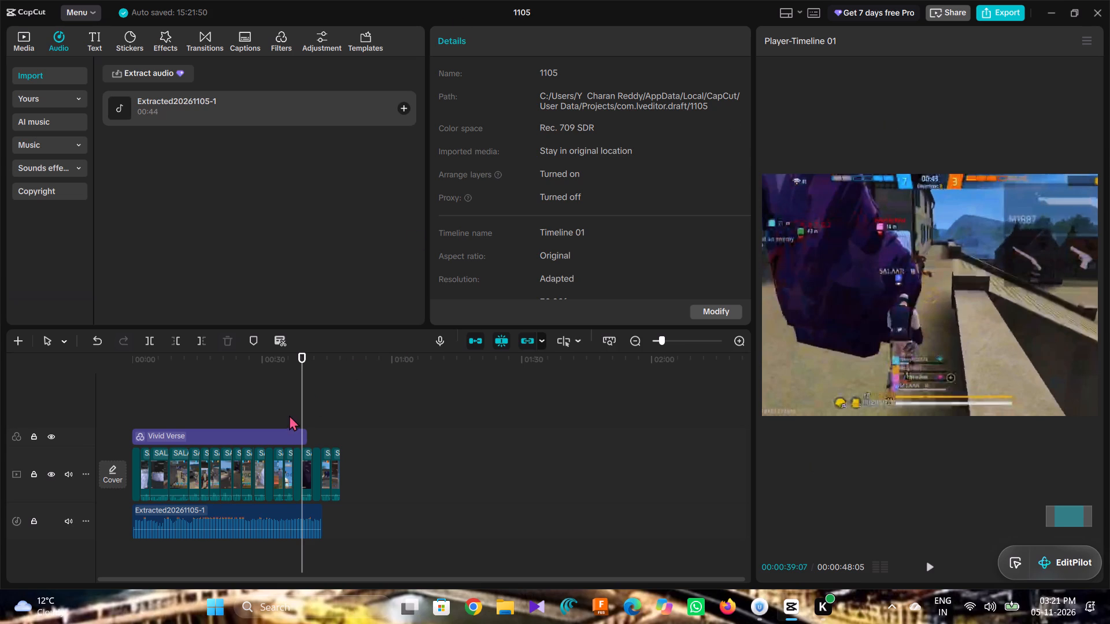
Play the edit from its start to about 00:00:06:01 to check the opening clips with the audio.
drag(300, 410, 32, 411)
key(space)
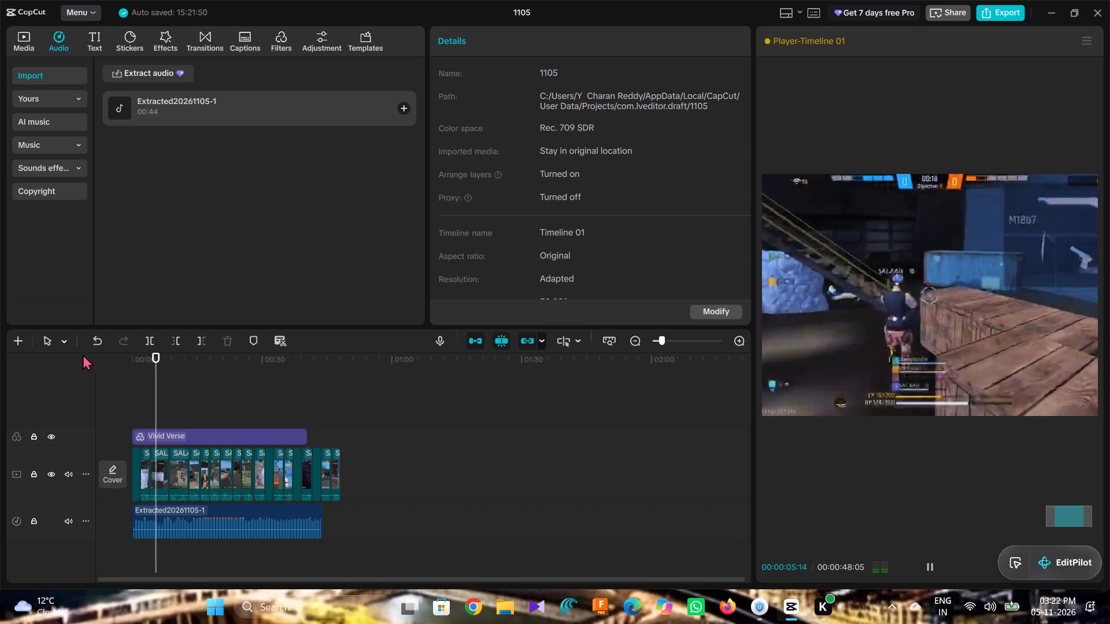
key(space)
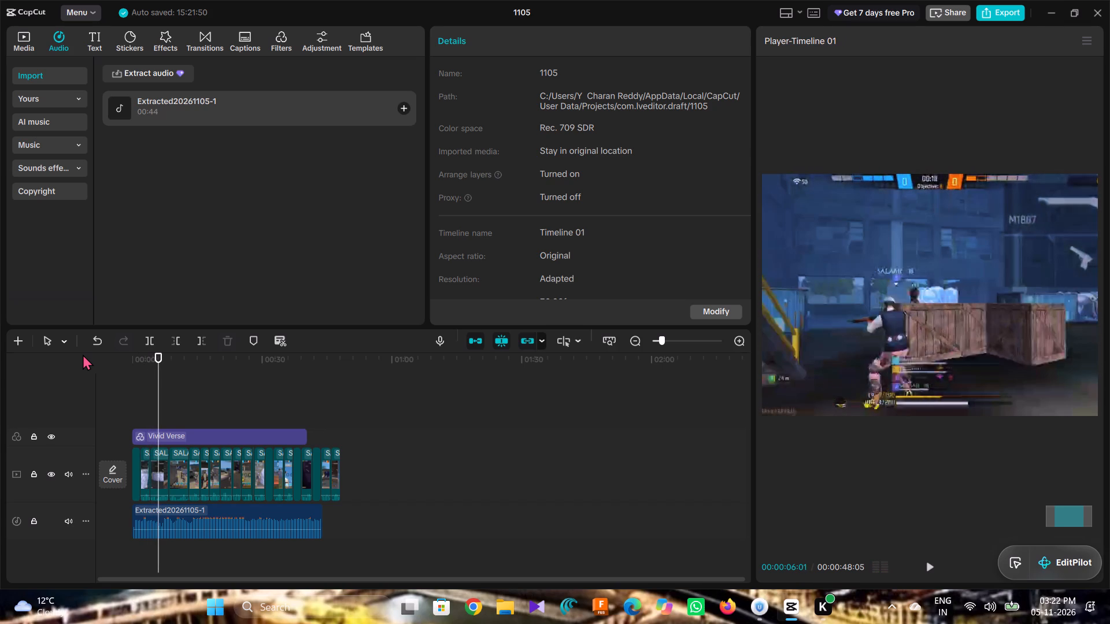
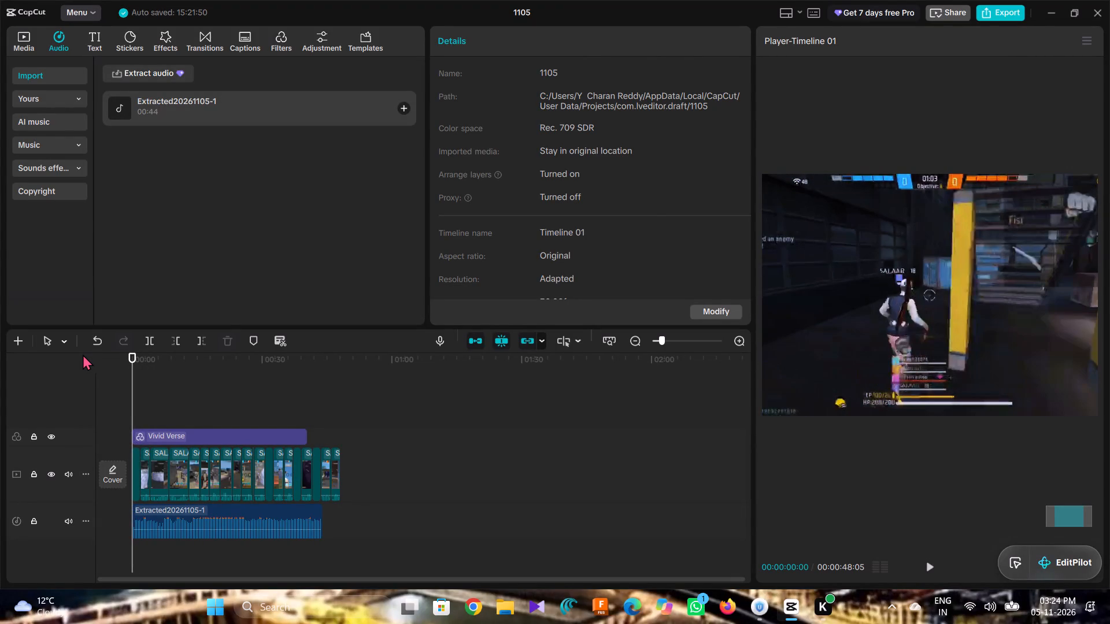
Play the edit from its start to about 00:00:05:17 to check the opening clips against the extracted audio.
key(space)
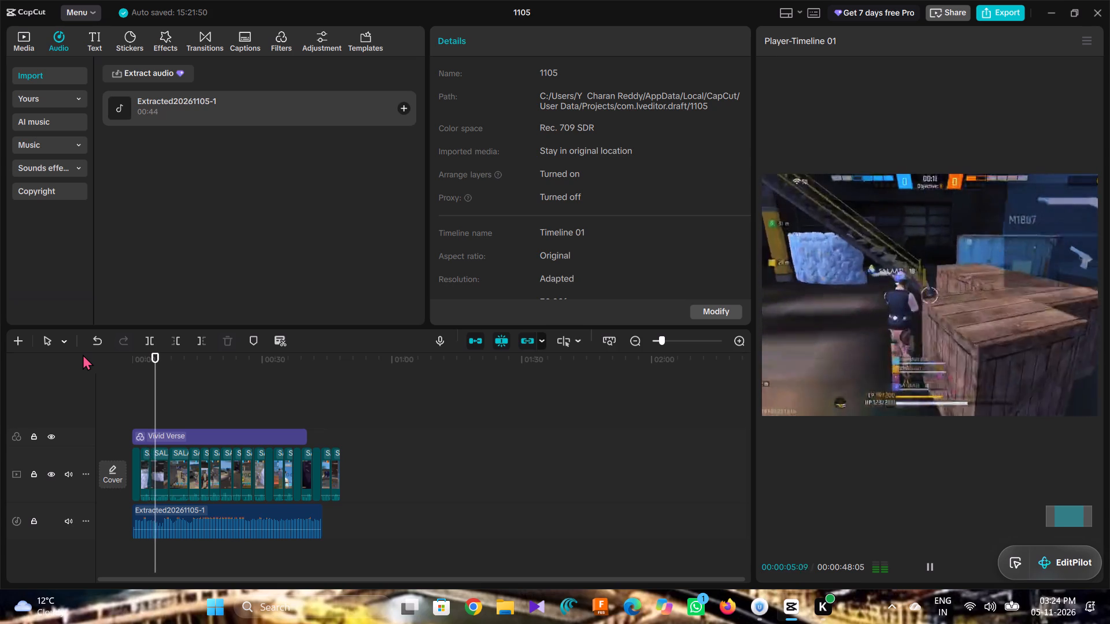
key(space)
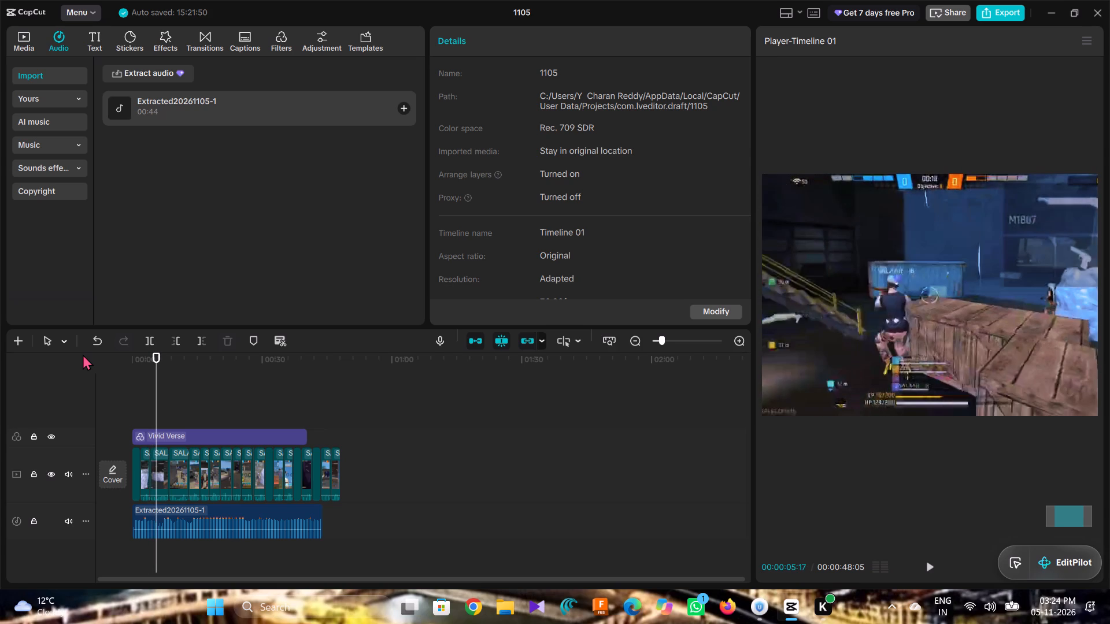
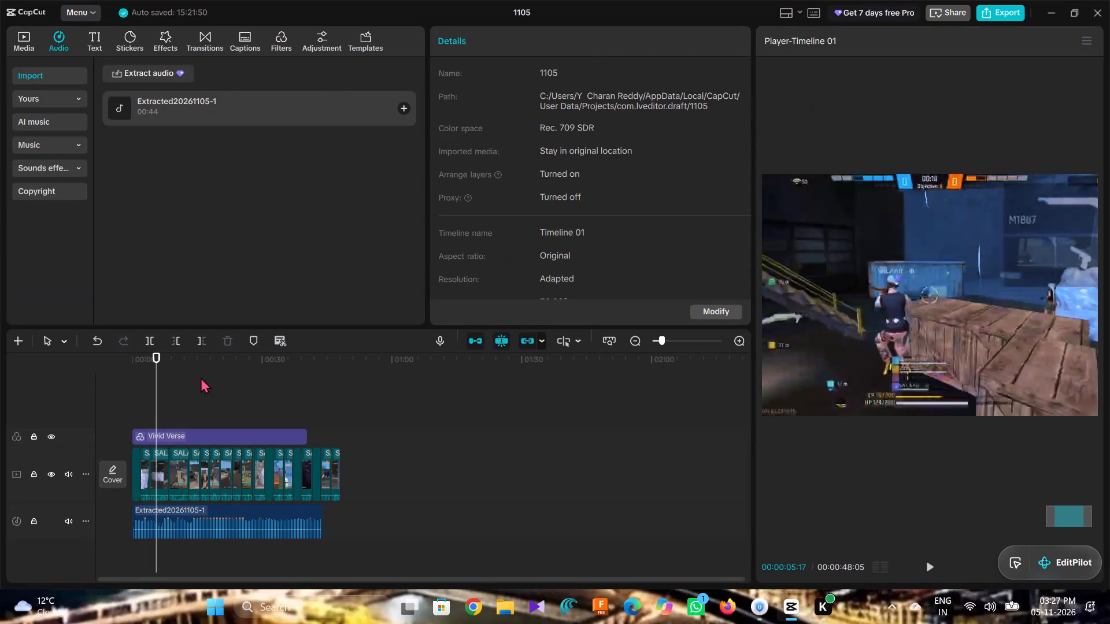
Replay the edit from its start to about 00:00:08:27 to review the opening kill clips with the extracted audio.
drag(158, 398, 126, 408)
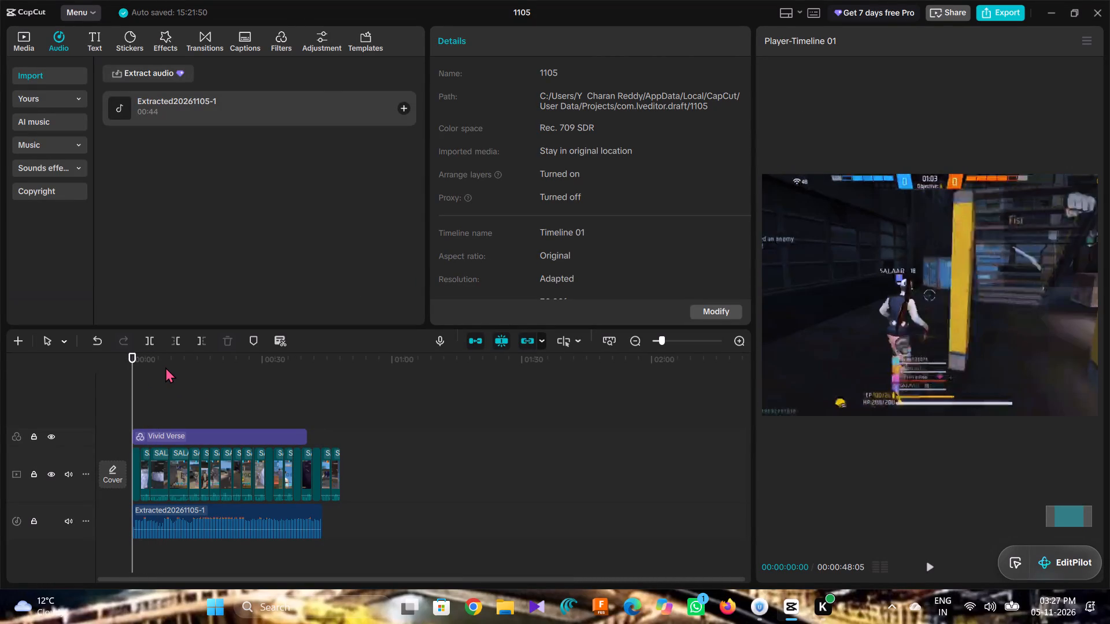
key(space)
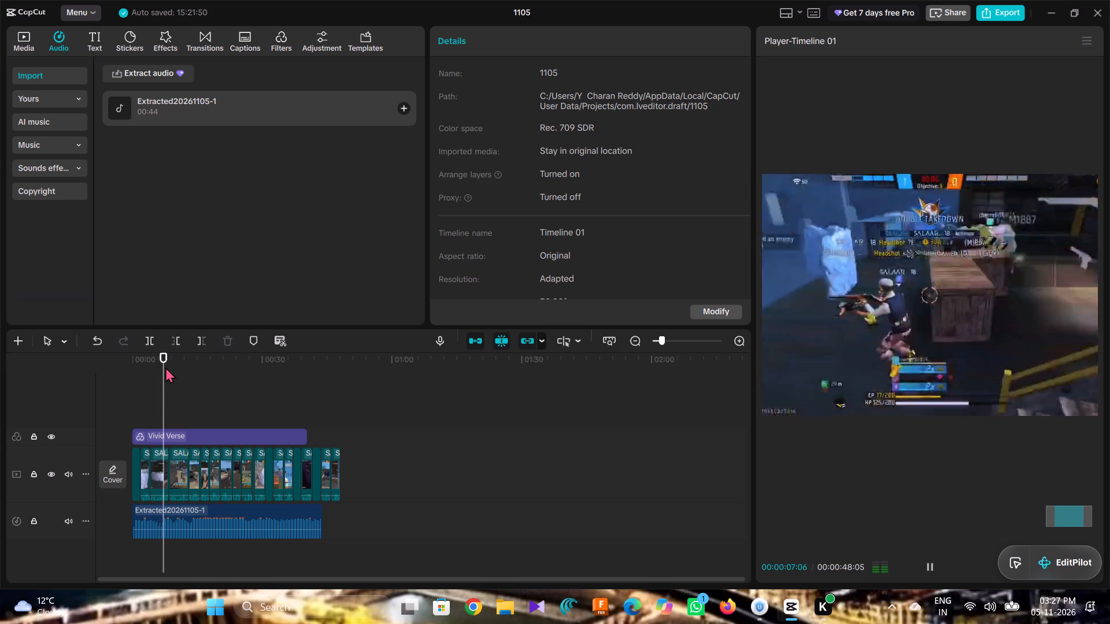
key(space)
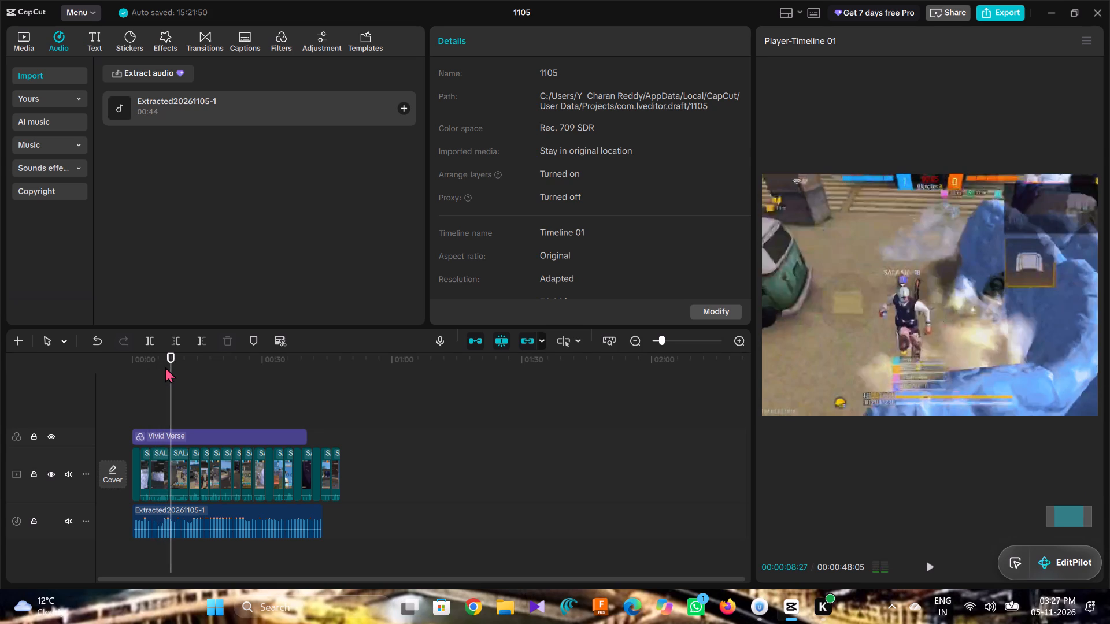
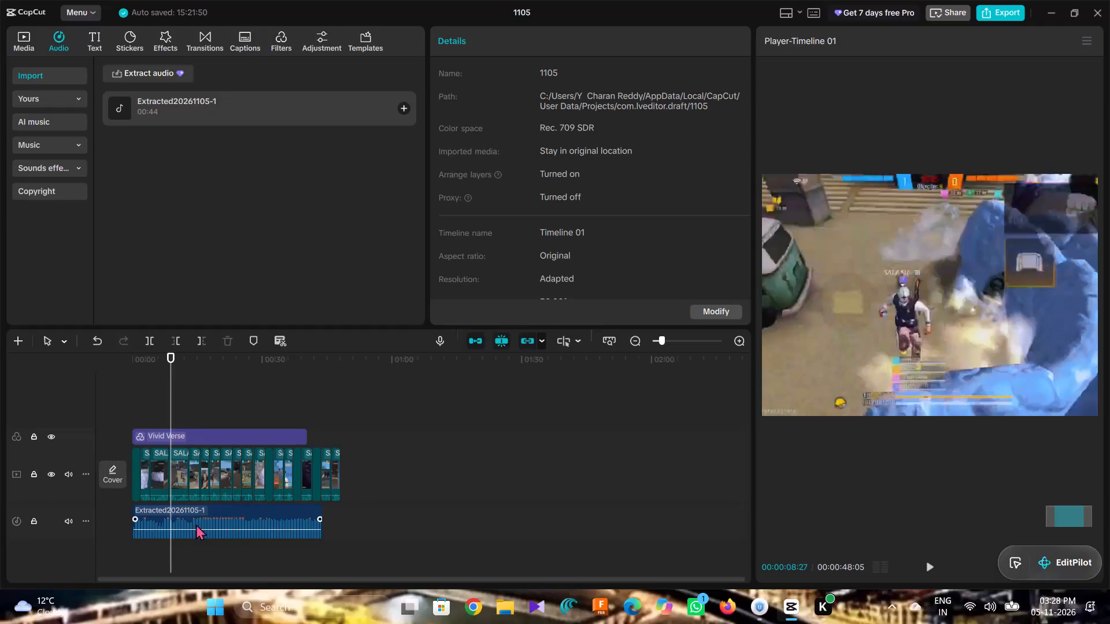
Replay the edit from 00:00:00:16 to about 00:00:31 to review the kill clips against the extracted audio.
click(200, 518)
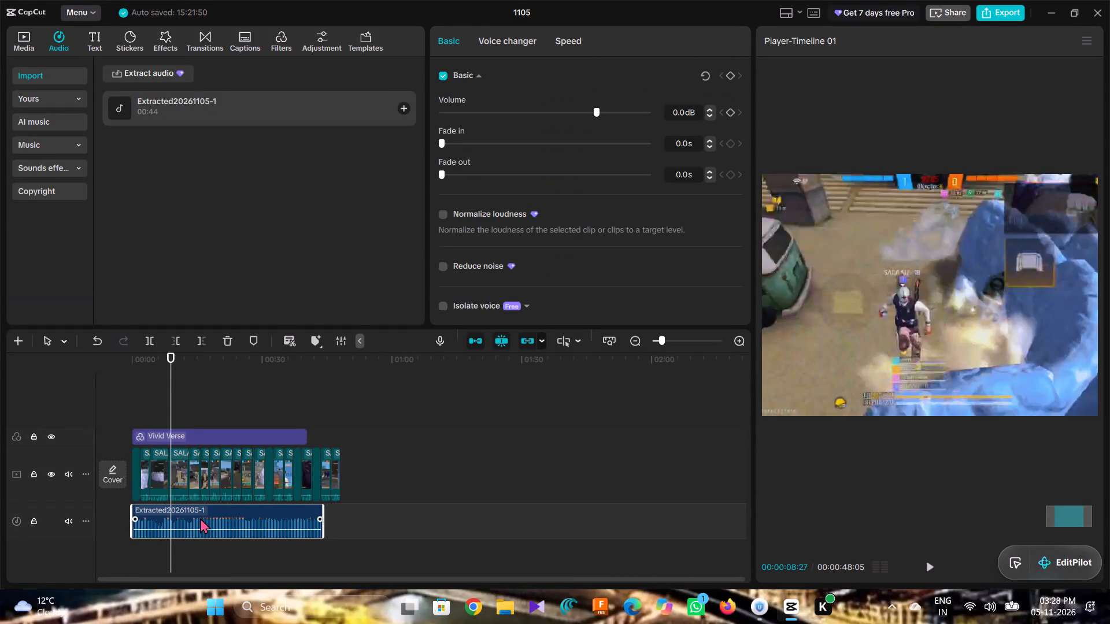
key(Left)
key(Left)
key(Left)
key(Left)
key(Left)
key(Left)
key(Left)
key(Left)
key(Left)
key(Left)
key(Left)
key(Left)
key(Left)
key(Left)
key(Left)
key(Left)
key(Left)
key(Left)
key(Left)
key(Left)
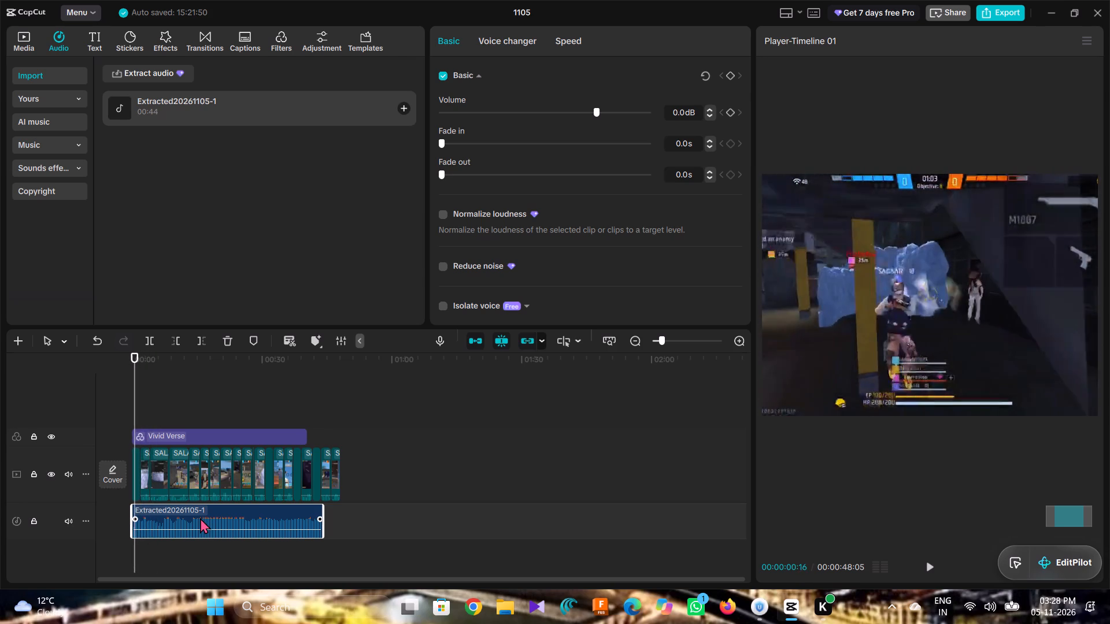
key(space)
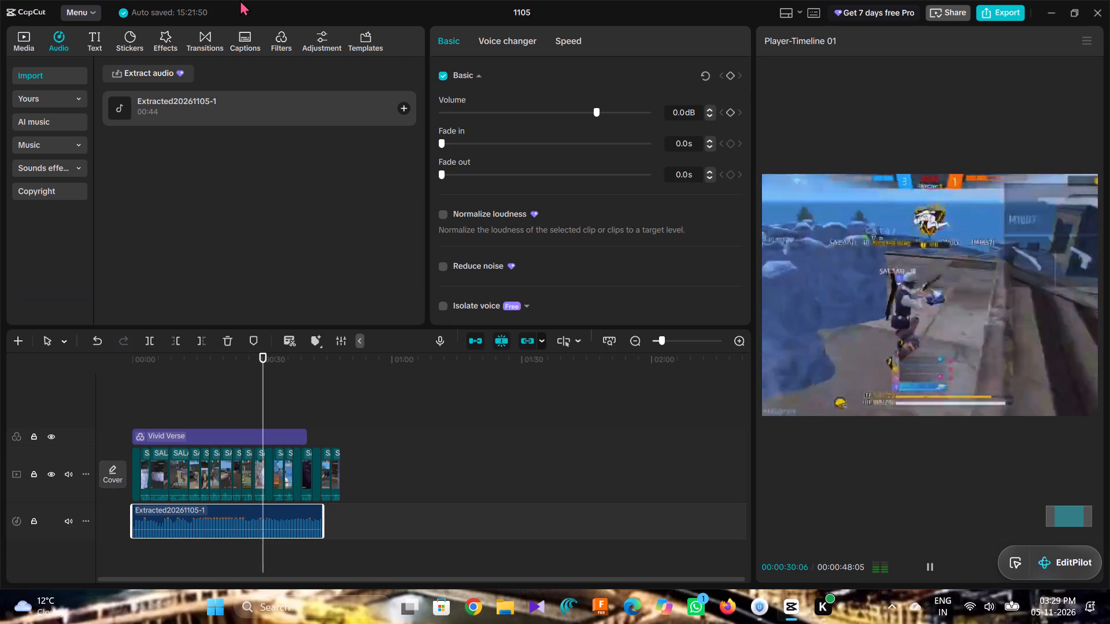
key(Left)
key(Left)
key(Left)
key(Left)
key(Left)
key(Left)
key(Left)
key(Left)
key(Left)
key(Left)
key(Left)
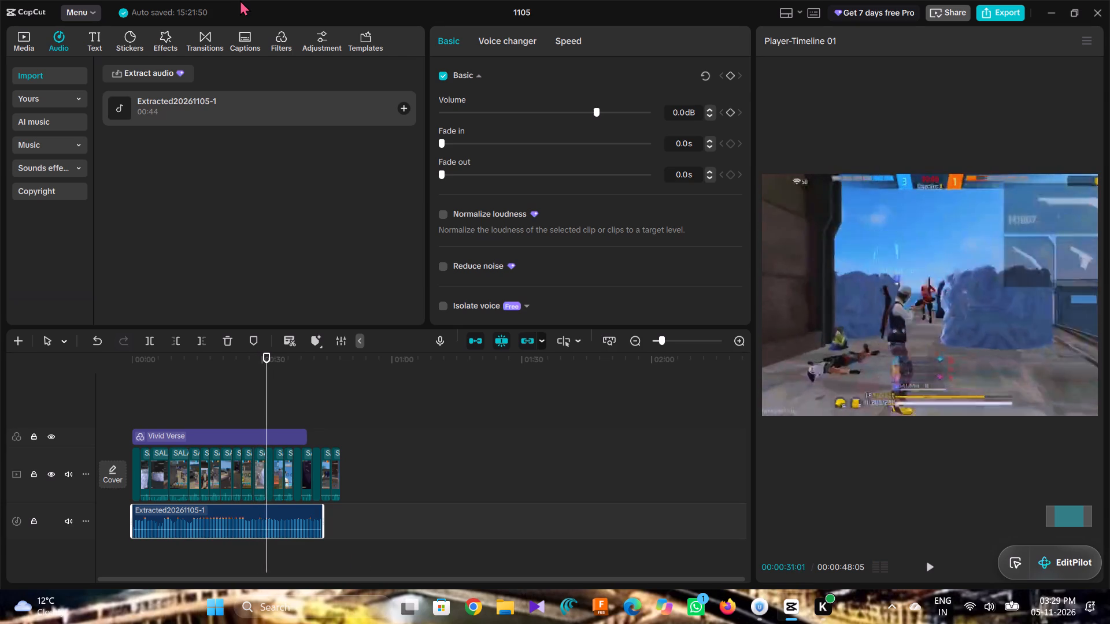
Replay the kill clip between about 00:00:29 and 00:00:30 repeatedly to check its pacing and cut points.
key(Left)
key(Left)
key(Left)
key(Left)
key(Left)
key(Left)
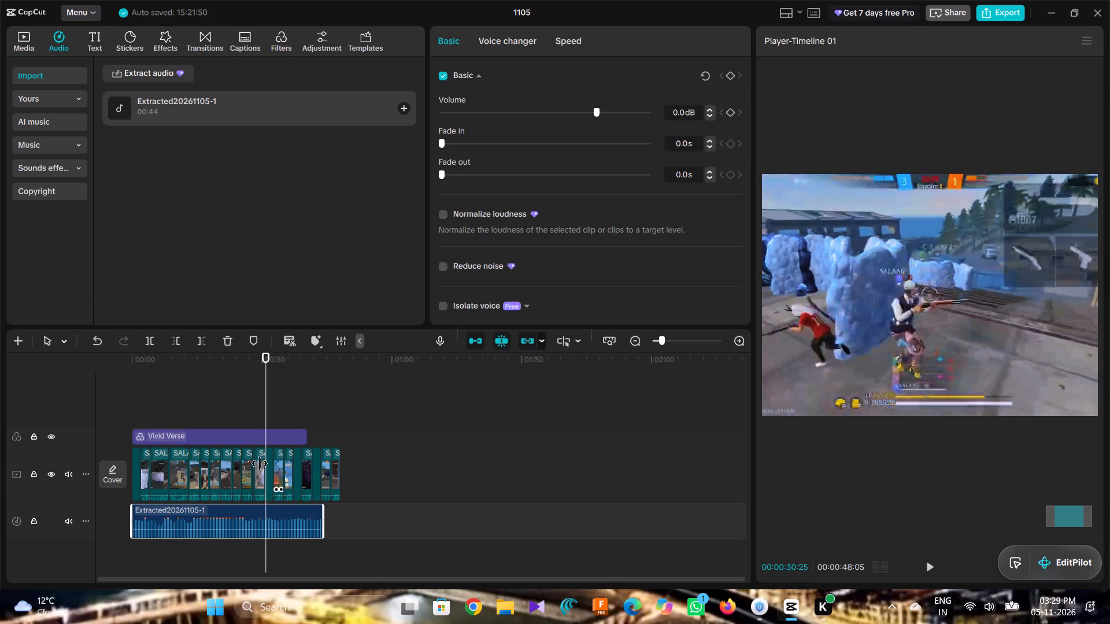
ctrl+scroll(272, 477, up, 20)
key(space)
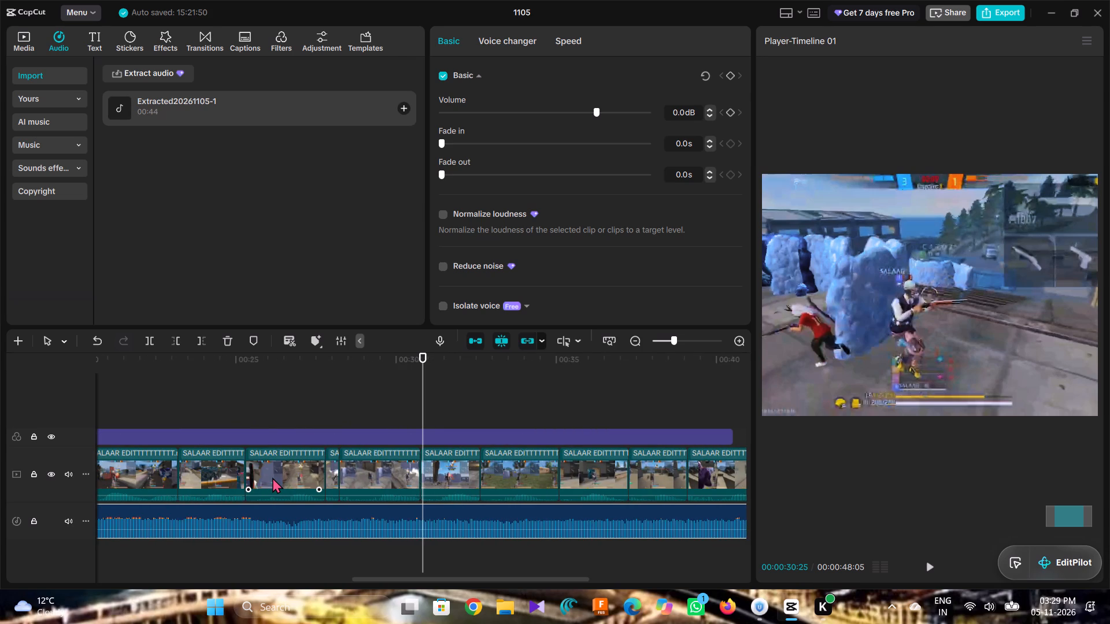
key(space)
key(Left)
key(Left)
key(Left)
key(Left)
key(Left)
key(Left)
key(Left)
key(Left)
key(Left)
key(Left)
key(Left)
key(Left)
key(Left)
key(Left)
key(Left)
key(Left)
key(Left)
key(Left)
key(Left)
key(Left)
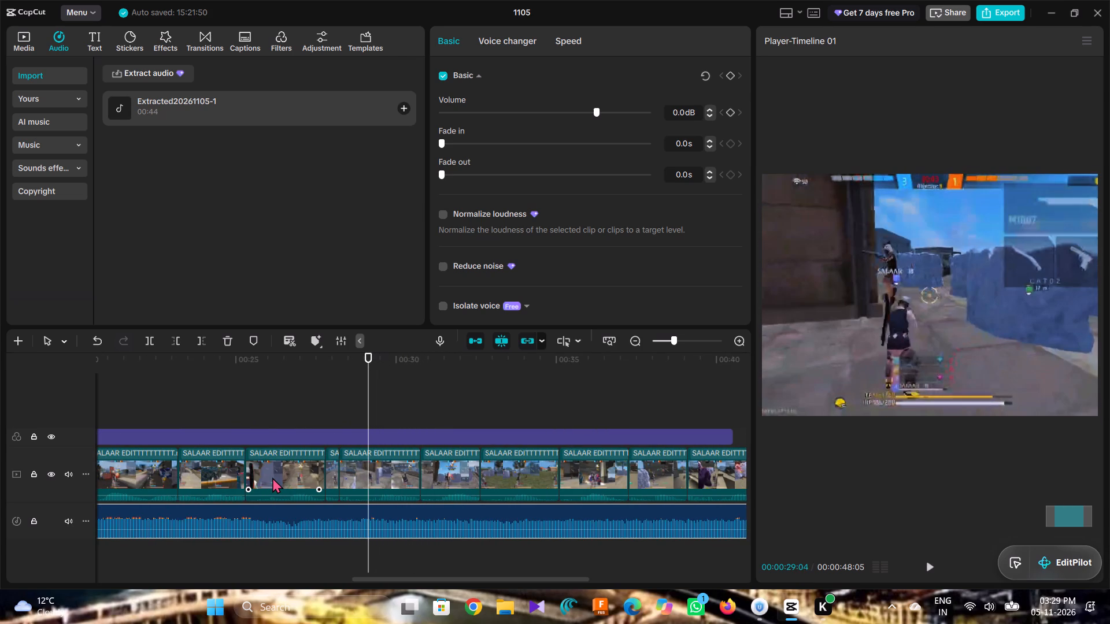
key(space)
key(space)
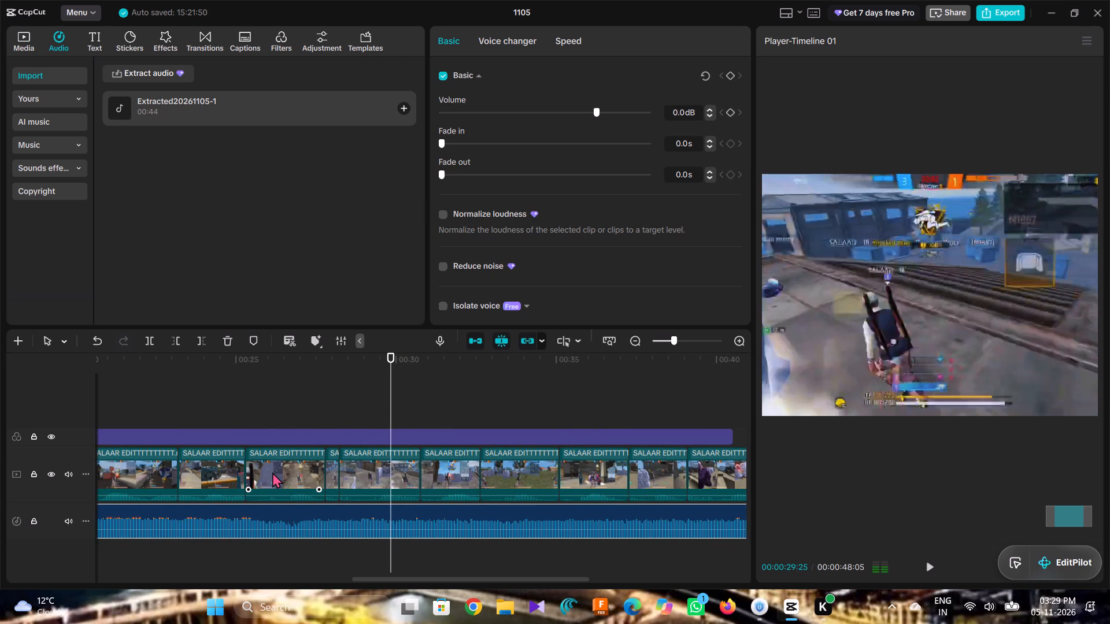
key(Left)
key(Left)
key(Left)
key(Left)
key(Left)
key(Left)
key(Left)
key(Left)
key(Left)
key(Left)
key(Left)
key(Left)
key(Left)
key(Left)
key(Left)
key(Left)
key(Left)
key(Left)
key(Left)
key(Left)
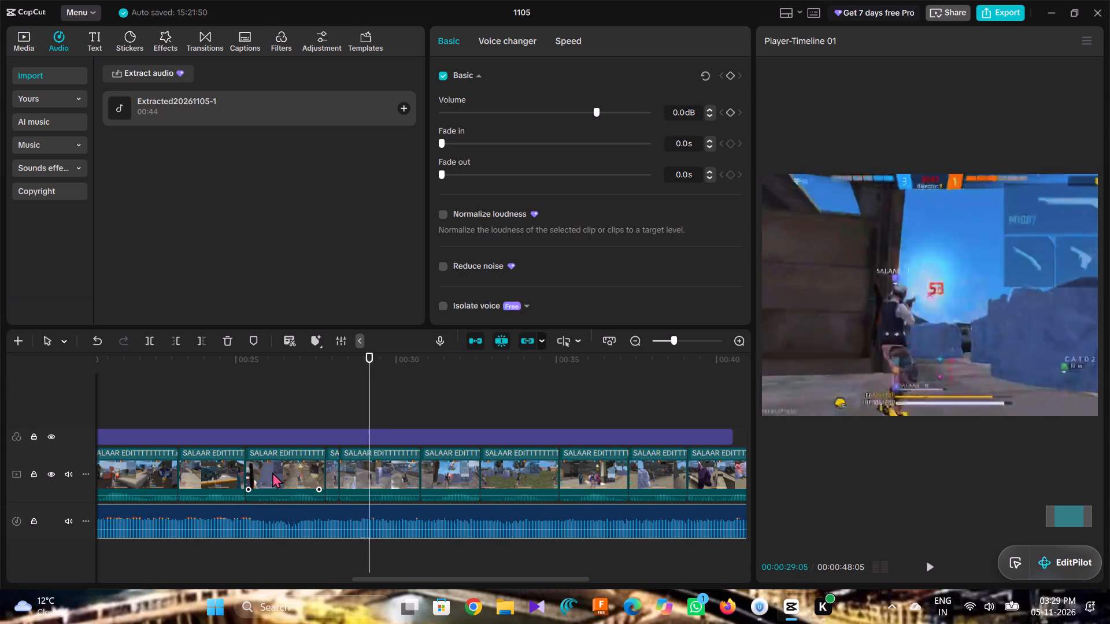
key(space)
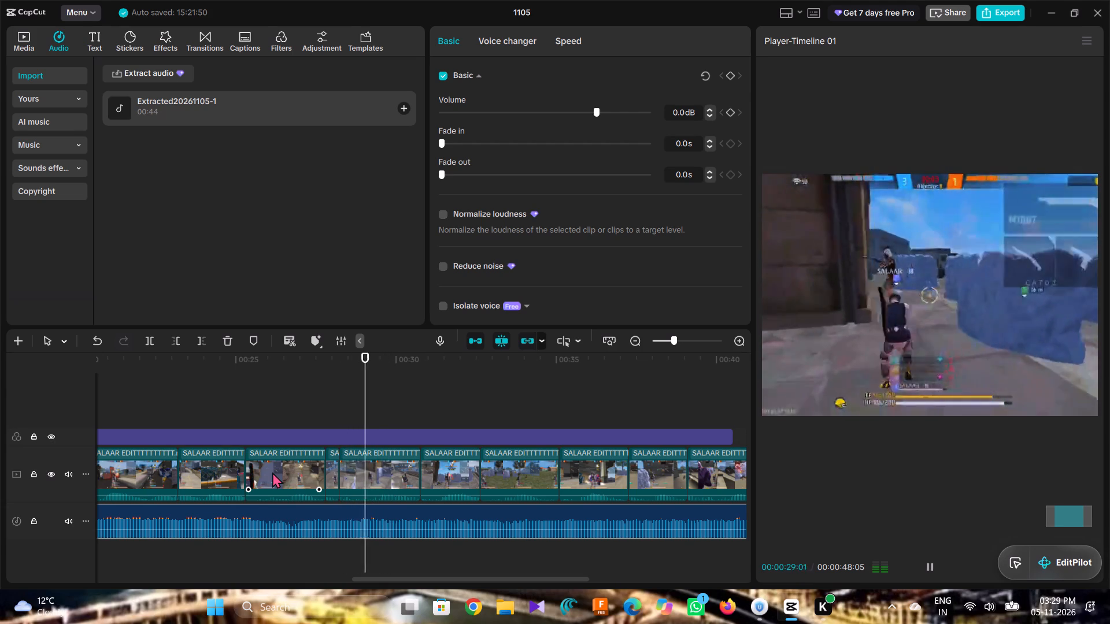
key(space)
Replay the passage from 00:00:26:26 to 00:00:28:08 to examine the cuts between the two kill clips.
key(Left)
key(Left)
key(Left)
key(Left)
key(Left)
key(Left)
key(Left)
key(Left)
key(Left)
key(Left)
key(Left)
key(Left)
key(Left)
key(Left)
key(Left)
key(Left)
key(Left)
key(Left)
key(Left)
key(Left)
key(Left)
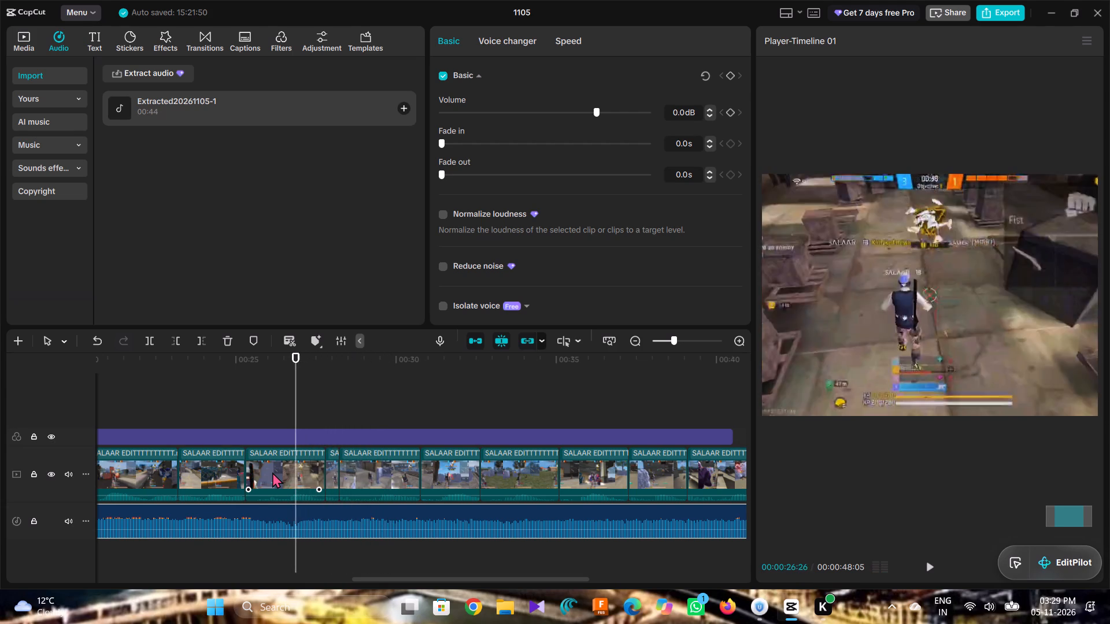
key(space)
key(space)
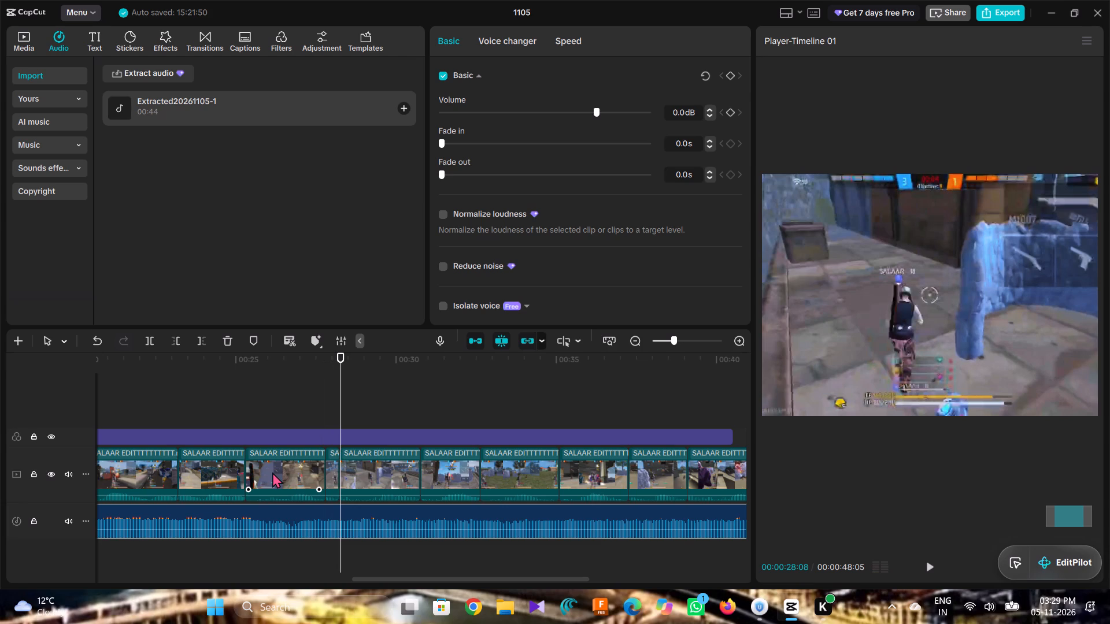
Split the gameplay clip at 00:00:27:14 and delete its short tail after the cut.
click(358, 471)
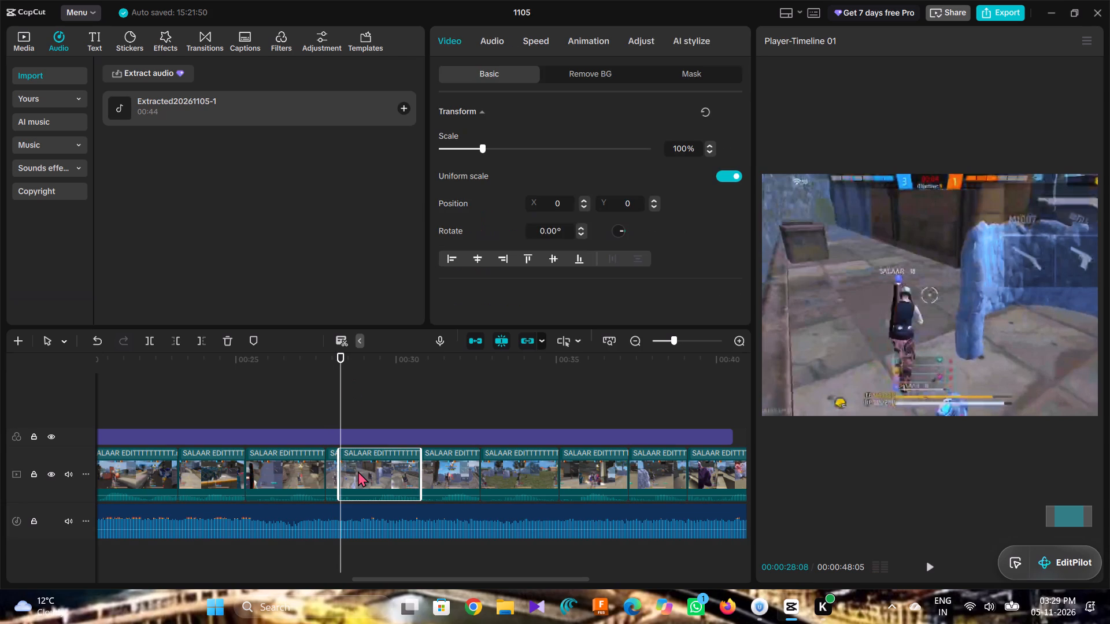
key(space)
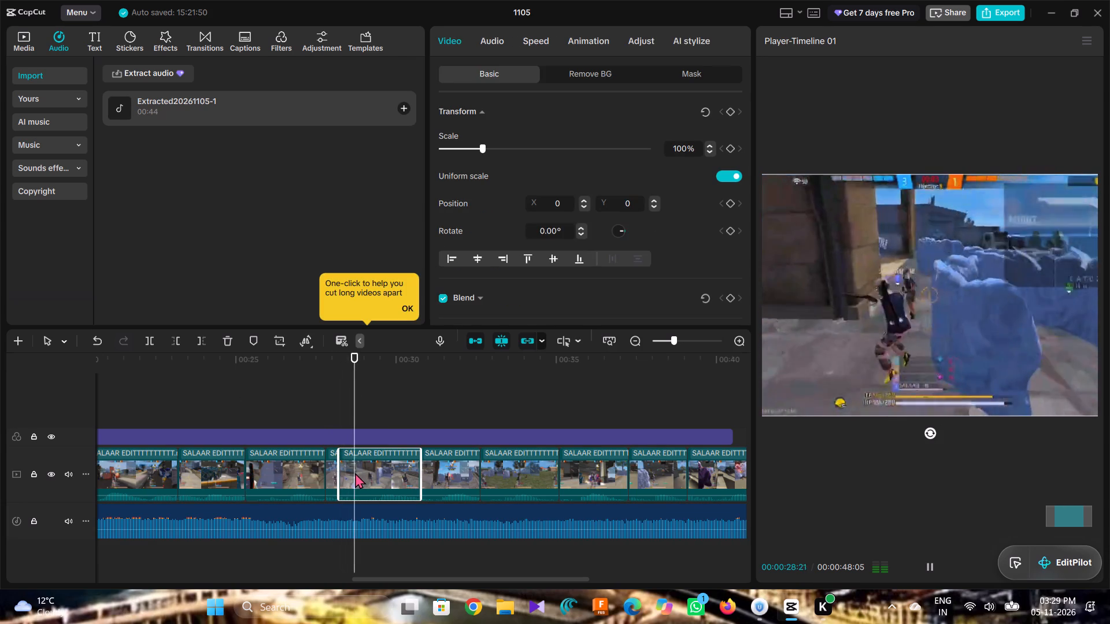
key(space)
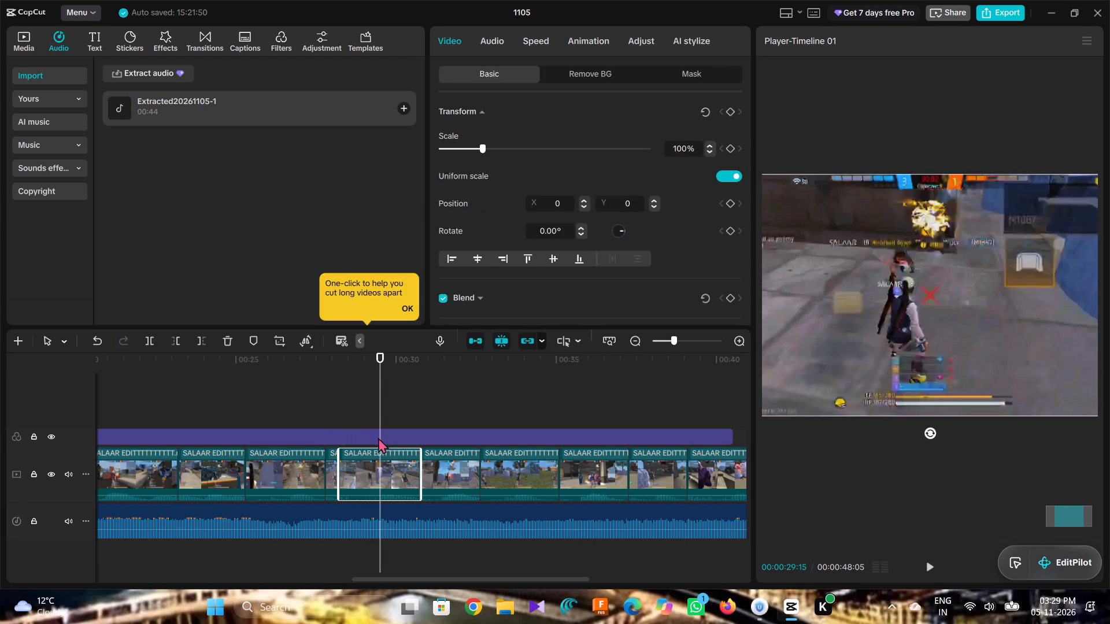
drag(378, 437, 368, 443)
click(364, 474)
drag(378, 418, 356, 430)
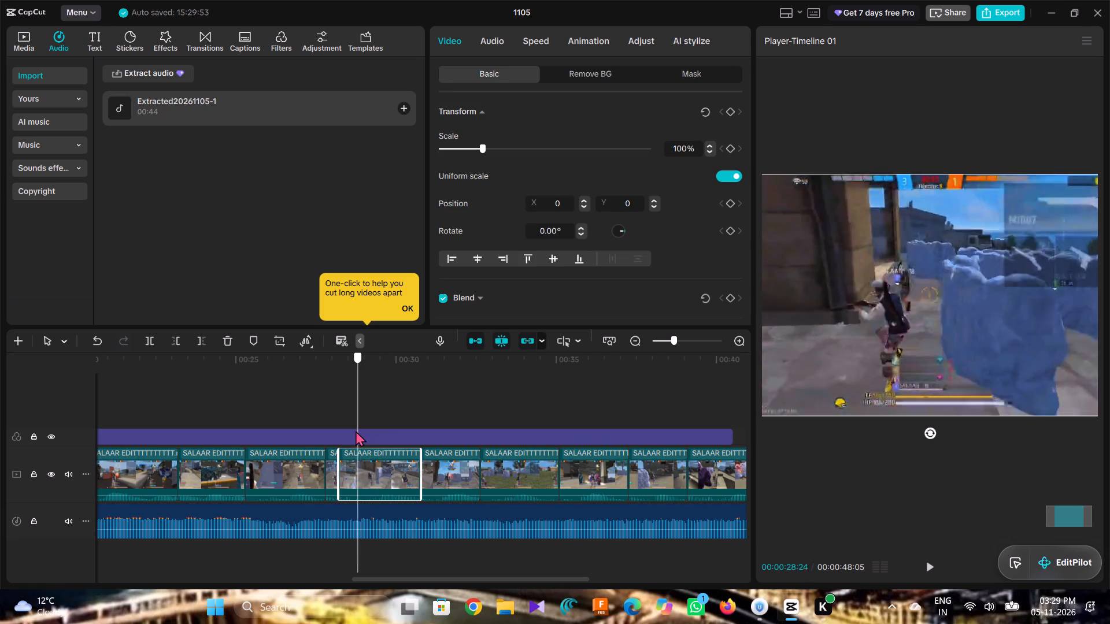
drag(356, 430, 318, 444)
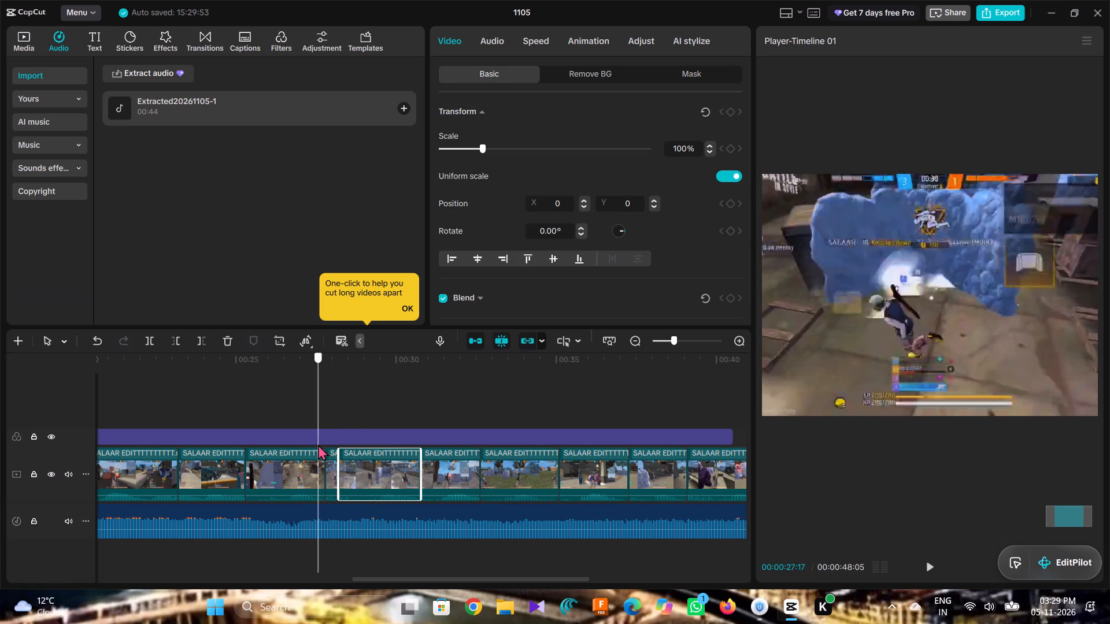
drag(318, 444, 293, 450)
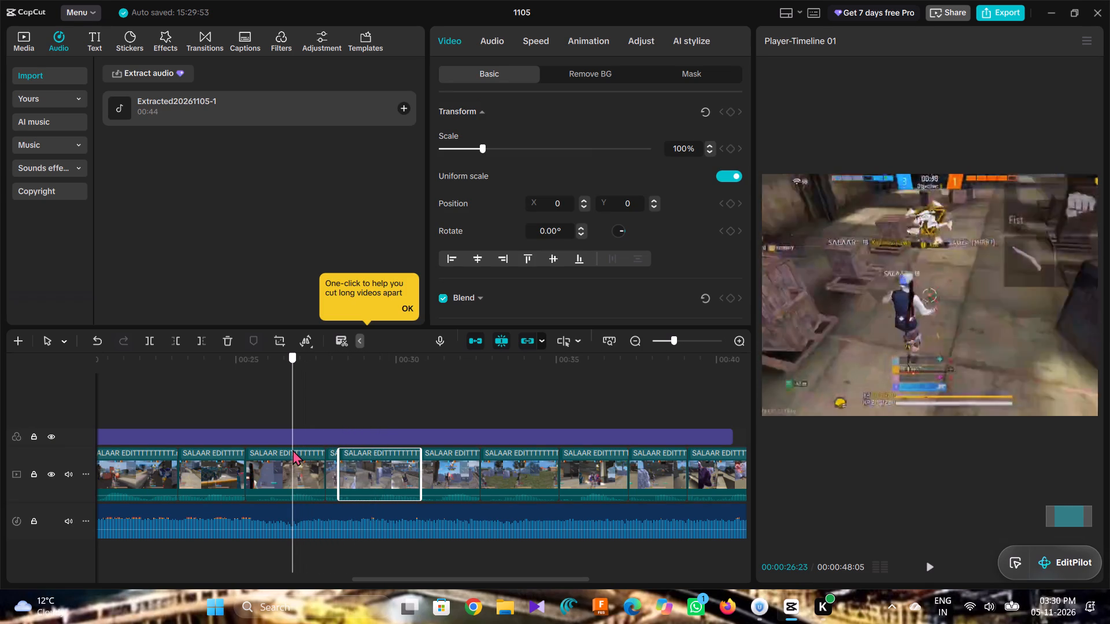
drag(293, 450, 305, 450)
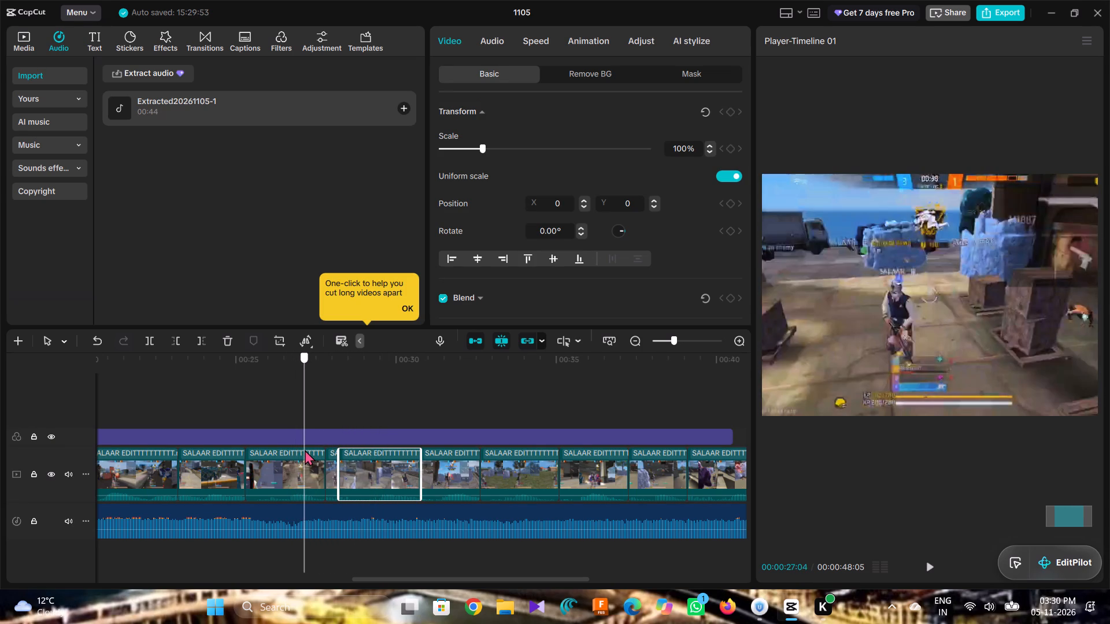
drag(305, 450, 314, 447)
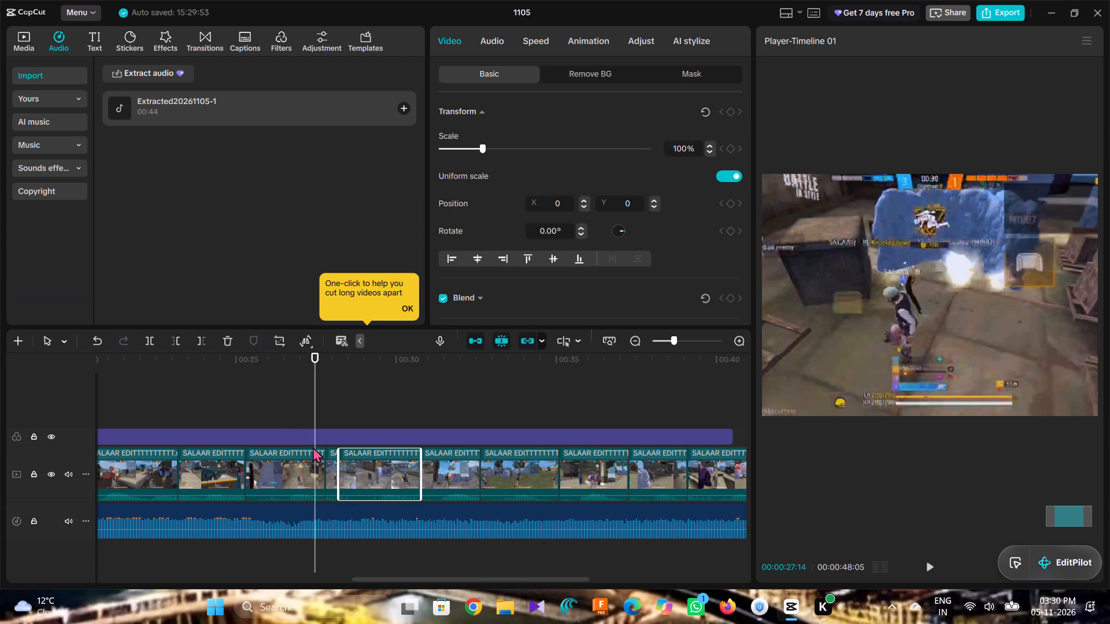
click(147, 343)
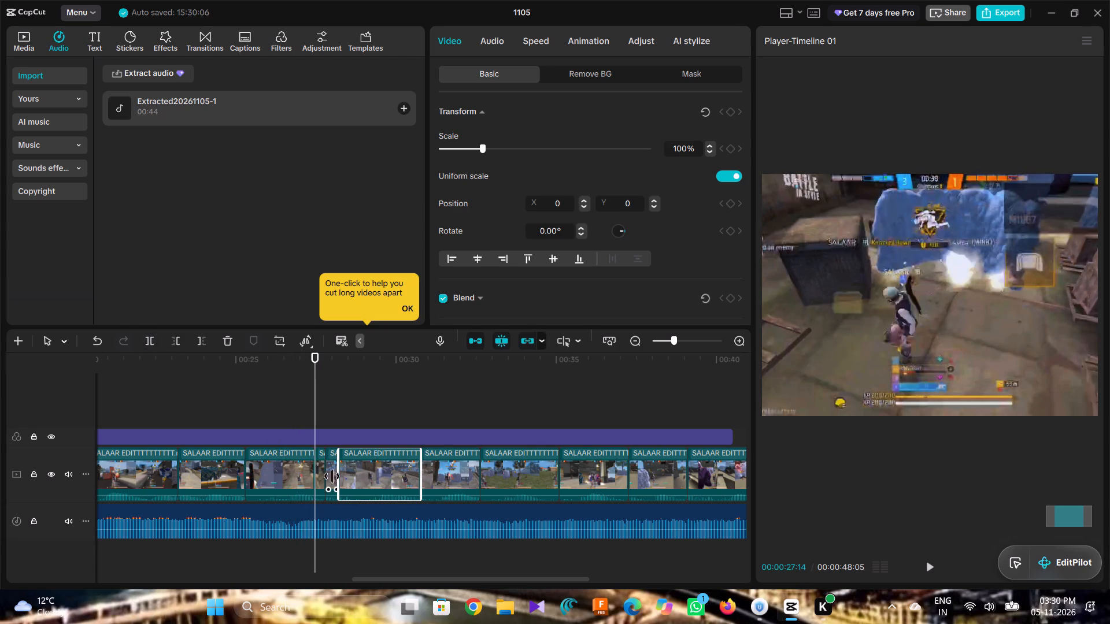
click(332, 476)
click(321, 474)
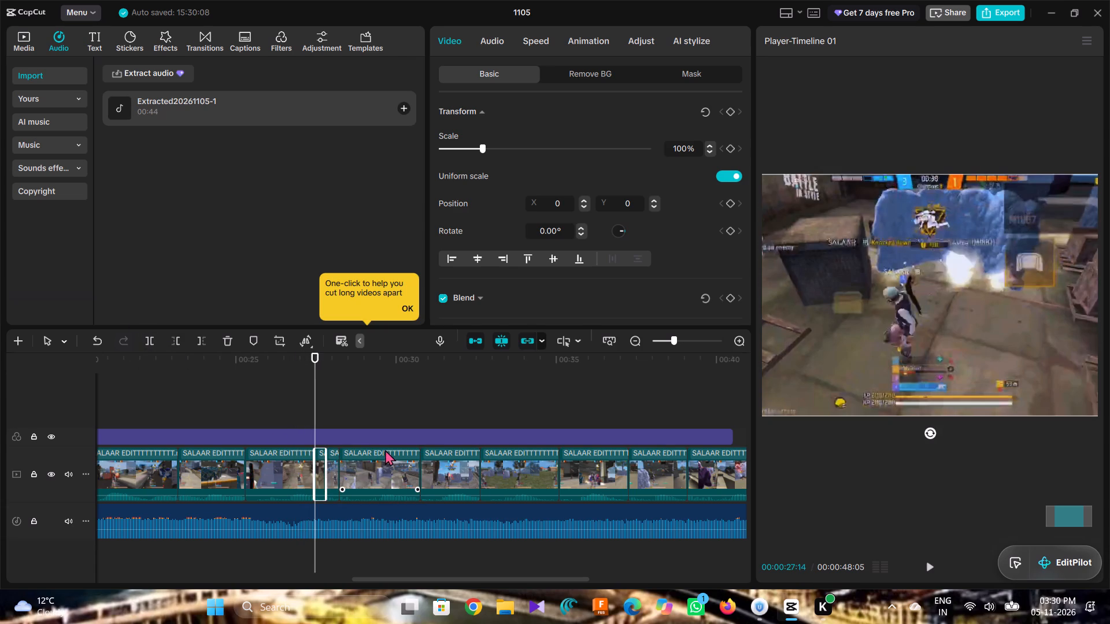
key(BackSpace)
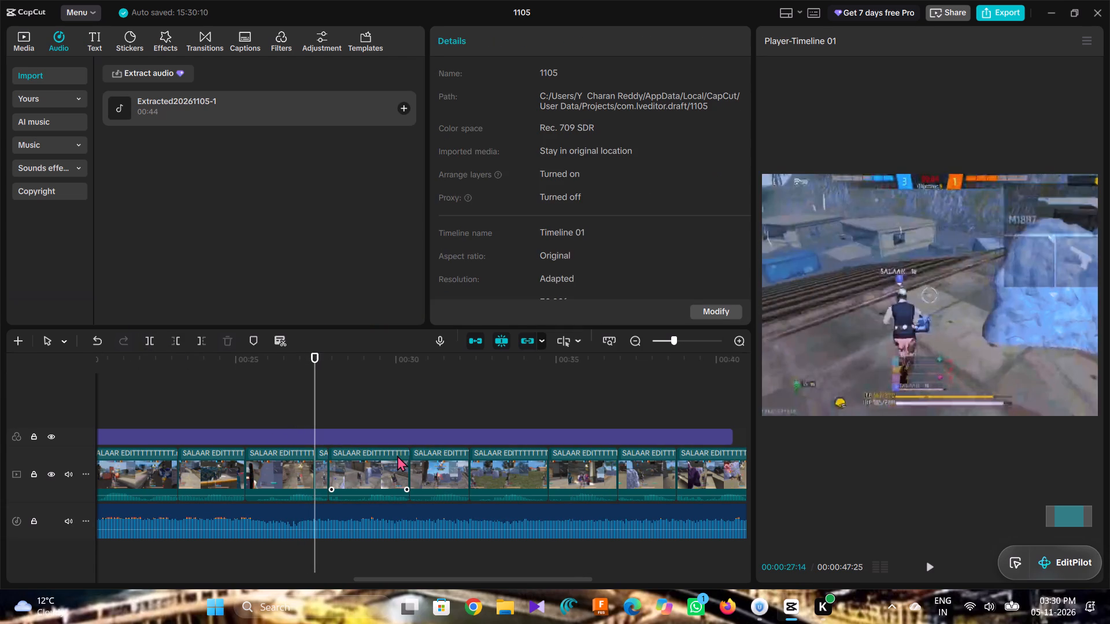
Split the following kill clip at 00:00:28:08 and delete its short opening piece before the cut.
key(space)
key(space)
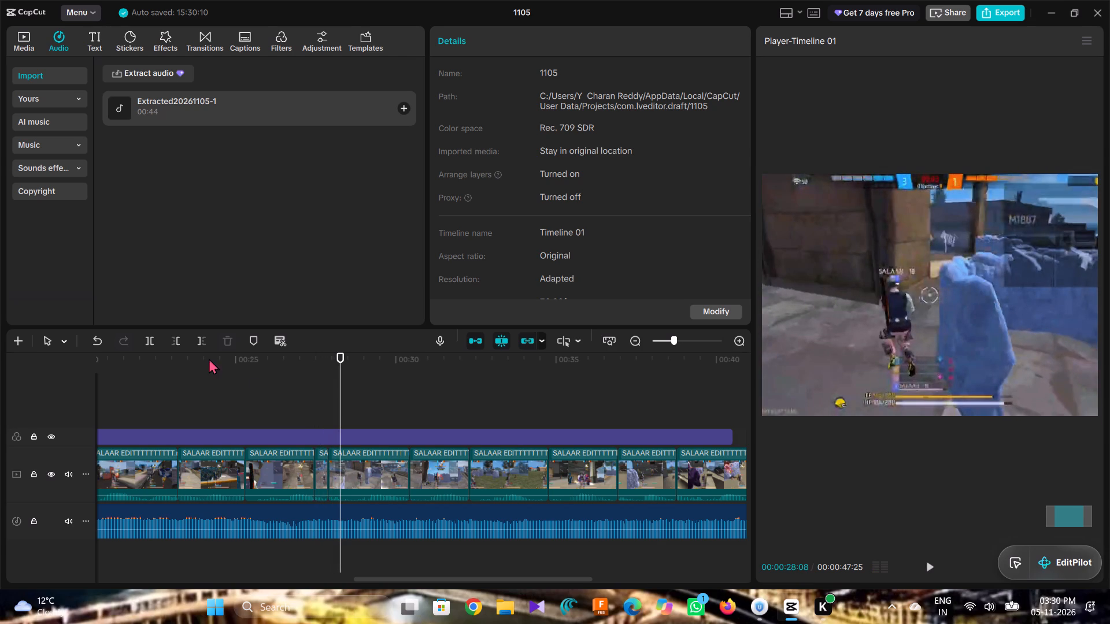
click(147, 340)
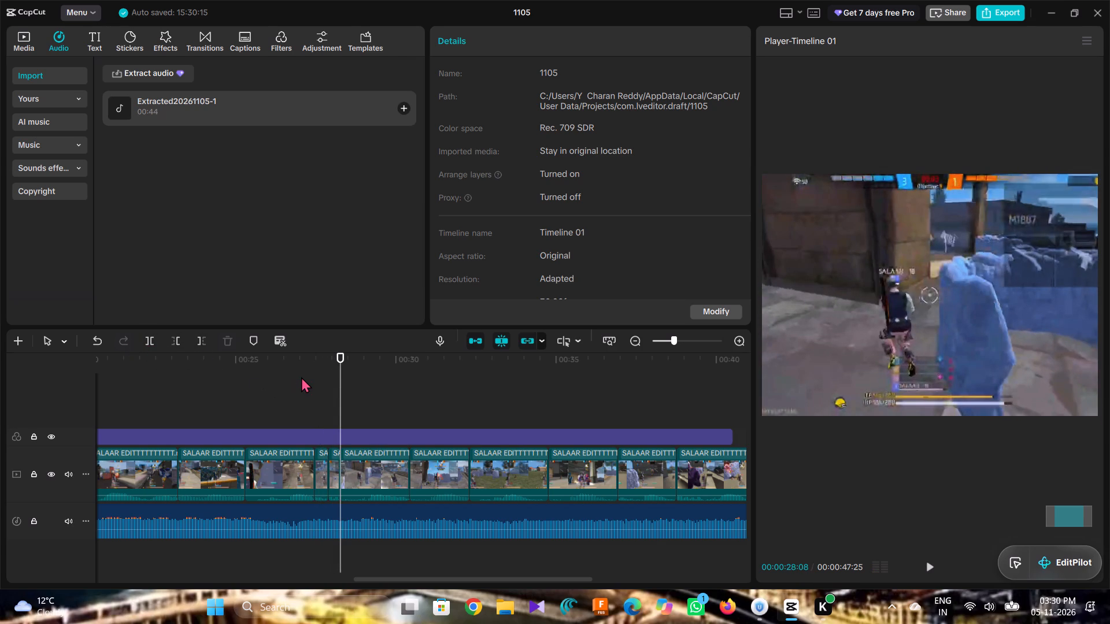
ctrl+scroll(301, 377, up, 9)
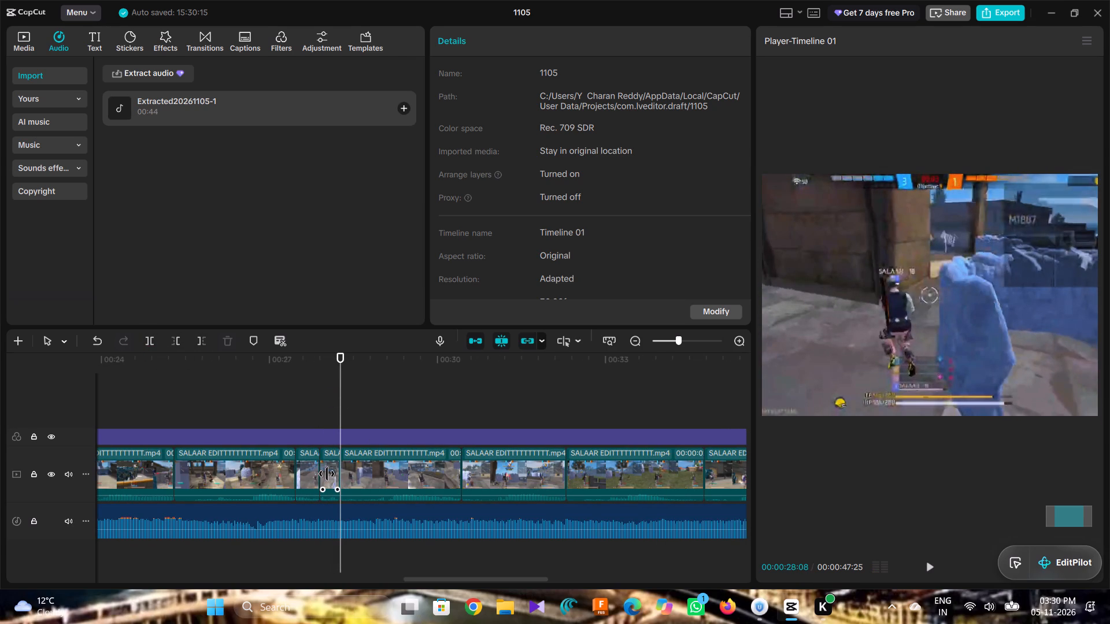
click(327, 474)
key(BackSpace)
Play the kill clip from 00:00:28:08 to 00:00:30:14 and scrub back through it to check the new cut.
key(space)
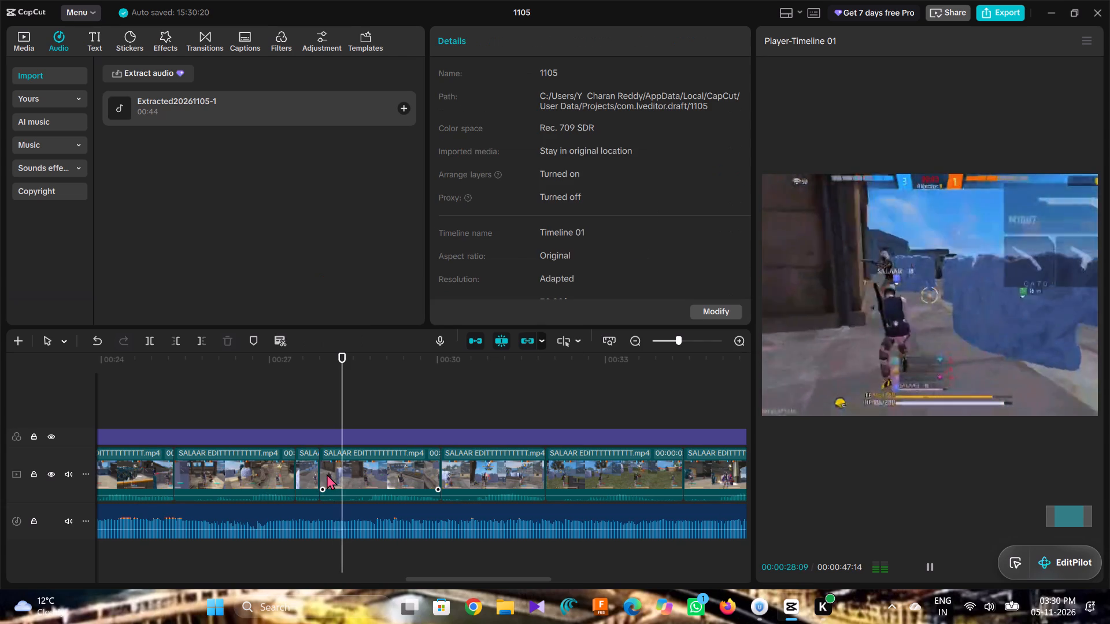
key(space)
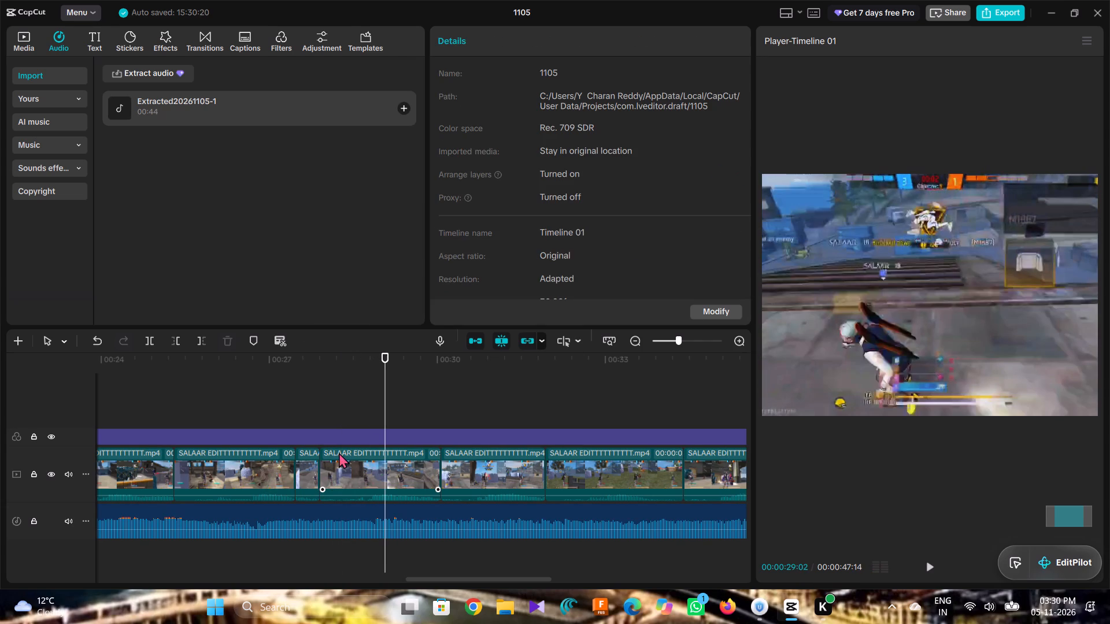
key(space)
key(space)
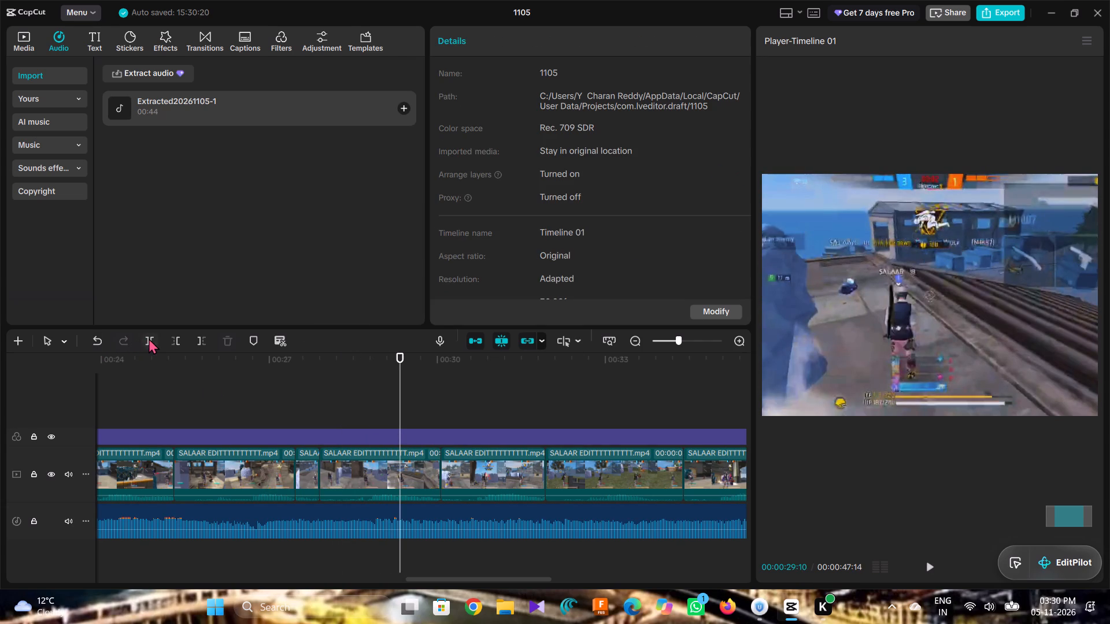
key(space)
key(space)
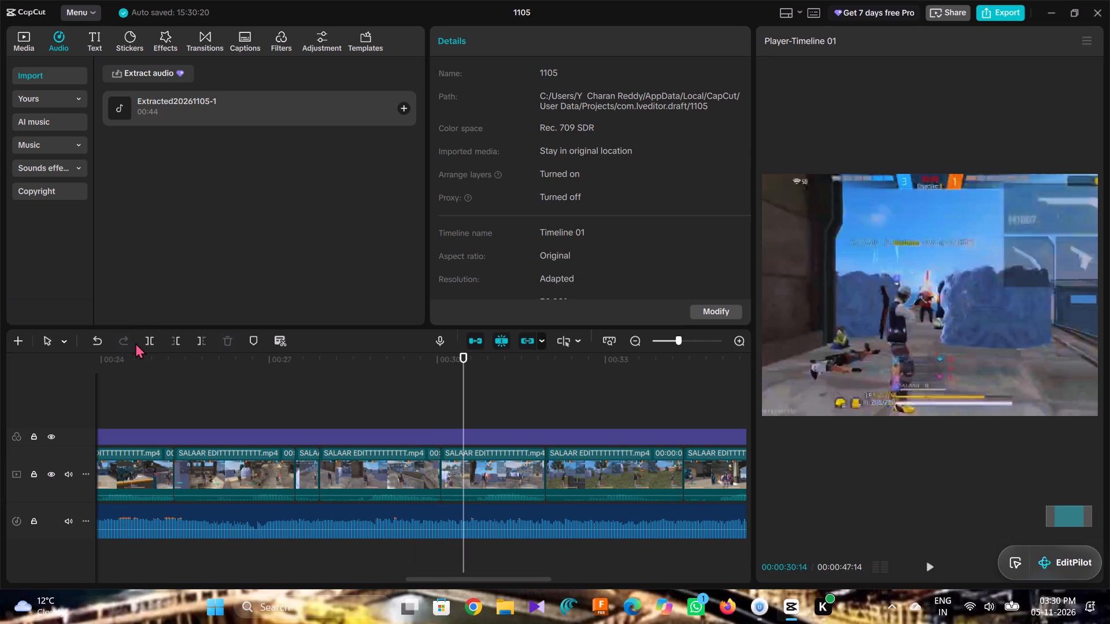
drag(462, 410, 443, 419)
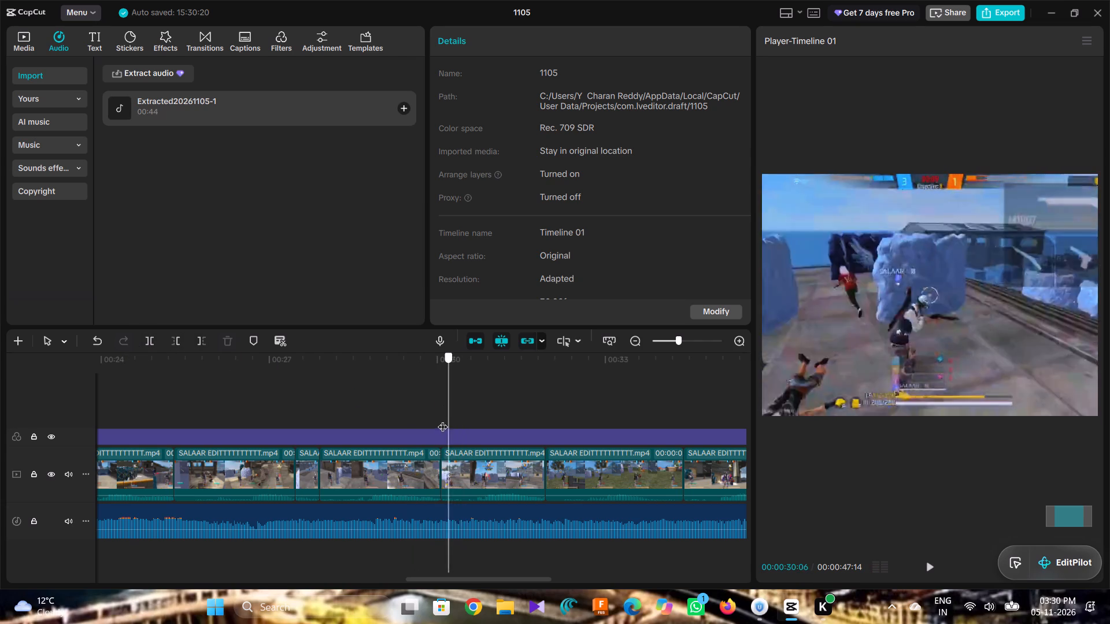
drag(443, 419, 408, 419)
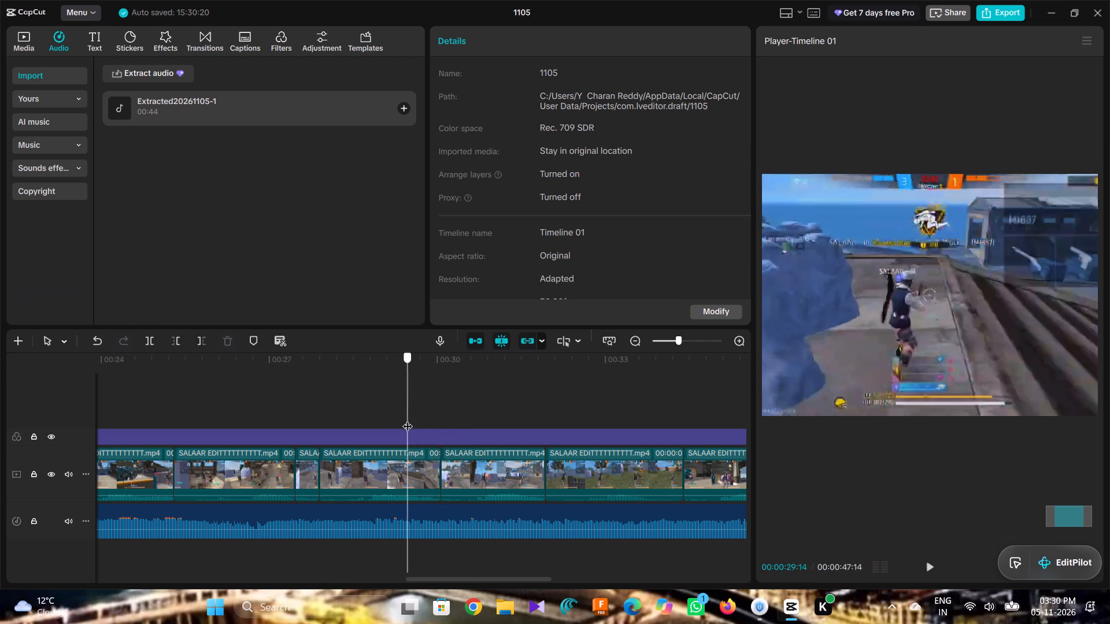
drag(408, 419, 384, 420)
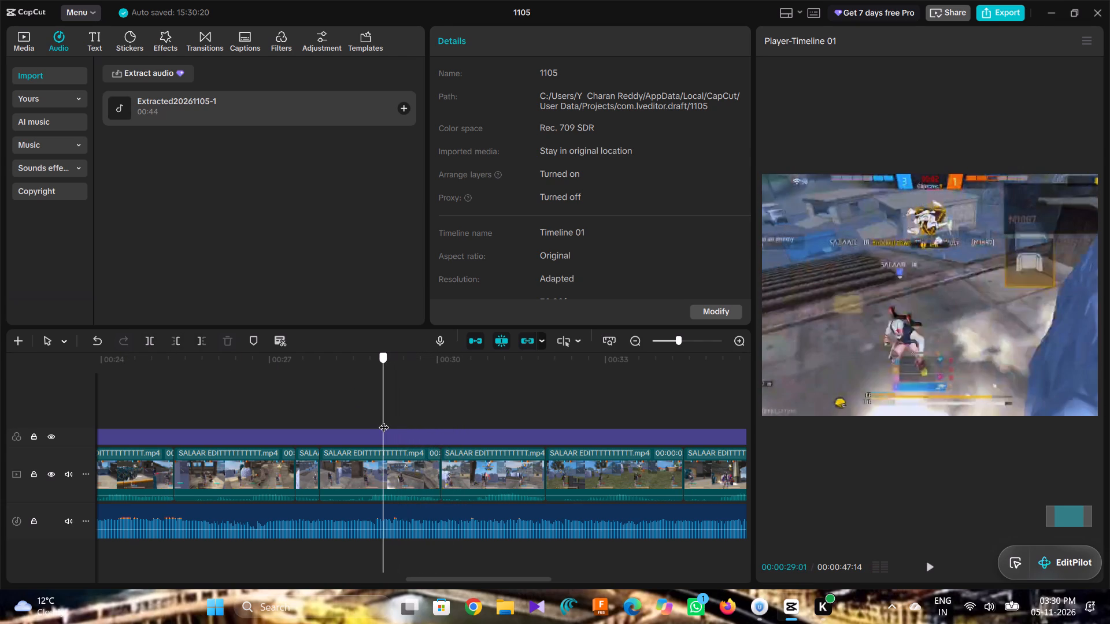
drag(384, 420, 380, 420)
drag(375, 421, 370, 425)
drag(373, 420, 369, 420)
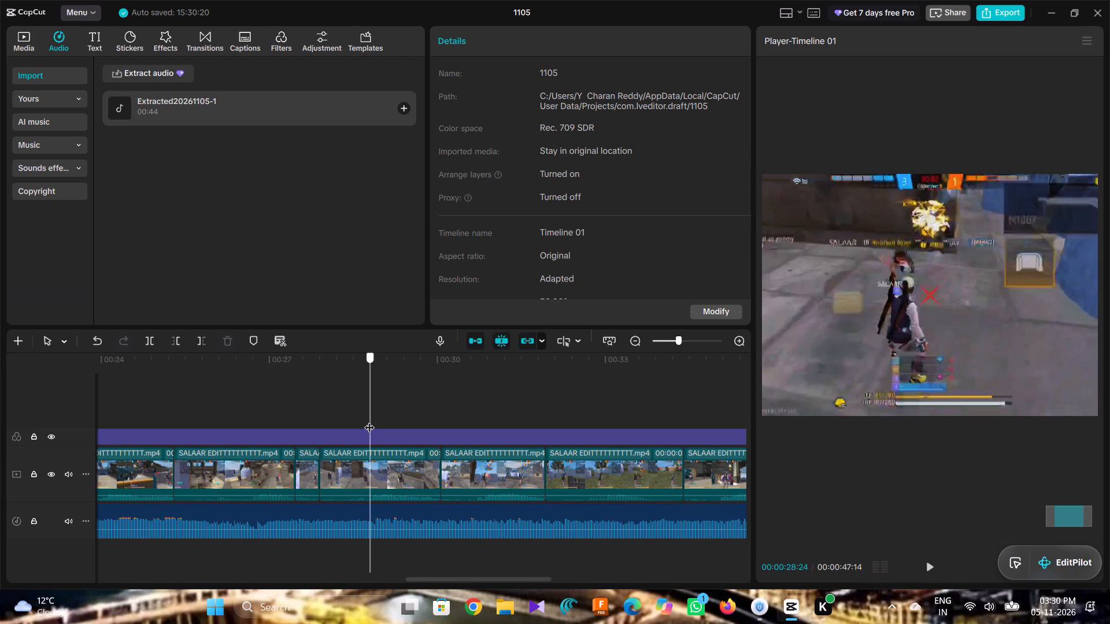
drag(369, 420, 319, 414)
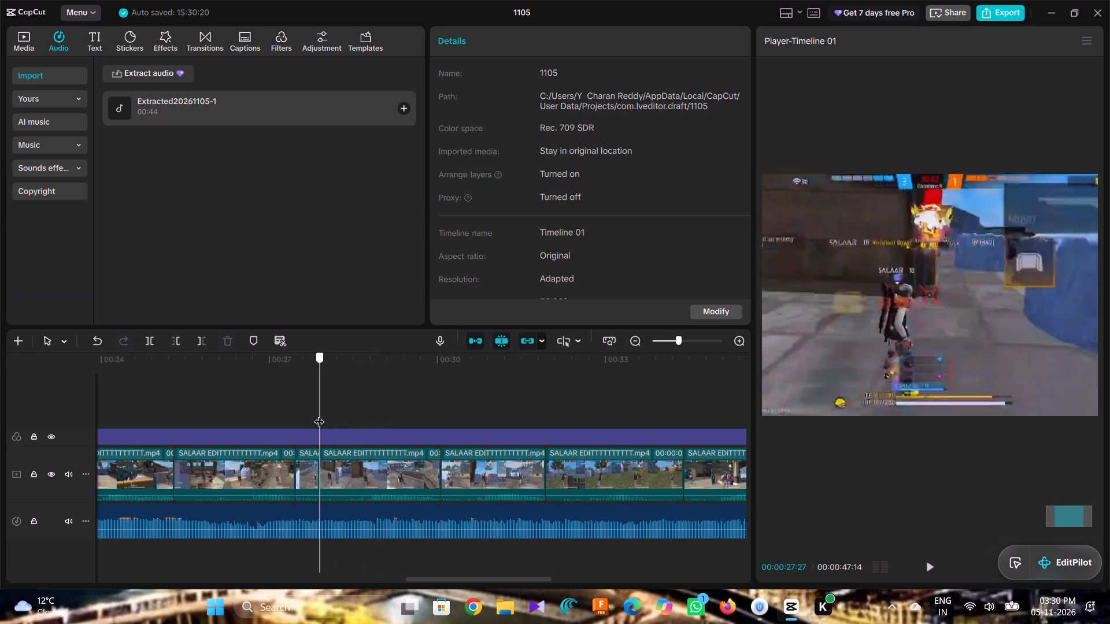
Replay the kill clips from about 00:00:26 to 00:00:31:20 to check how the cuts flow together.
drag(319, 414, 239, 413)
key(space)
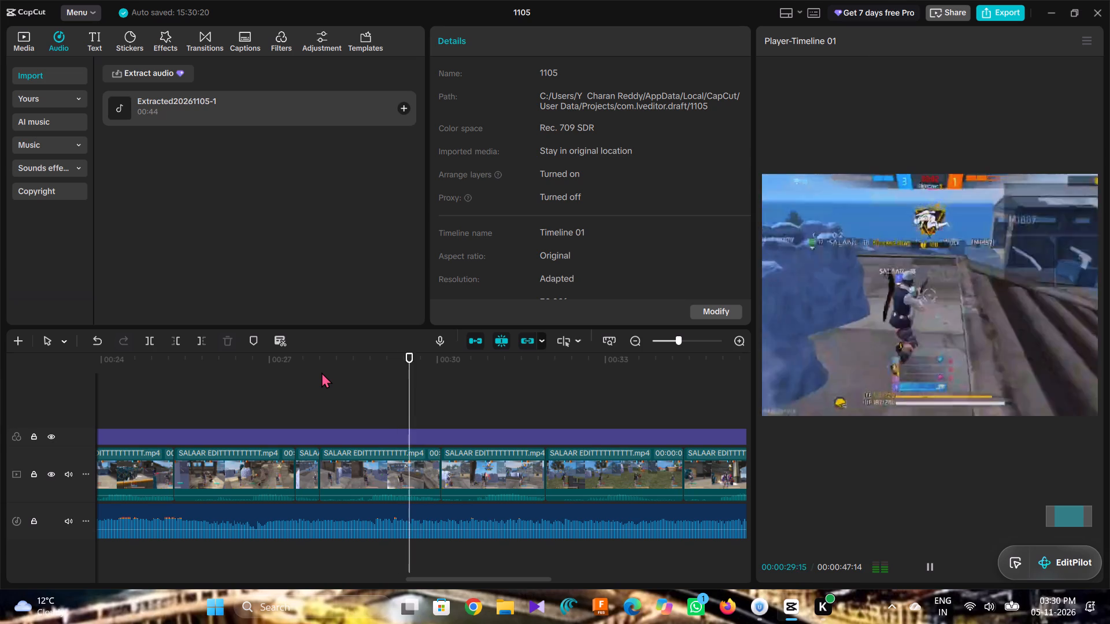
key(space)
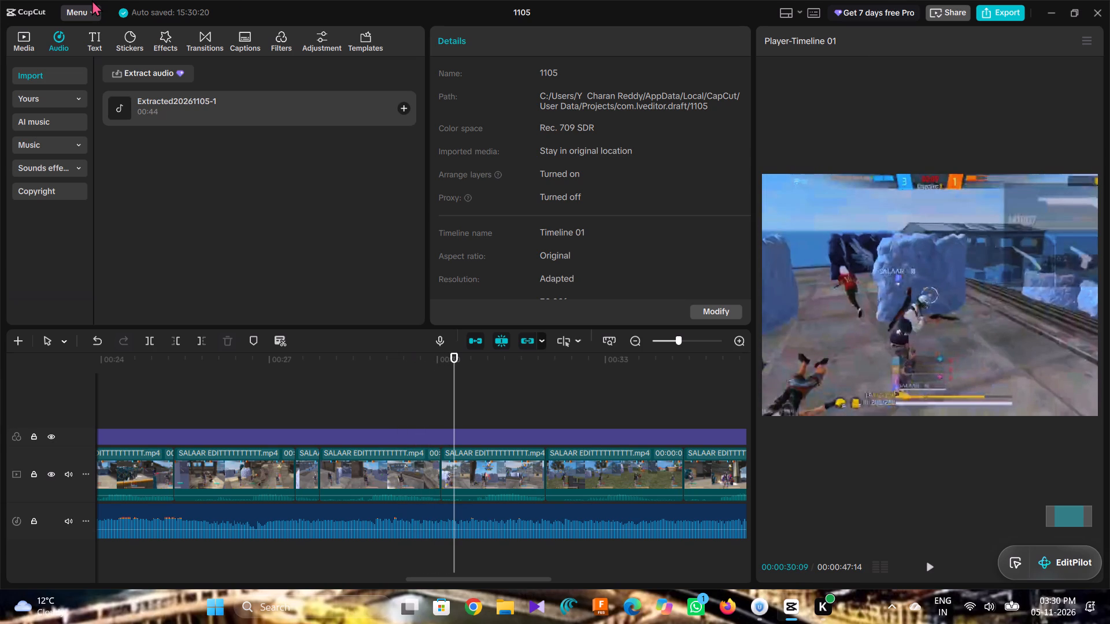
drag(460, 399, 442, 406)
drag(442, 406, 442, 408)
drag(457, 398, 224, 429)
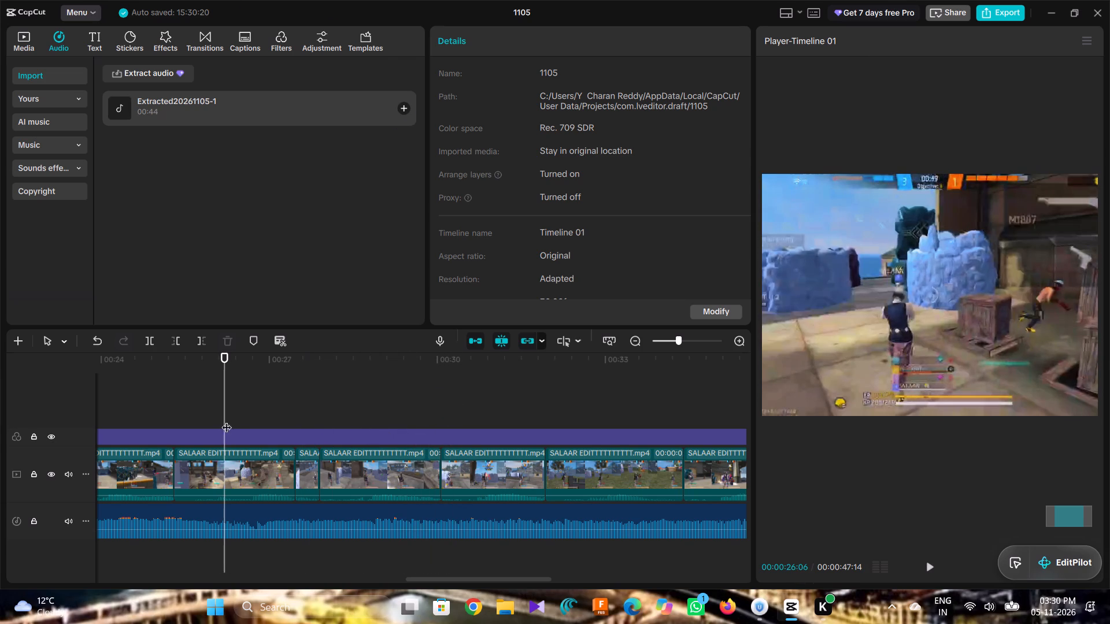
key(space)
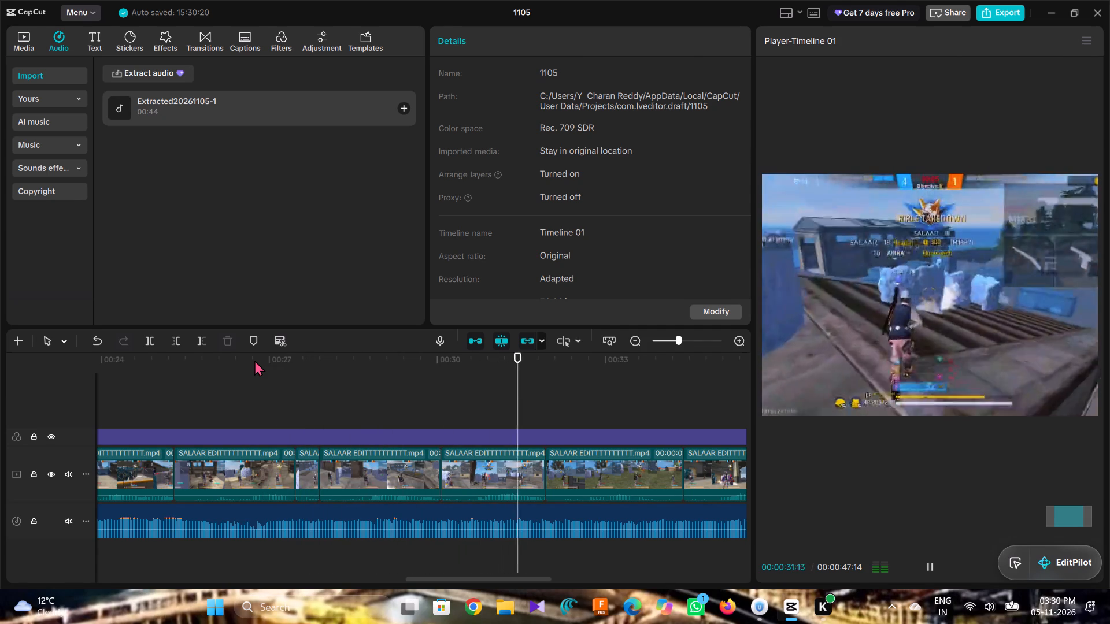
key(space)
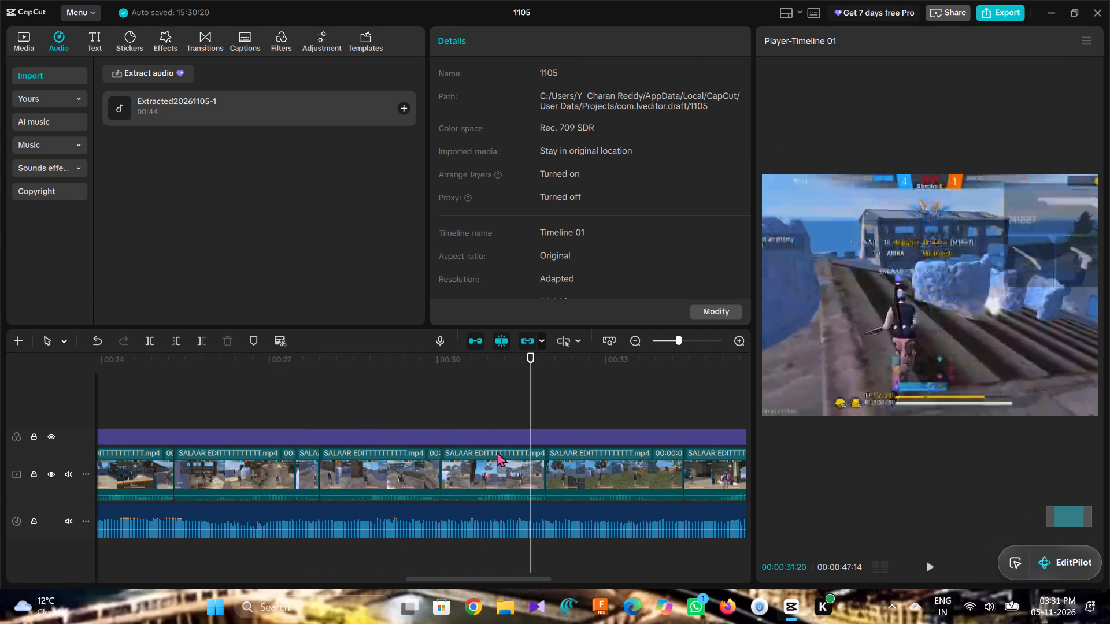
Replay the passage from about 00:00:26:20 to 00:00:29:28 at closer timeline detail, pausing repeatedly to find the next cut point.
ctrl+scroll(490, 451, up, 14)
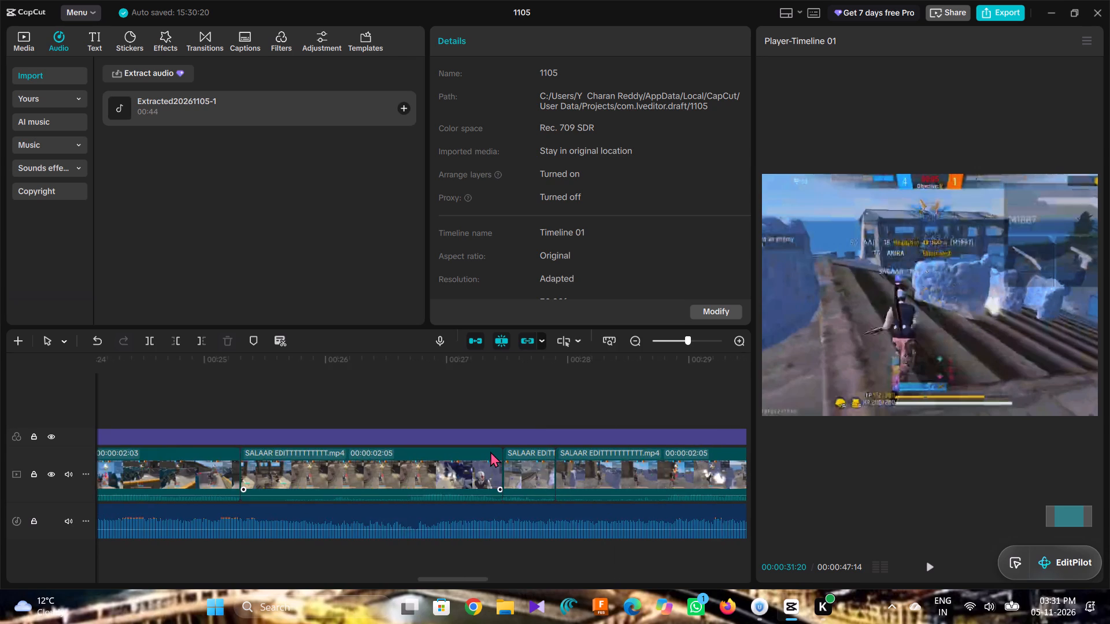
click(250, 390)
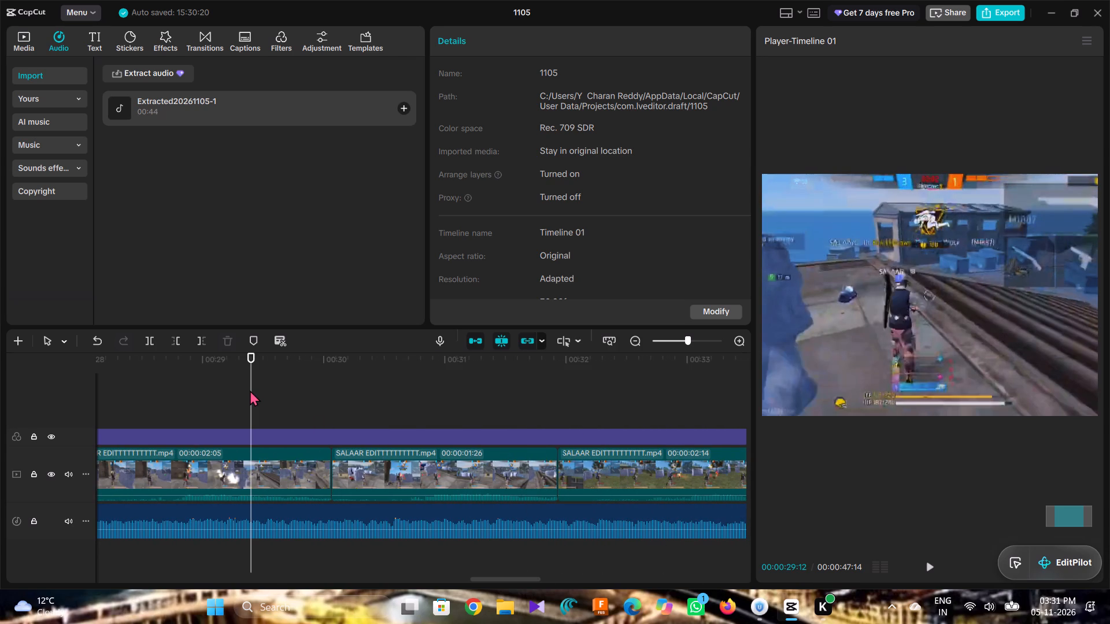
drag(250, 400, 130, 446)
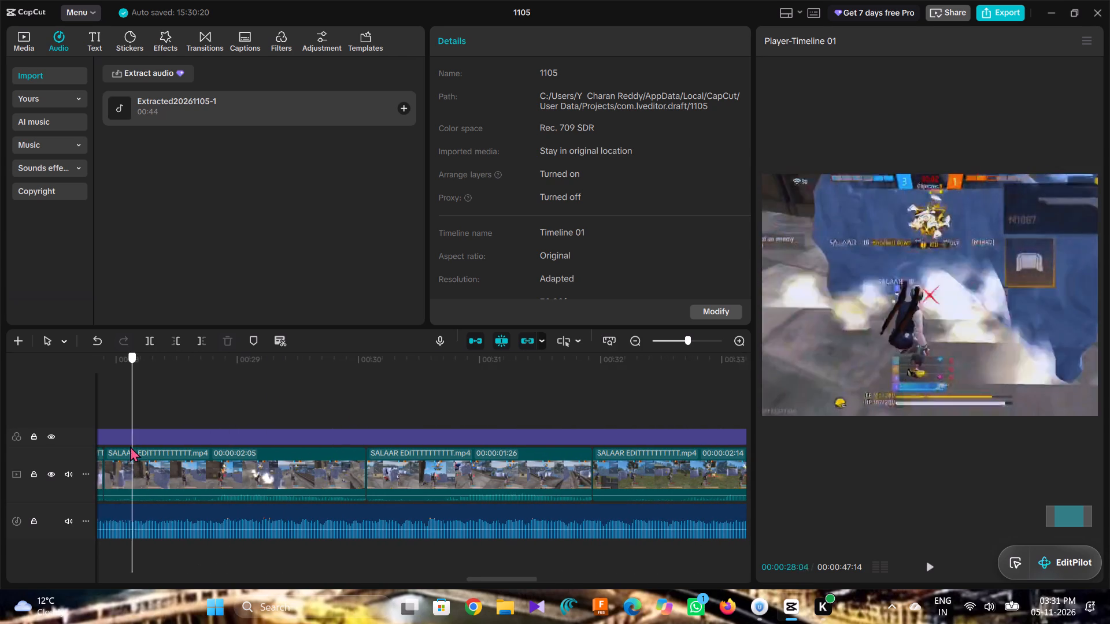
drag(130, 446, 193, 448)
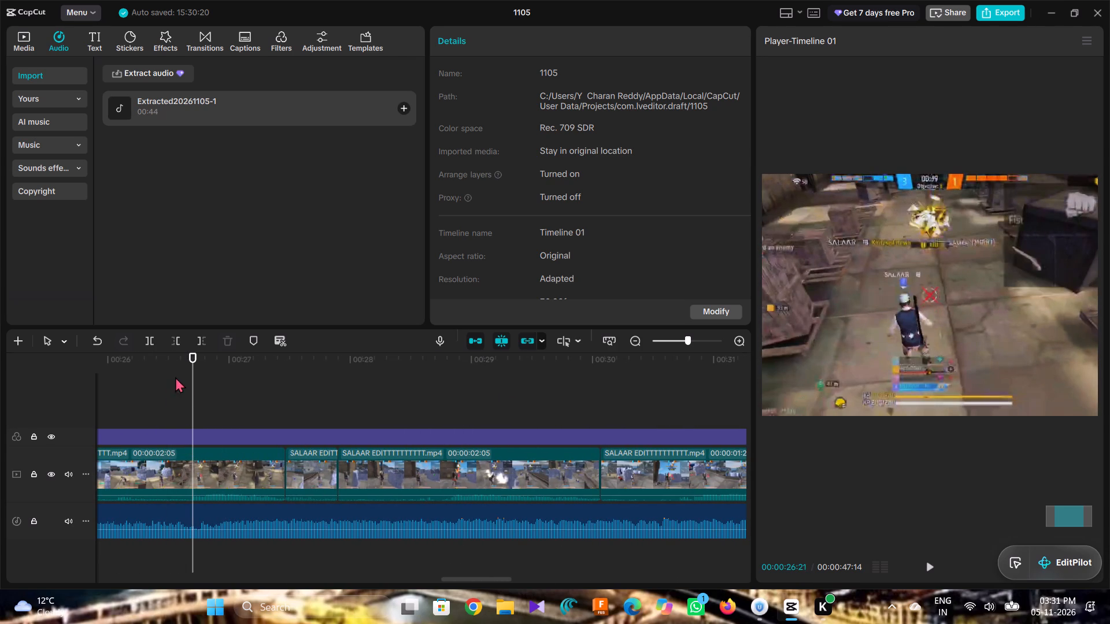
click(184, 391)
key(space)
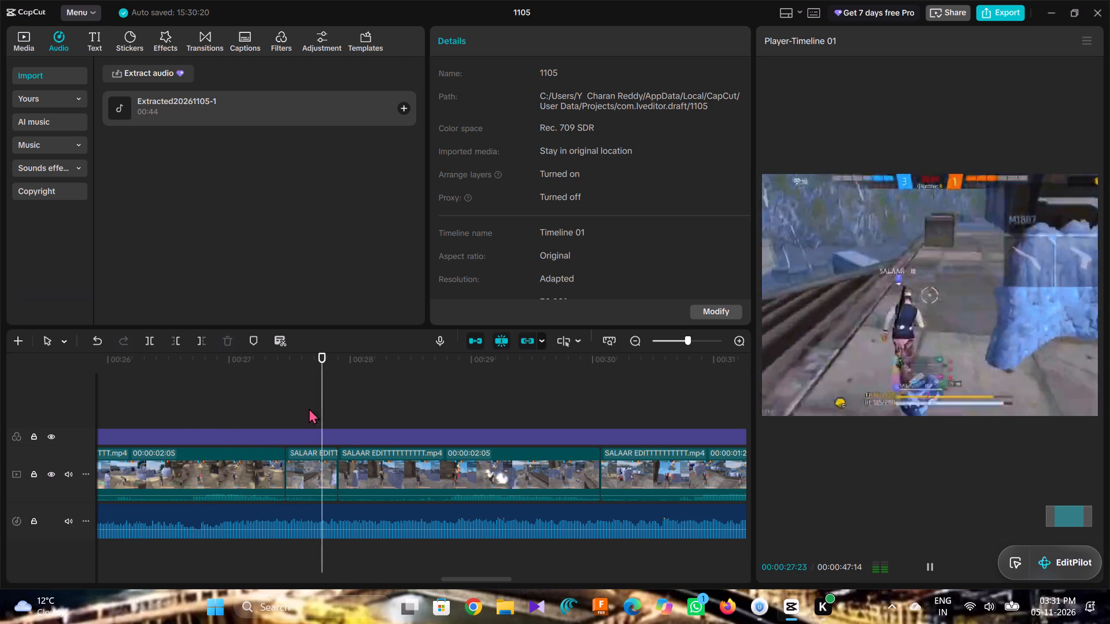
key(space)
key(space)
key(space)
key(space)
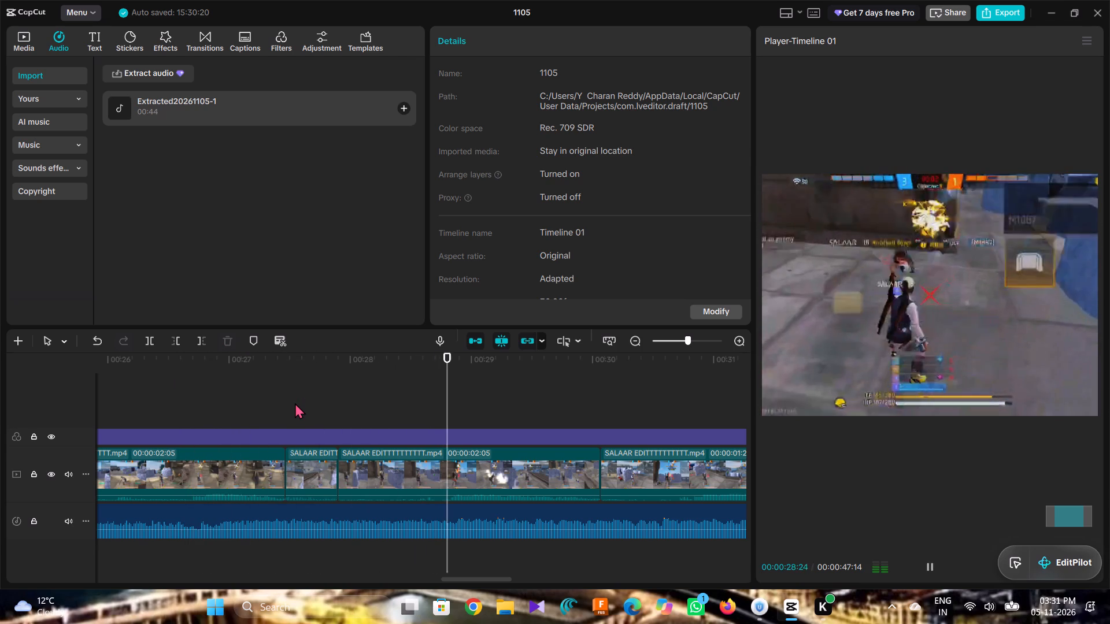
key(space)
key(space)
key(space)
key(space)
key(space)
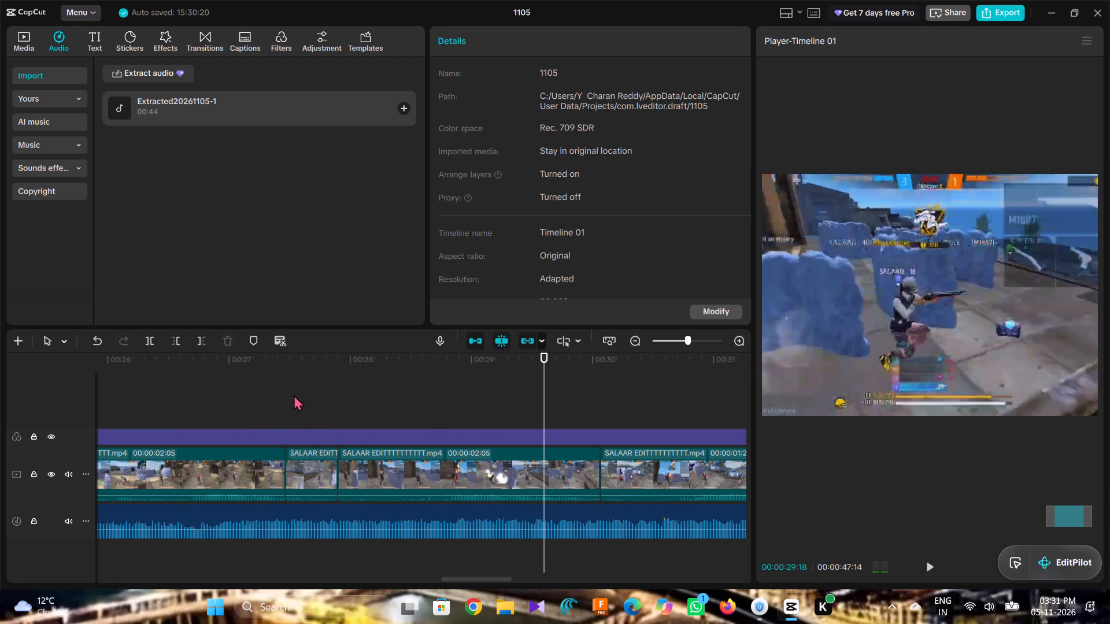
key(space)
key(space)
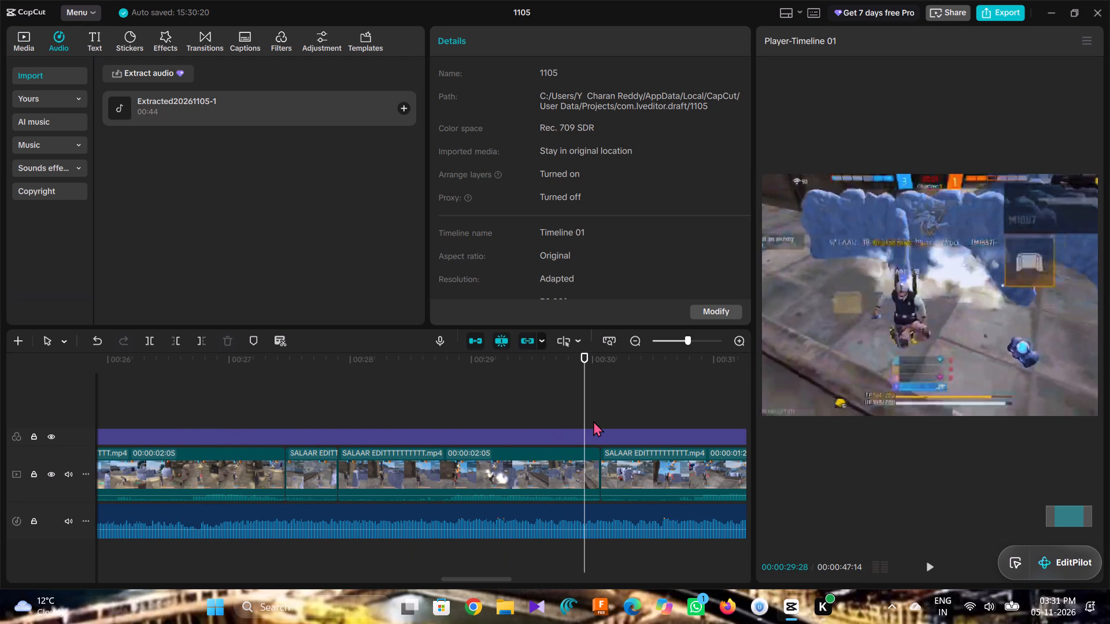
Split the gameplay at 00:00:29:23 and 00:00:30:03, and delete the short leftover tail that starts at the first cut.
drag(589, 421, 563, 428)
click(145, 341)
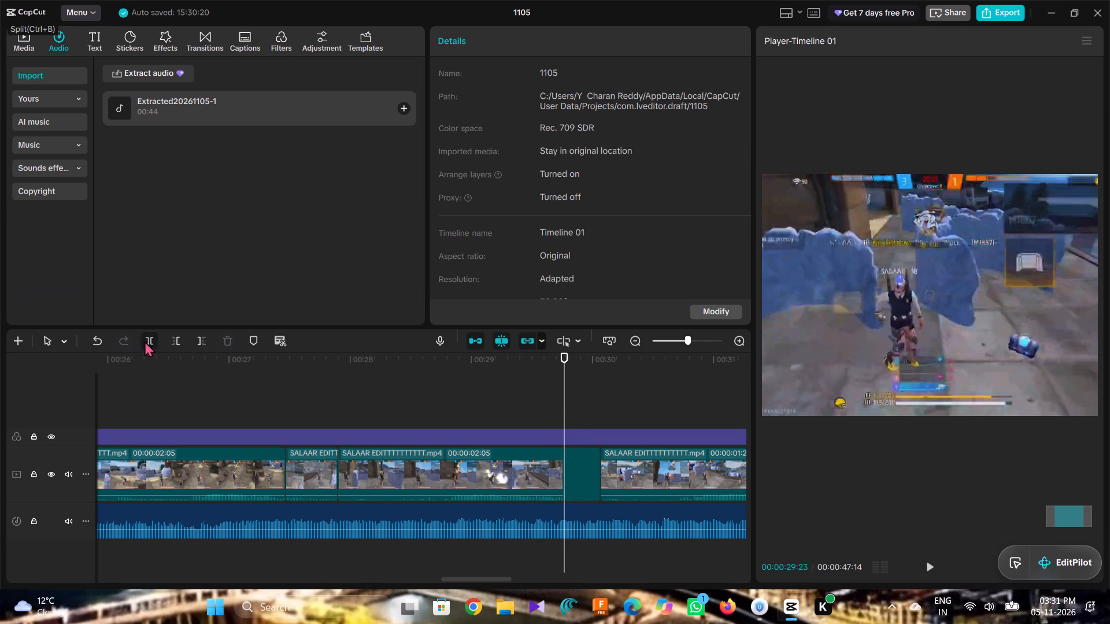
key(space)
key(space)
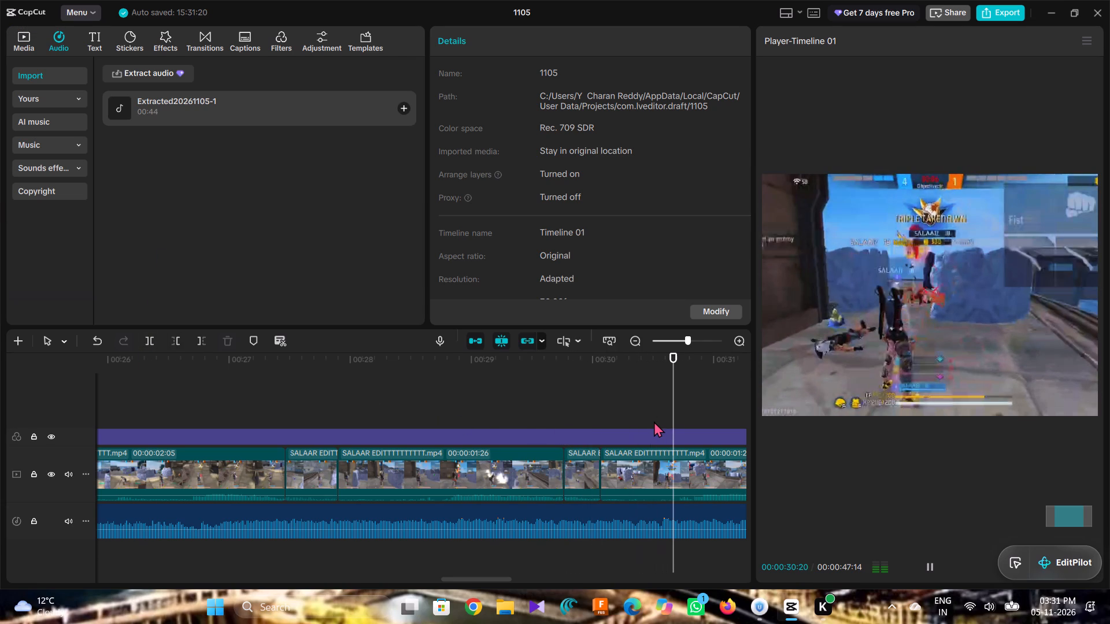
drag(672, 411, 640, 428)
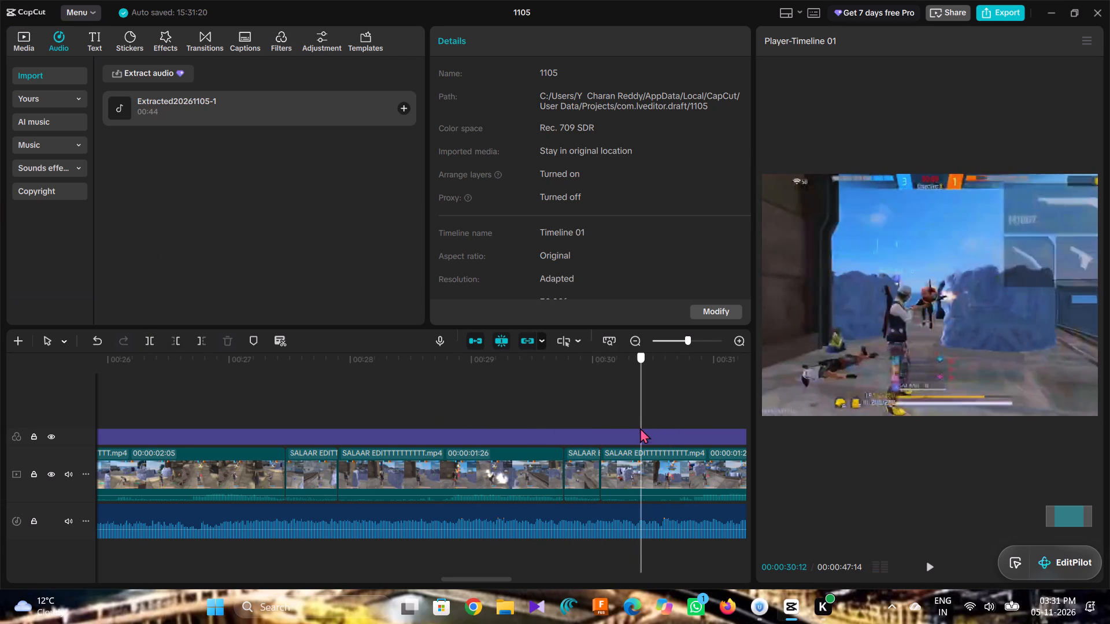
drag(640, 428, 605, 439)
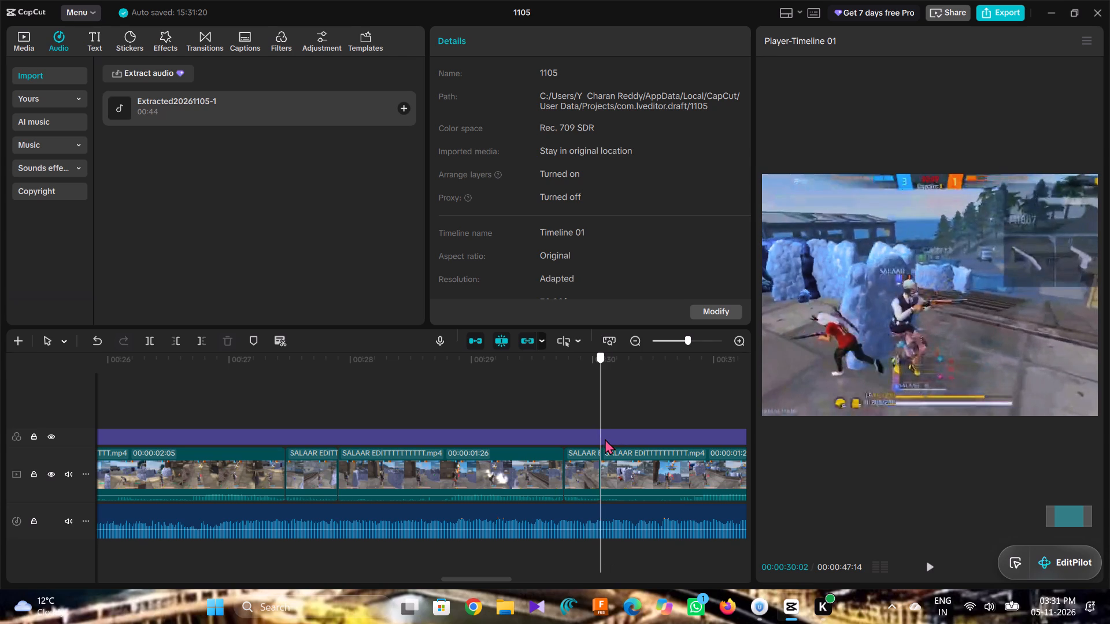
drag(605, 439, 606, 439)
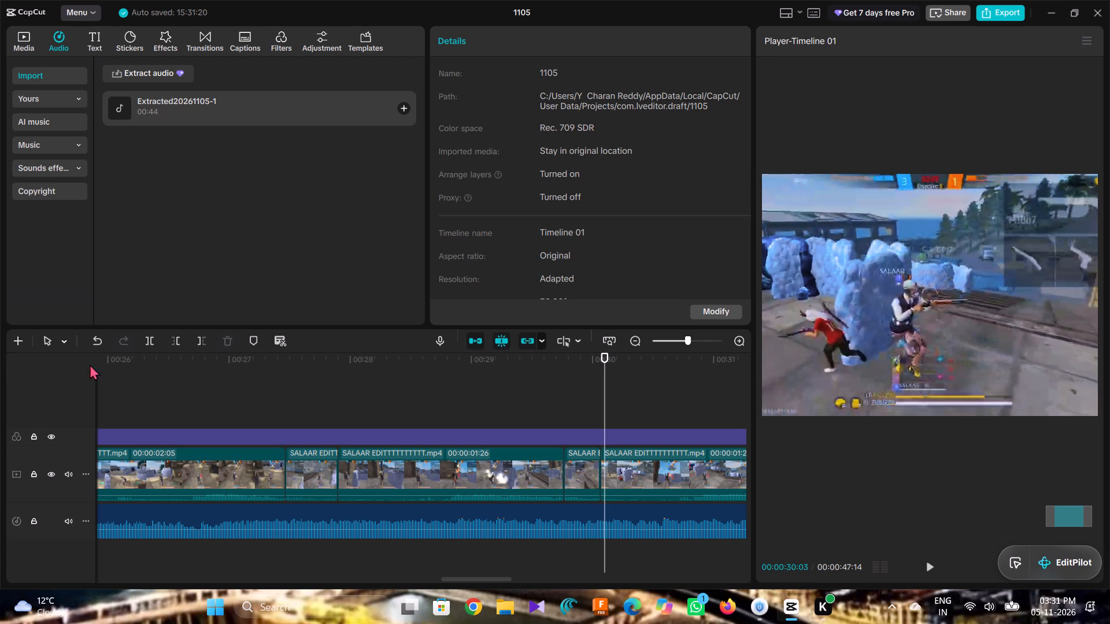
click(146, 342)
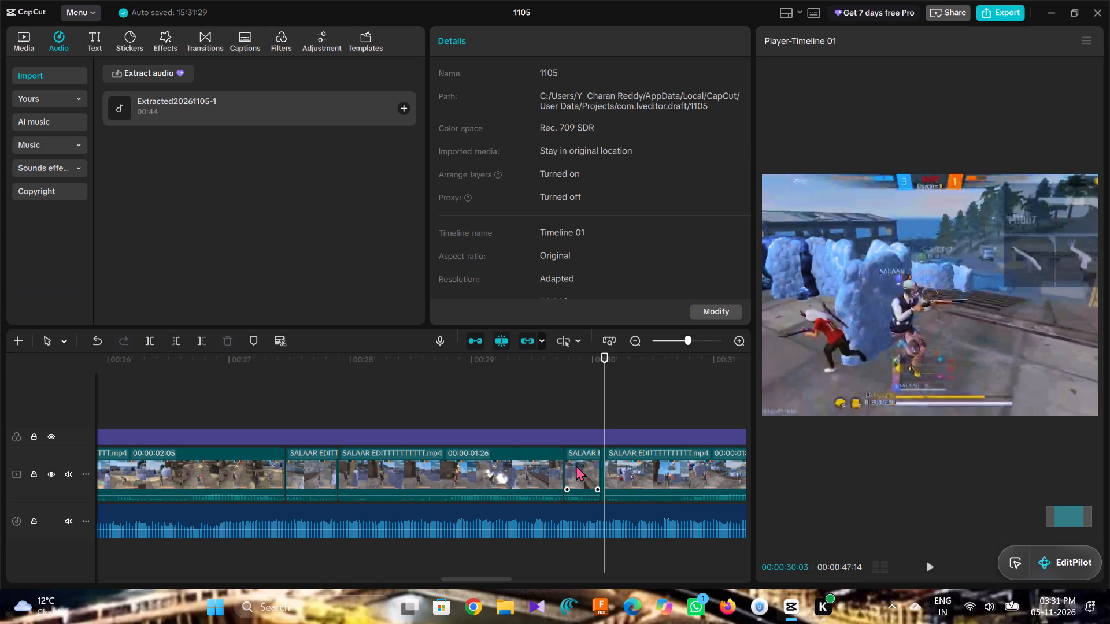
click(576, 465)
key(BackSpace)
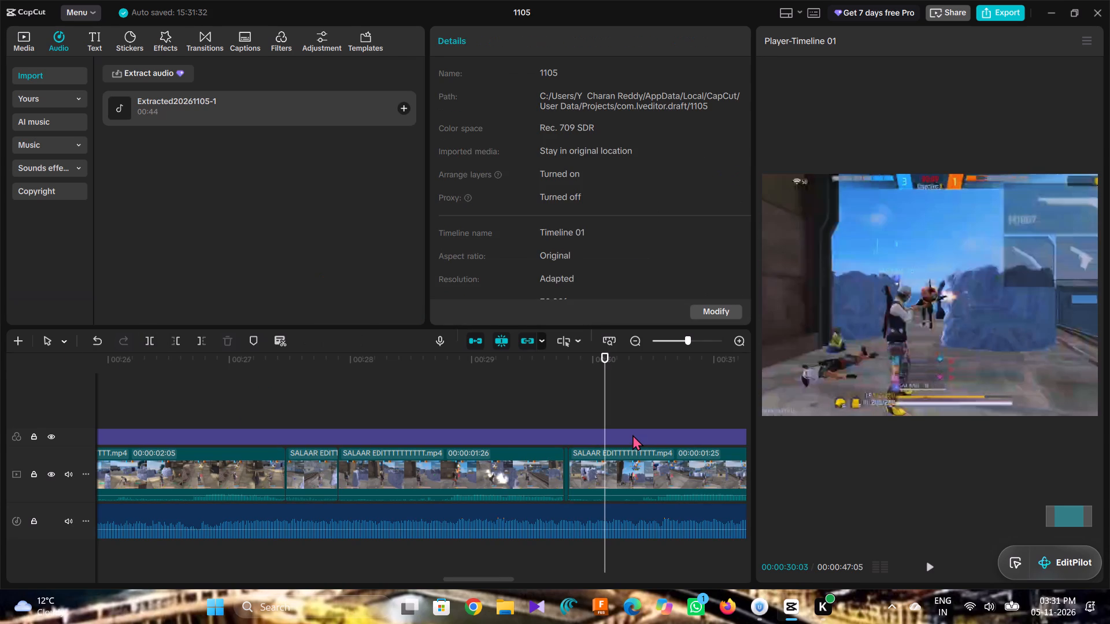
Step back to 00:00:29:15 and replay to 00:00:30:23 to check the transition across the new cut.
key(Left)
key(Left)
key(Left)
key(Left)
key(Left)
key(Left)
key(Left)
key(Left)
key(Left)
key(Left)
key(Left)
key(Left)
key(Left)
key(Left)
key(Left)
key(Left)
key(Left)
key(Left)
key(space)
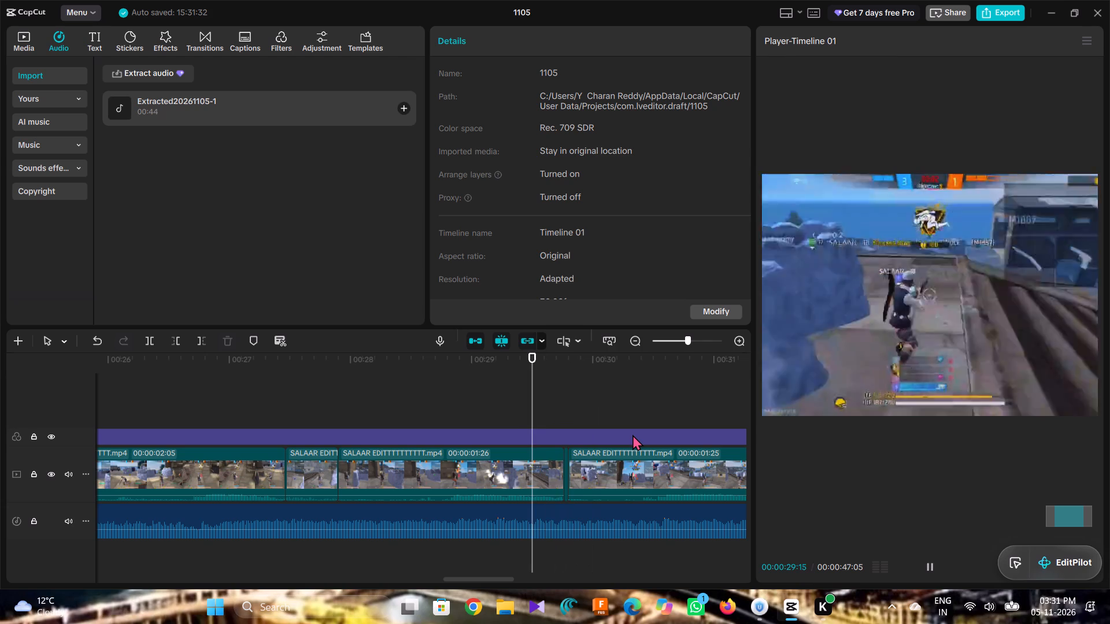
key(space)
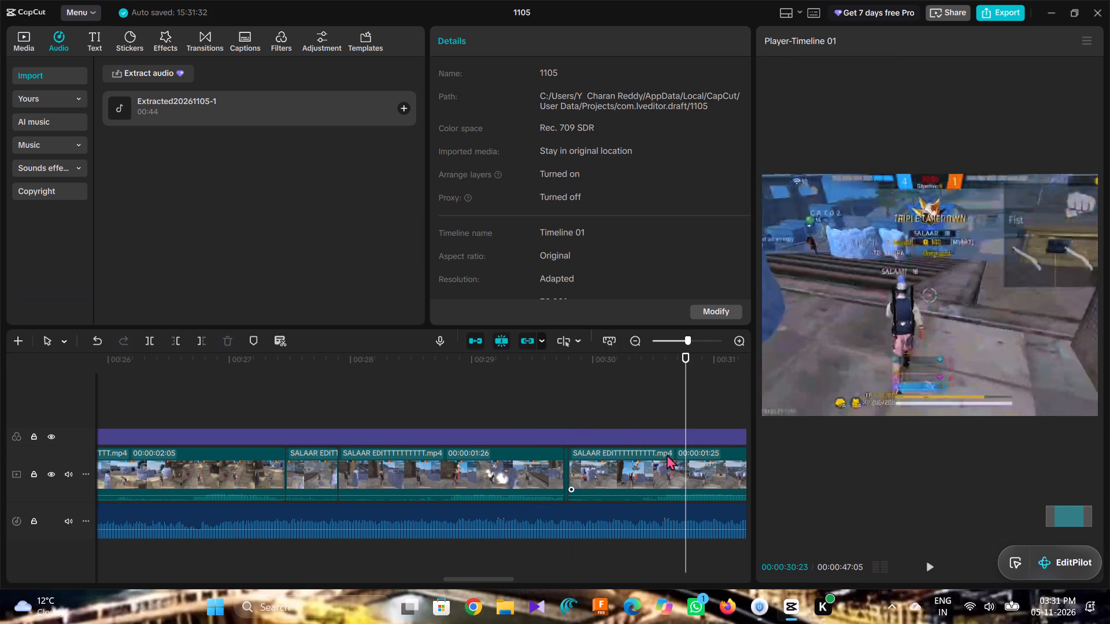
Split the triple-takedown kill clip at 00:00:30:17.
drag(684, 405, 665, 413)
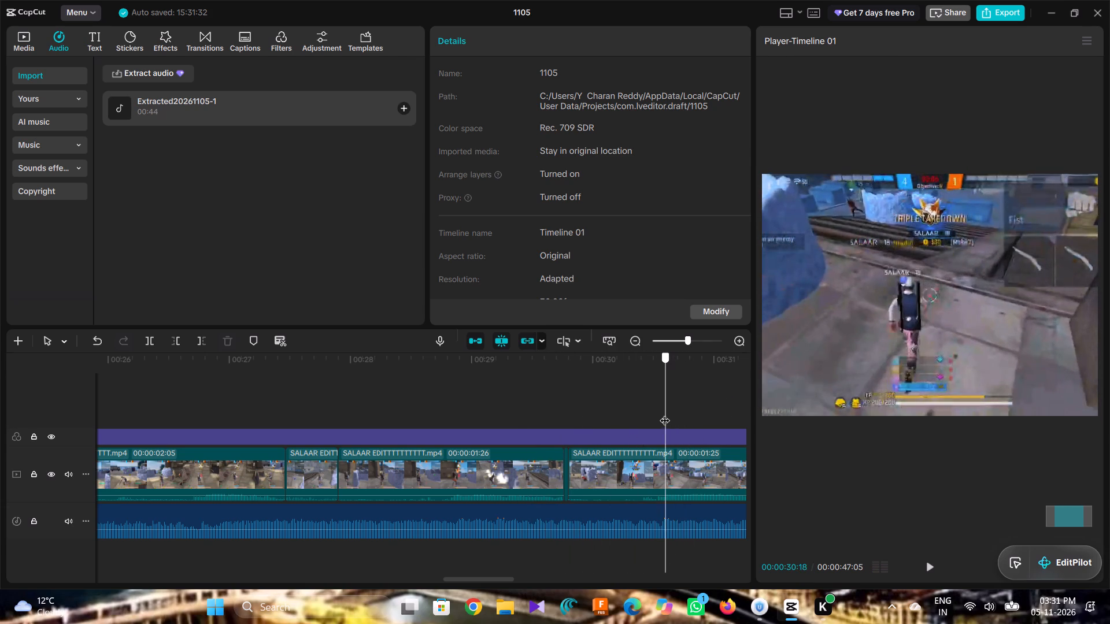
drag(665, 413, 660, 407)
click(147, 339)
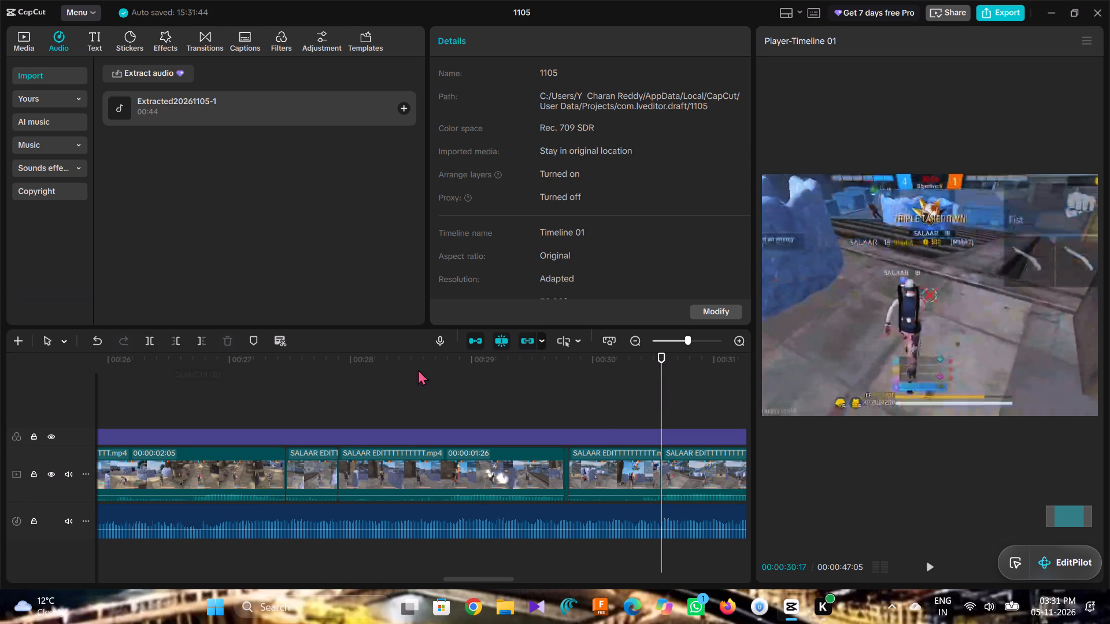
Split the gameplay at 00:00:32:03 and delete the short lead-in piece of that clip before the cut.
key(space)
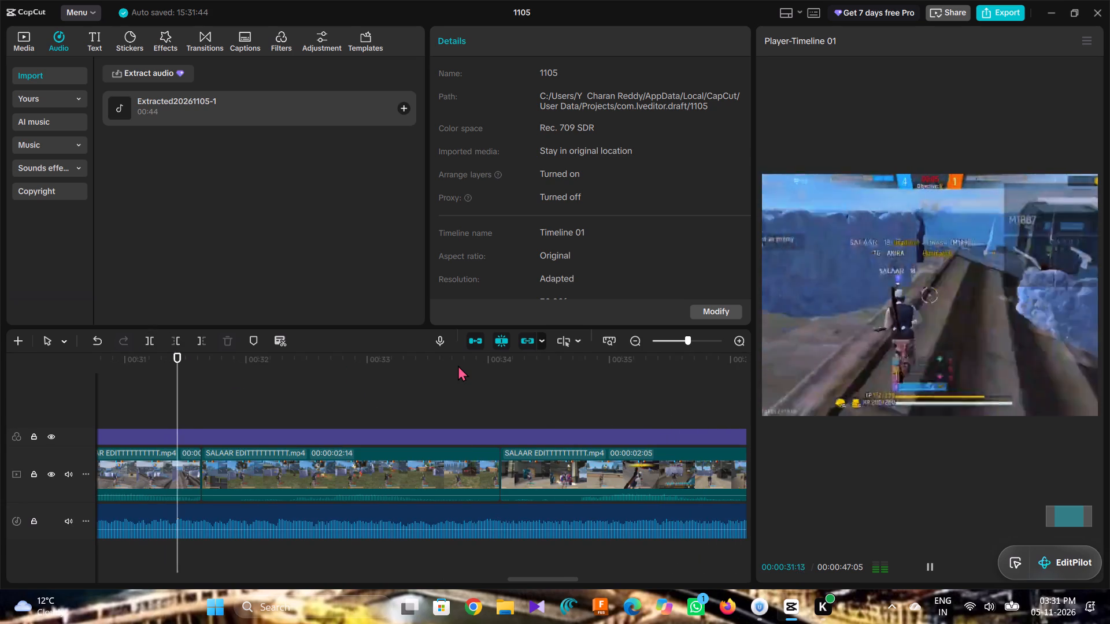
key(space)
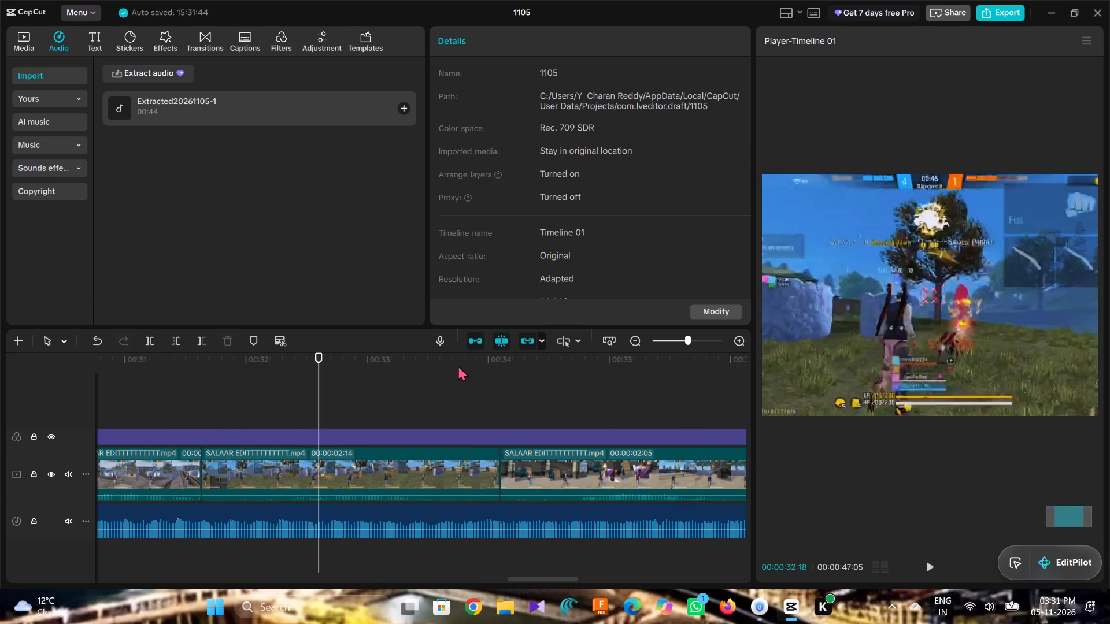
drag(322, 411, 301, 424)
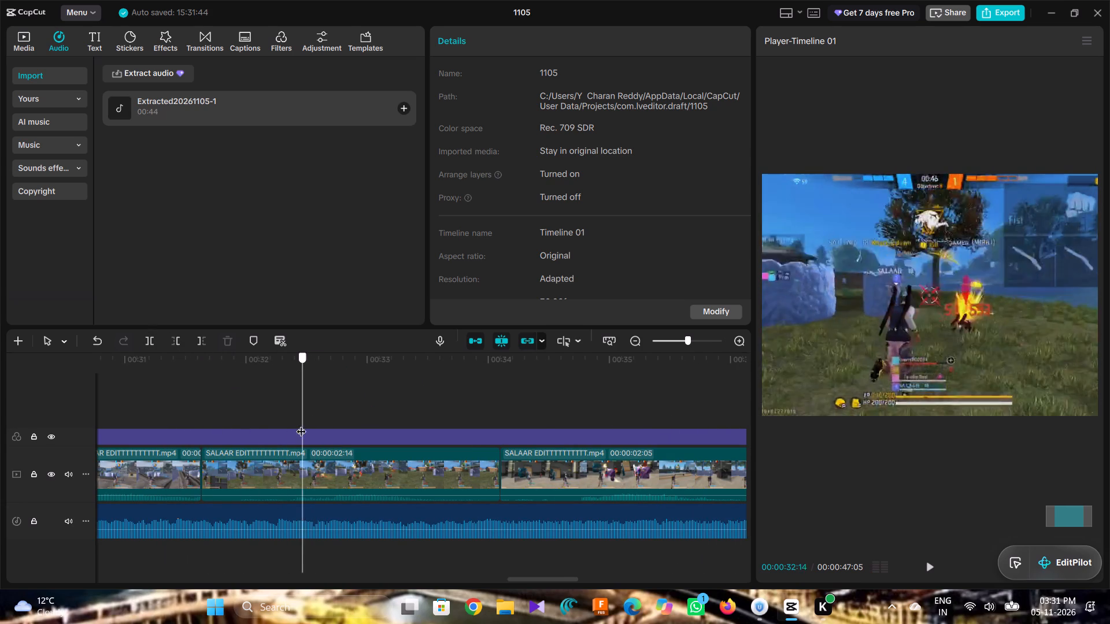
drag(301, 424, 265, 437)
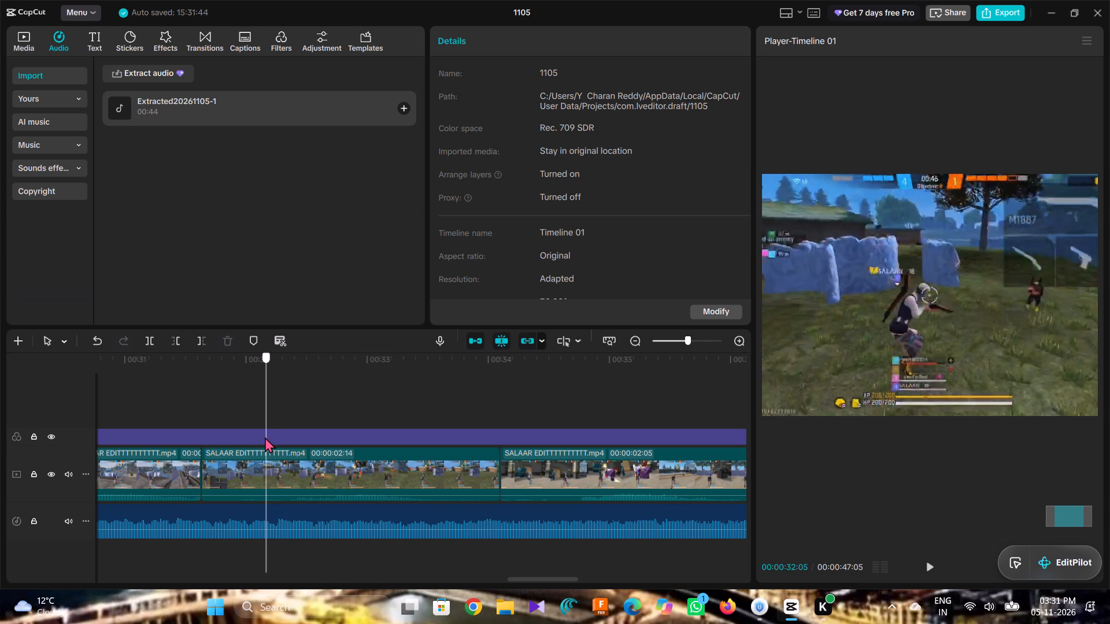
drag(265, 437, 258, 437)
click(150, 339)
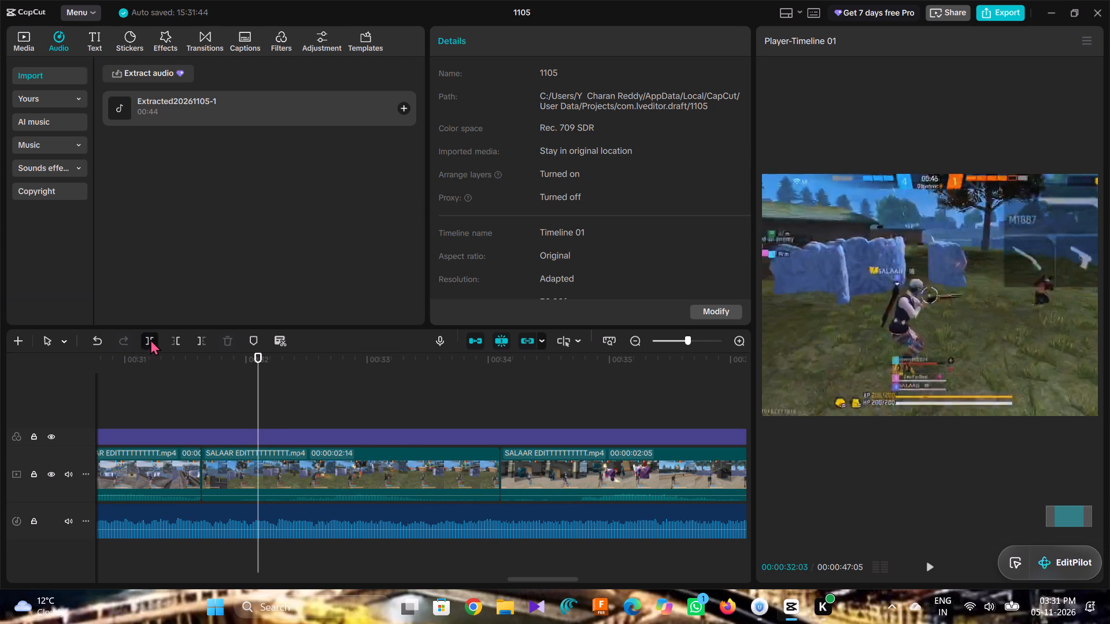
click(219, 472)
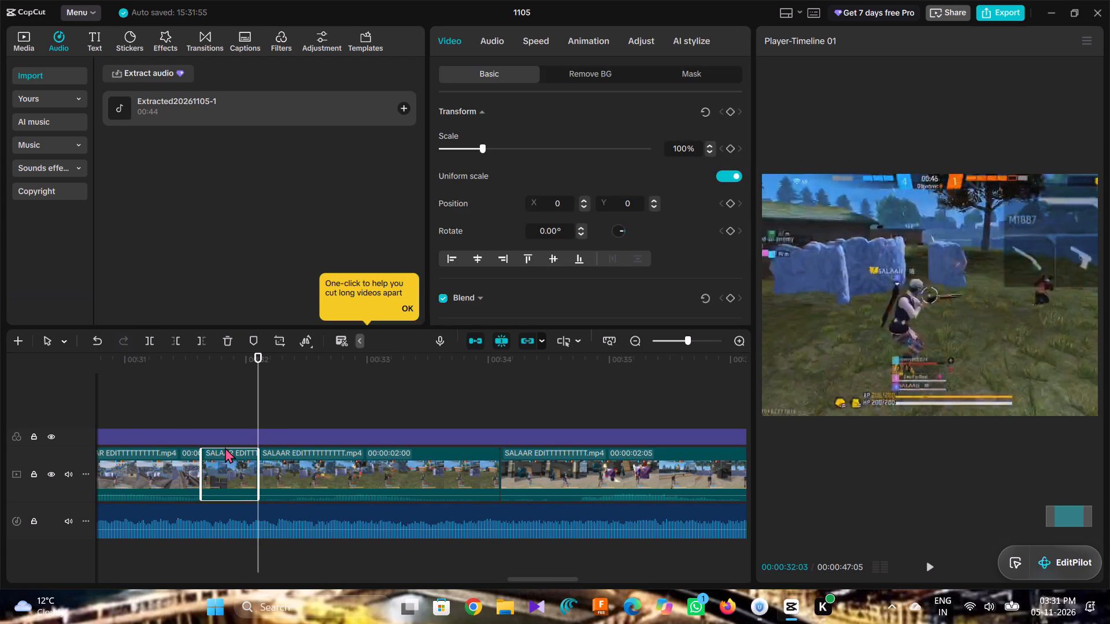
key(BackSpace)
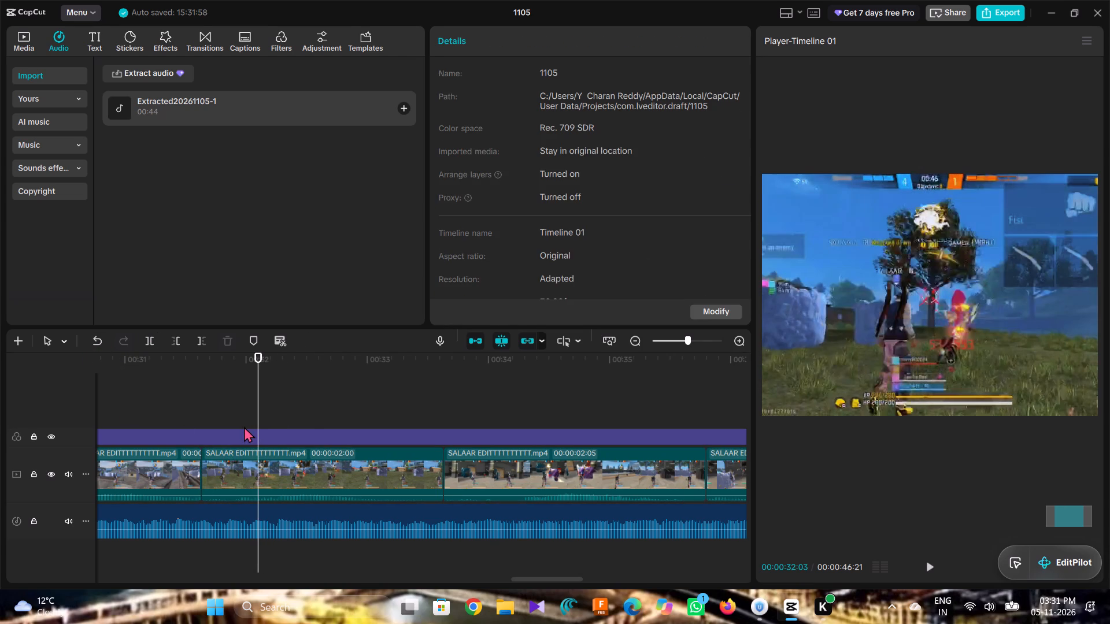
Step back a few frames and replay to 00:00:33:06 to check the transition into the shortened clip.
key(Left)
key(Left)
key(Left)
key(Left)
key(Left)
key(Left)
key(Left)
key(Left)
key(Left)
key(space)
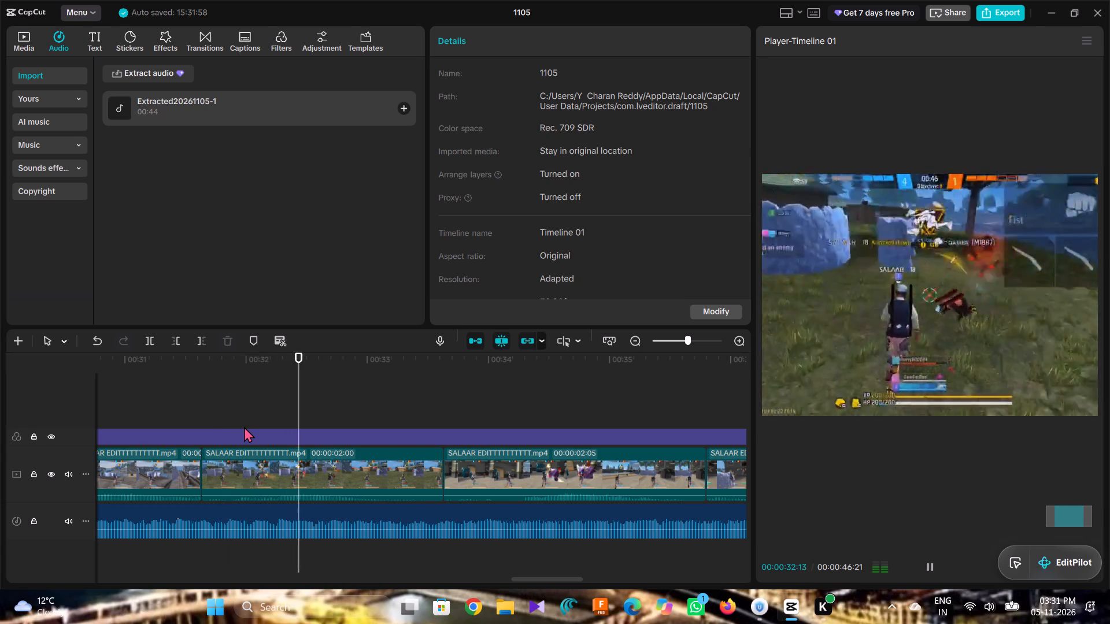
key(space)
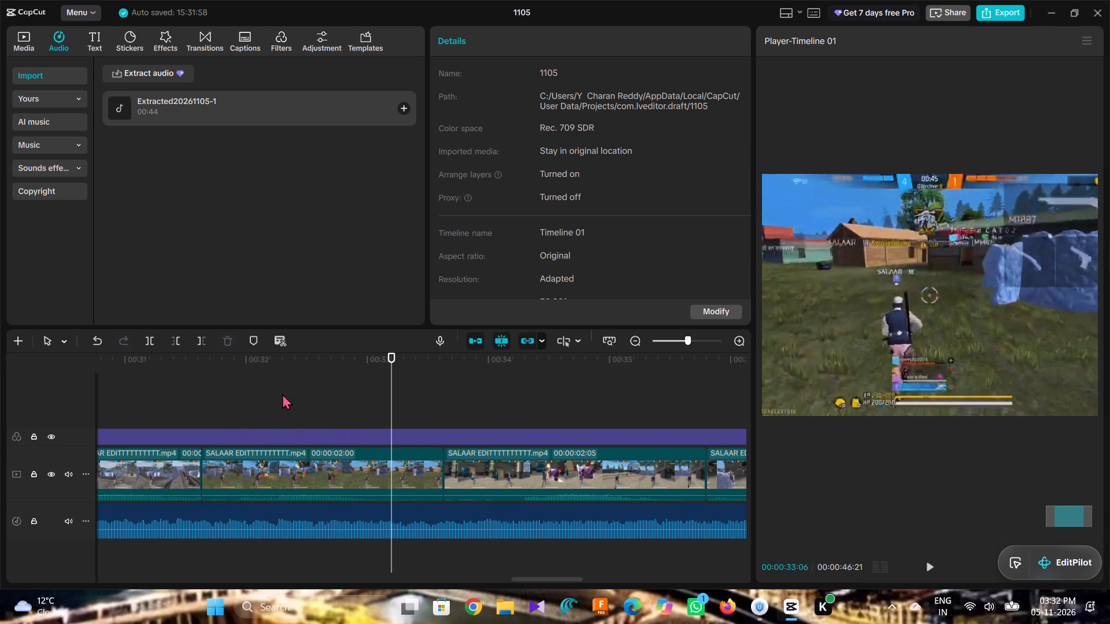
Split the gameplay at 00:00:32:21 and 00:00:33:23, and delete the leftover tail that starts at the first cut.
drag(388, 408, 365, 413)
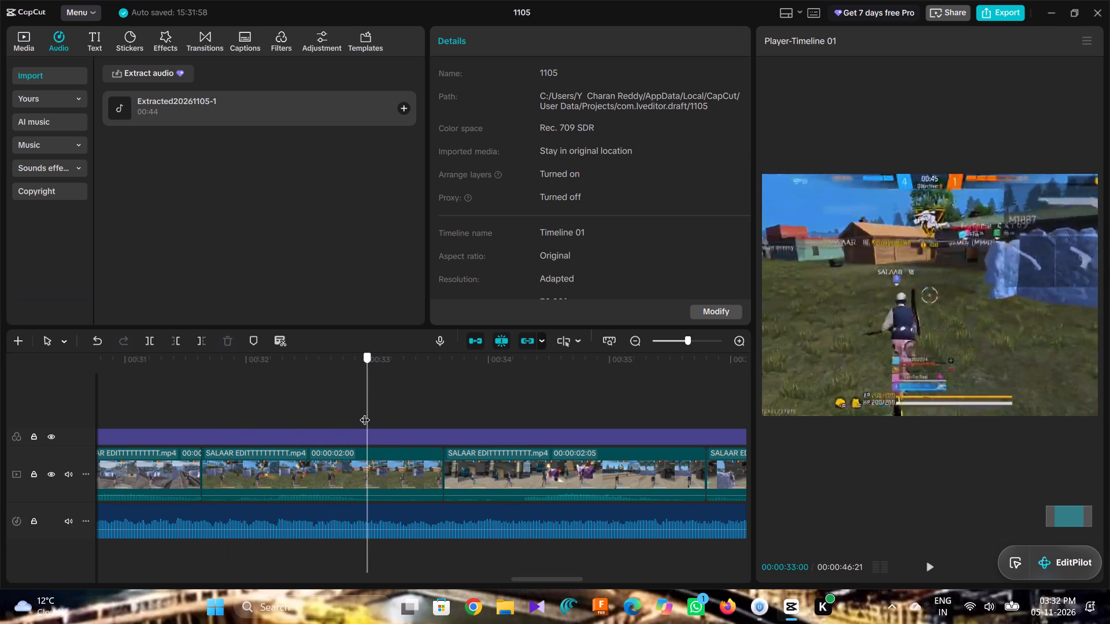
drag(365, 413, 330, 416)
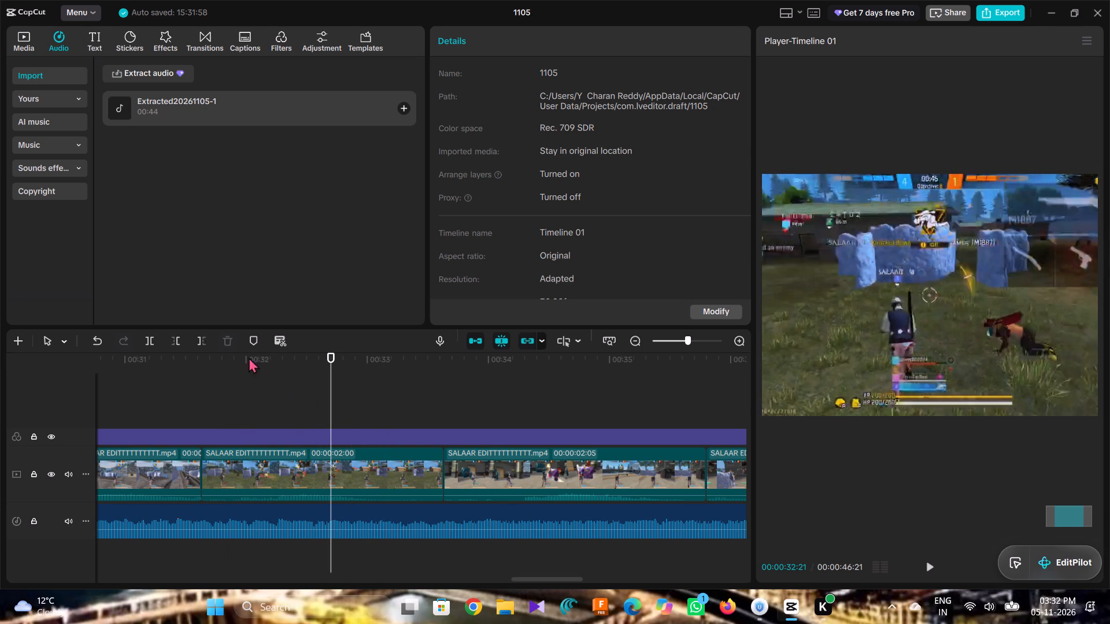
click(145, 338)
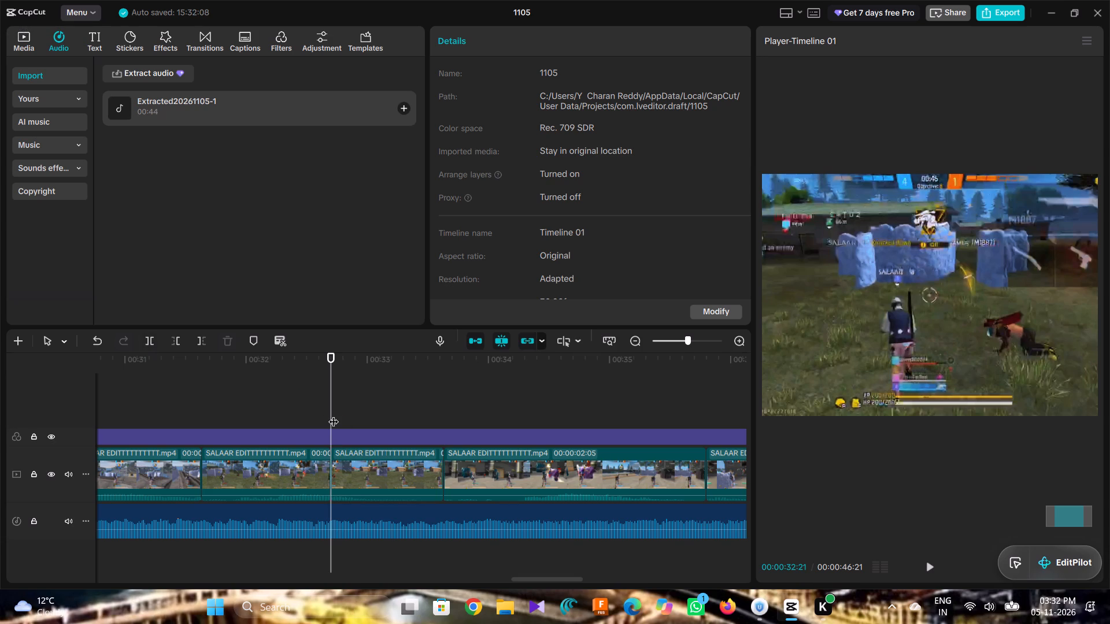
drag(332, 414, 399, 430)
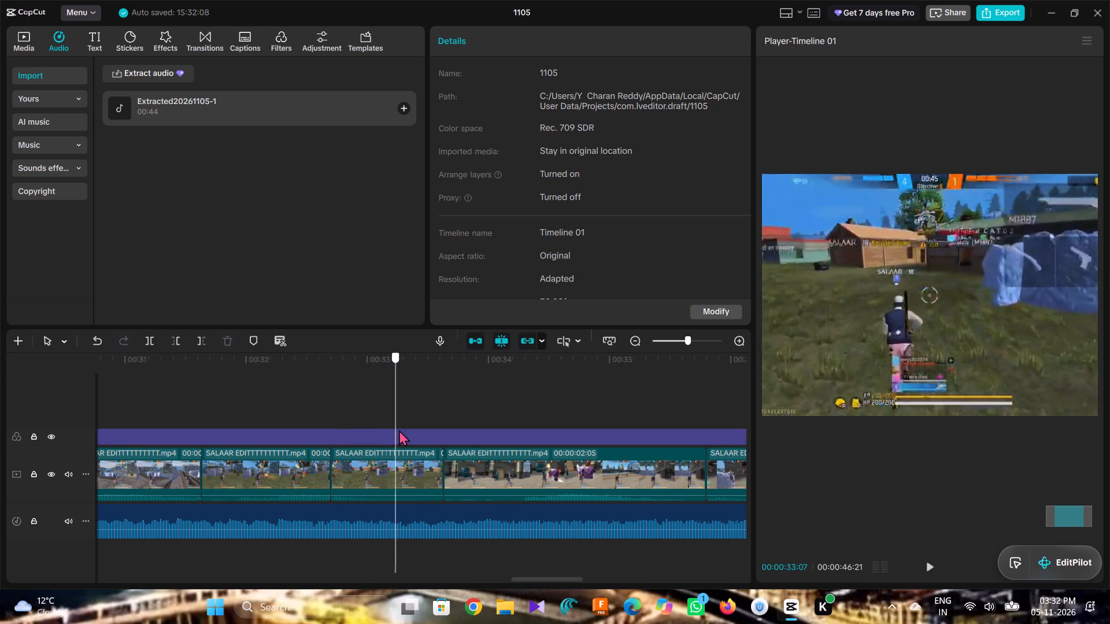
drag(399, 430, 477, 433)
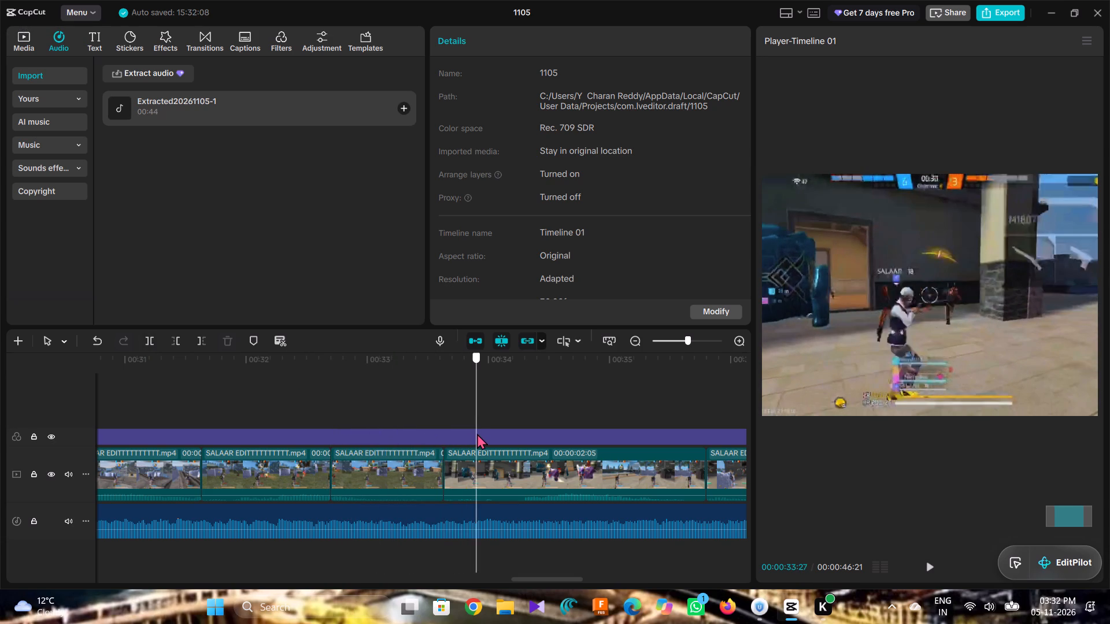
drag(477, 433, 467, 439)
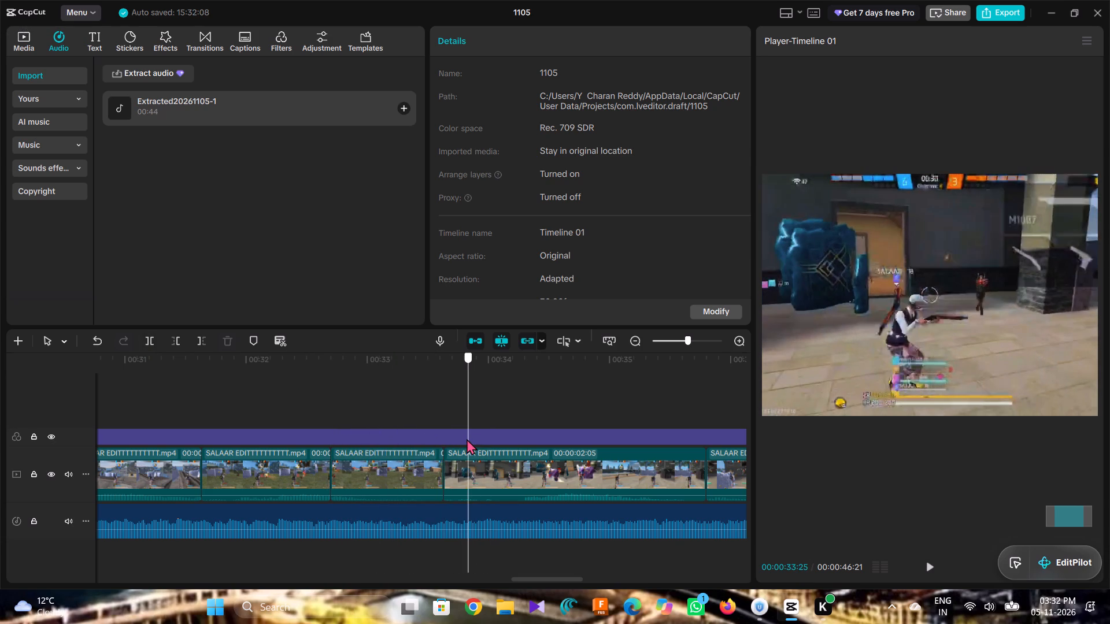
drag(467, 439, 462, 440)
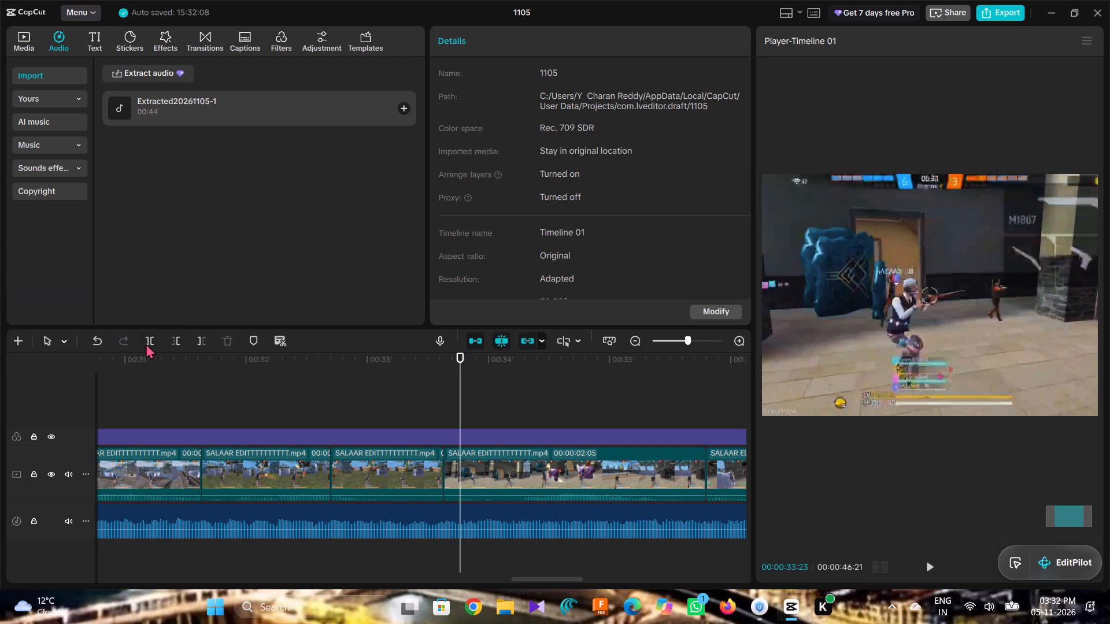
click(149, 340)
click(390, 465)
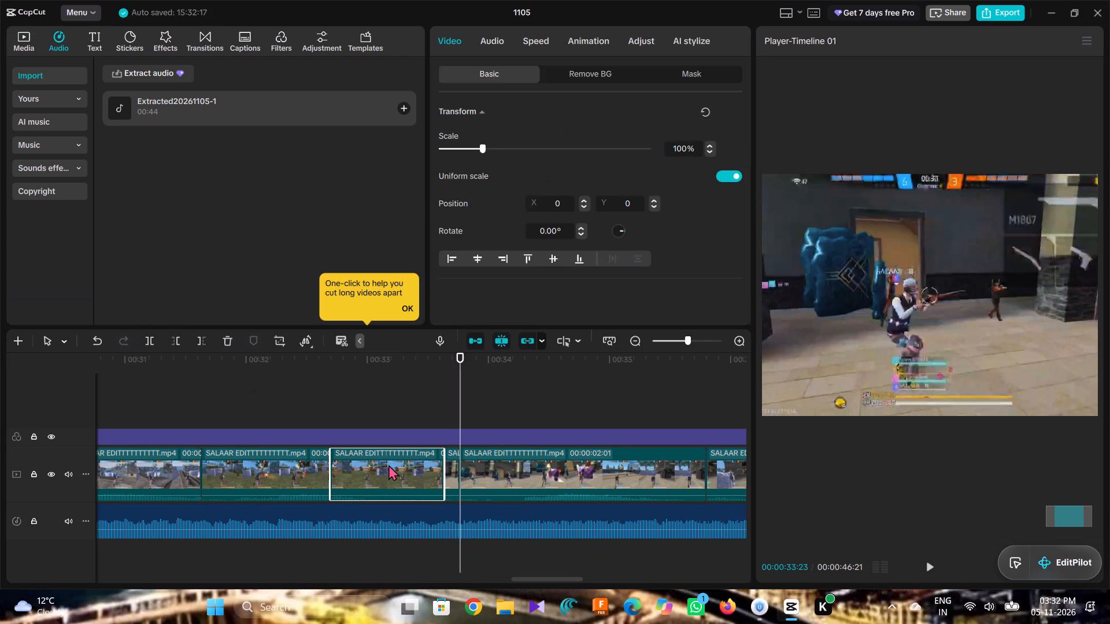
key(BackSpace)
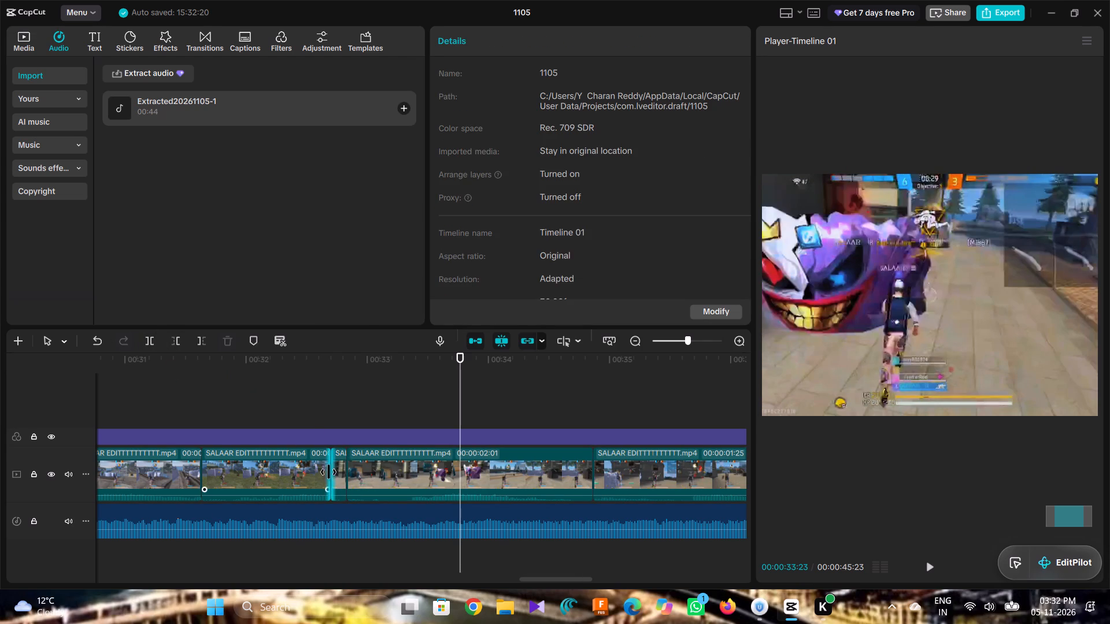
Replay the gameplay from 00:00:32:19 to 00:00:35:14 and split the kill clip at 00:00:34:08.
click(322, 396)
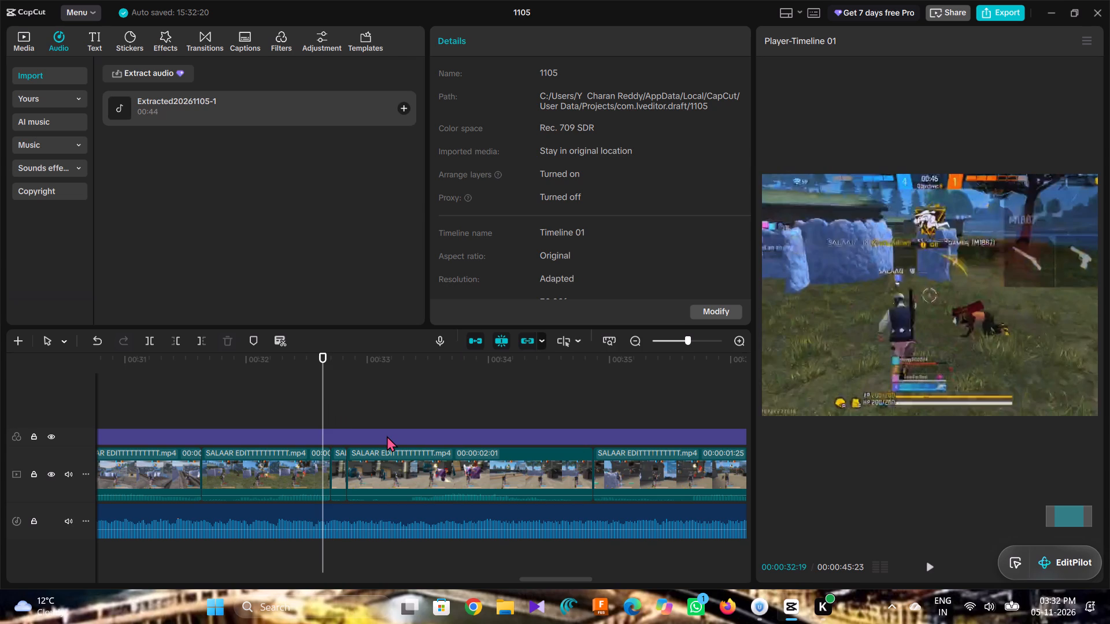
key(space)
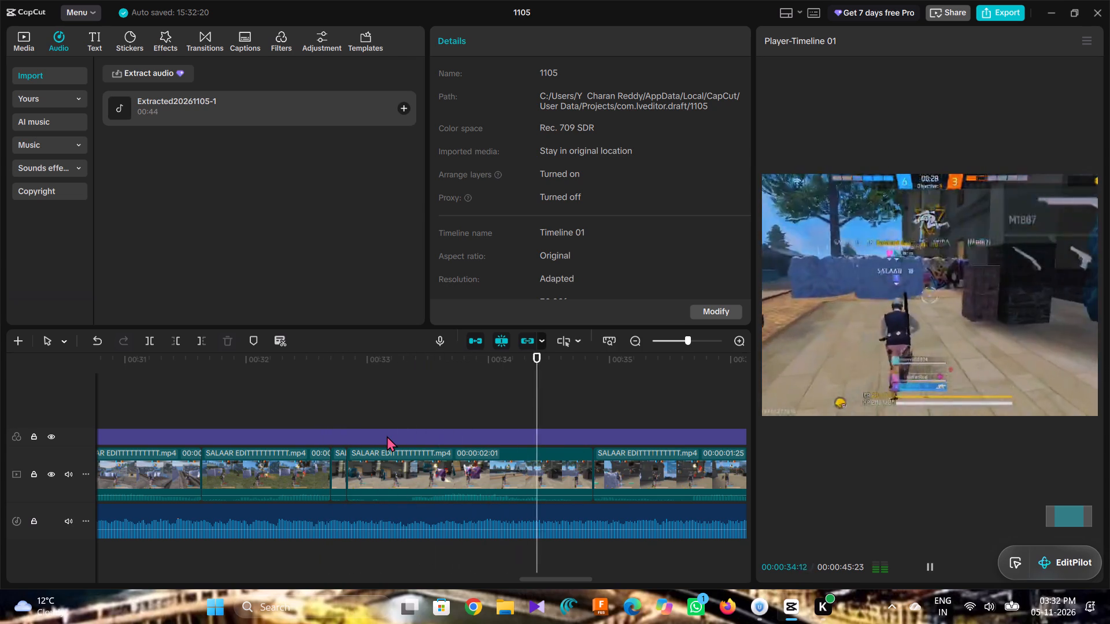
key(space)
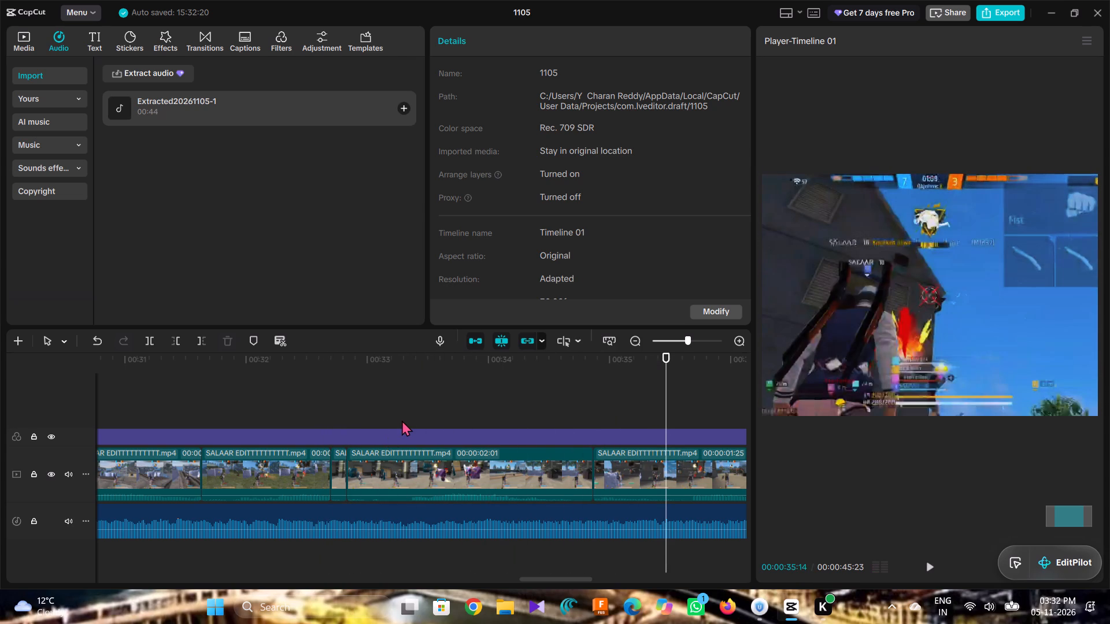
drag(661, 414, 652, 416)
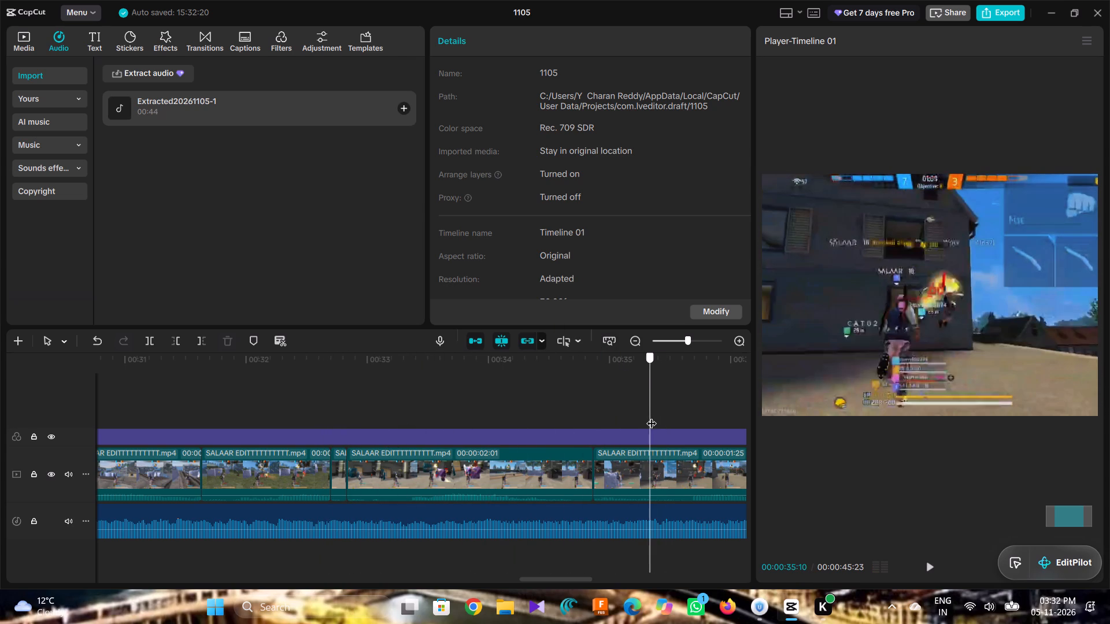
drag(652, 416, 649, 416)
drag(651, 399, 608, 423)
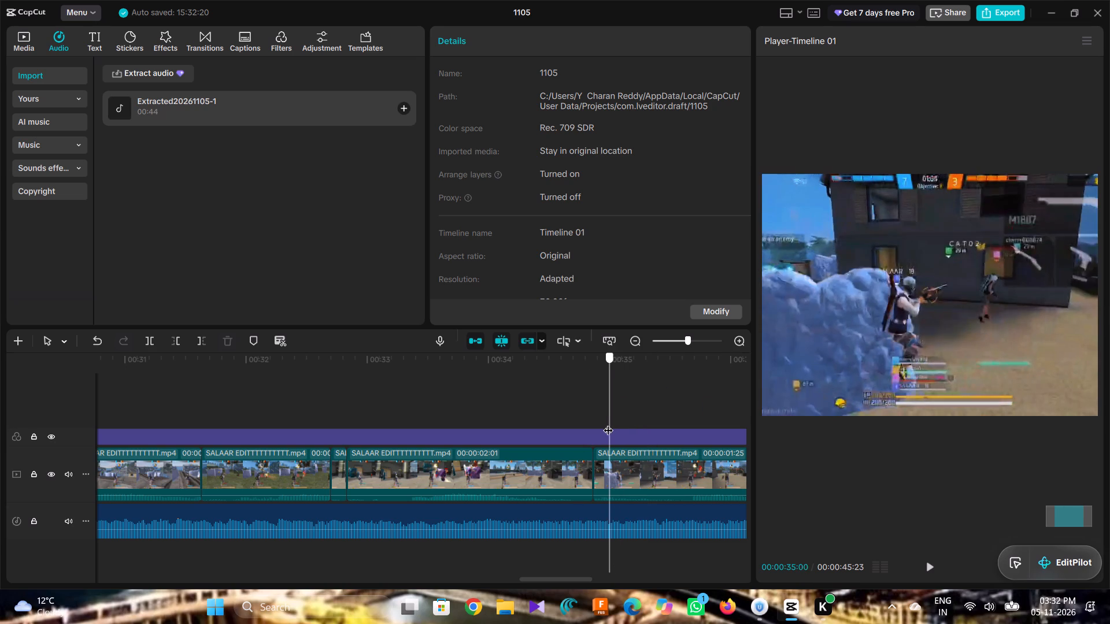
drag(608, 423, 531, 418)
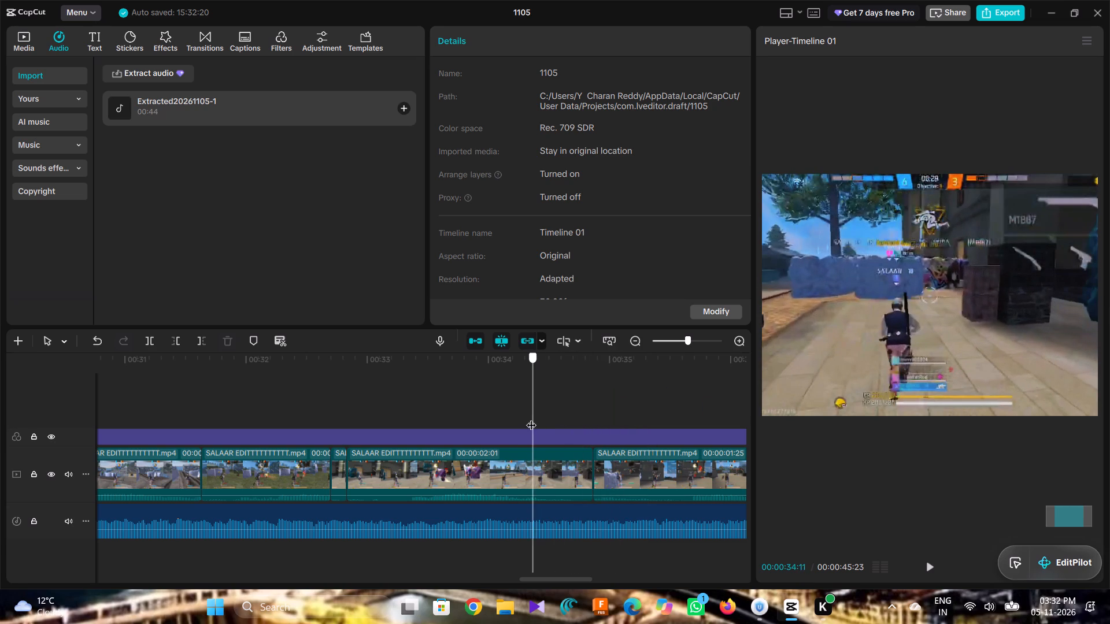
drag(531, 418, 521, 419)
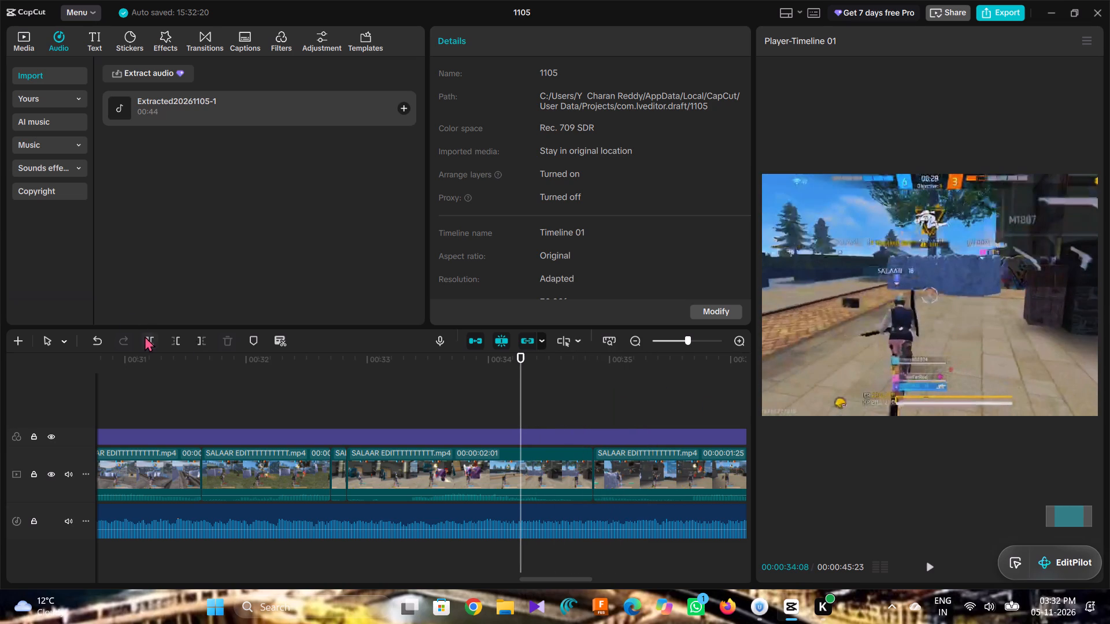
click(145, 336)
Split the following clip at 00:00:35:06 and delete its short opening piece before the cut.
drag(519, 396, 524, 396)
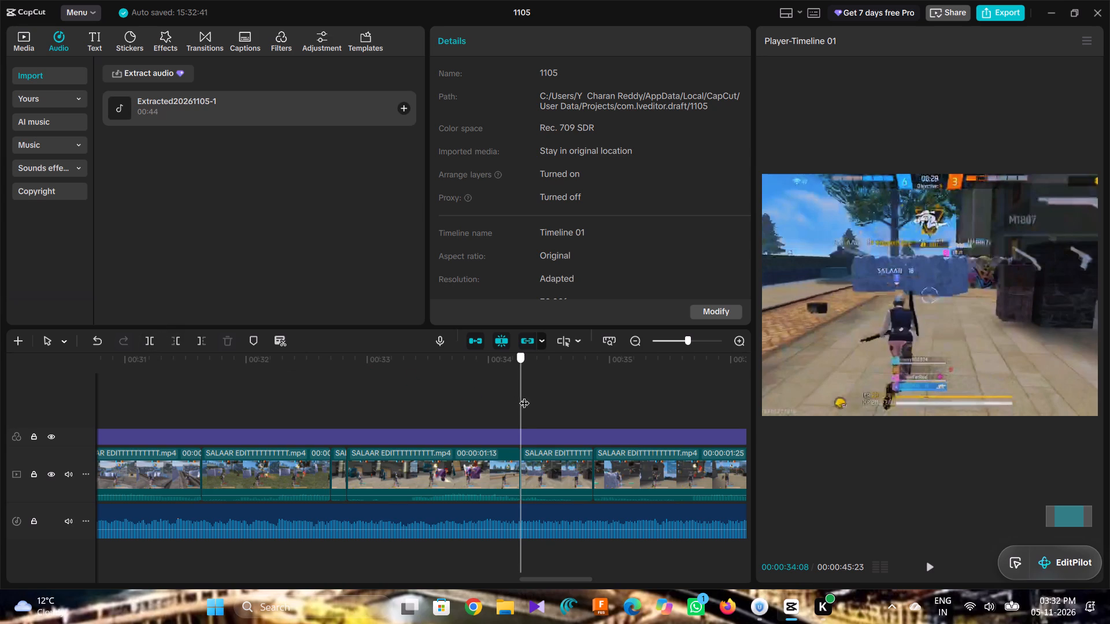
drag(524, 396, 608, 399)
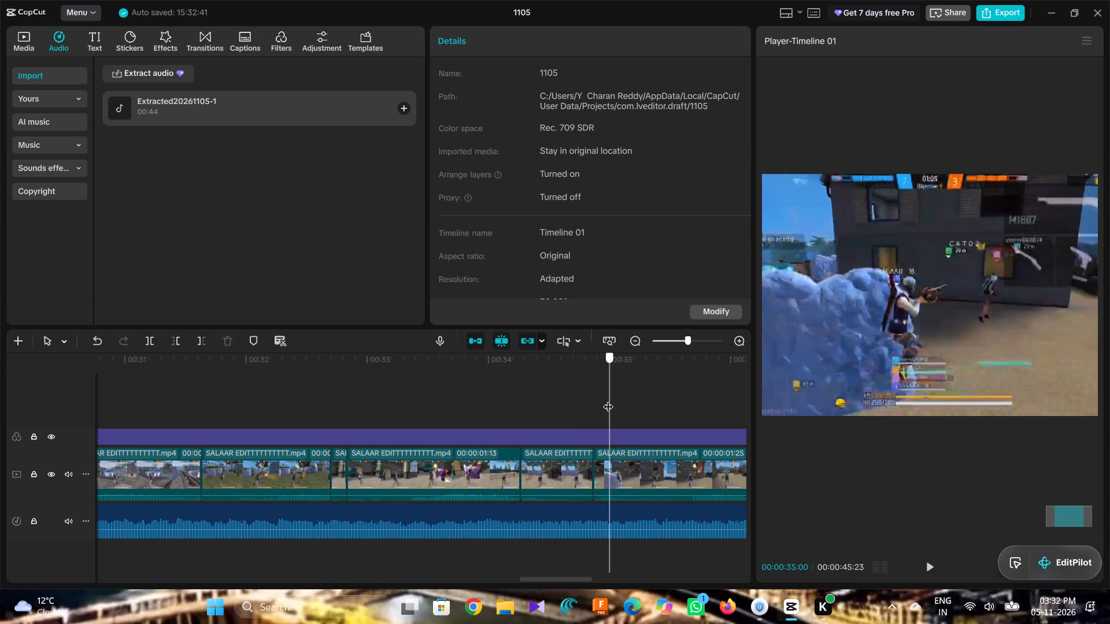
drag(608, 399, 640, 400)
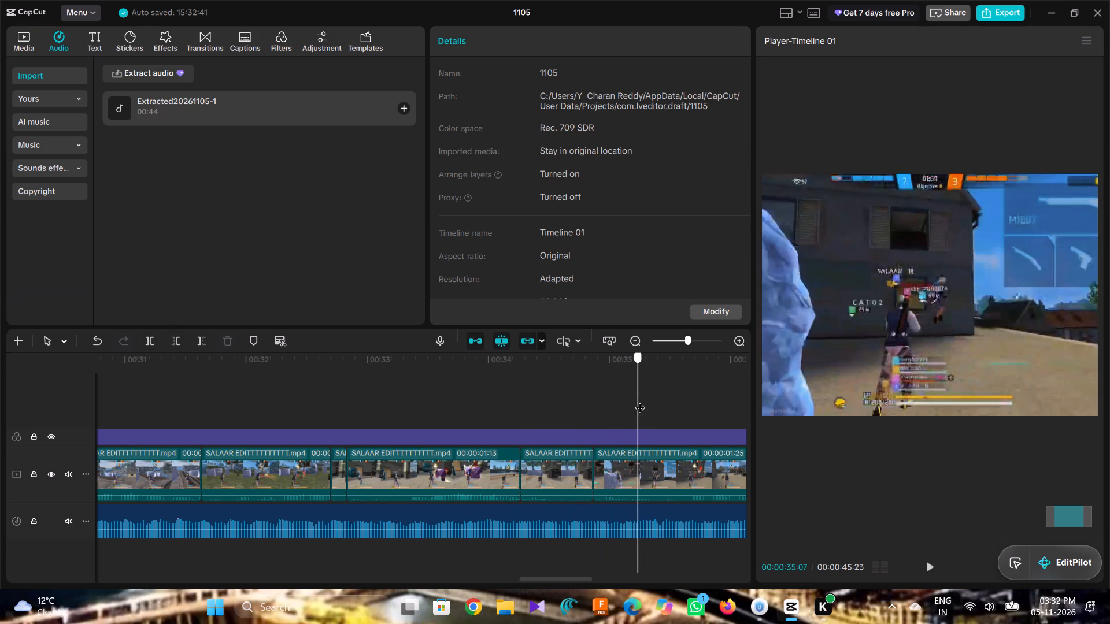
drag(640, 400, 637, 406)
drag(637, 406, 635, 407)
click(151, 333)
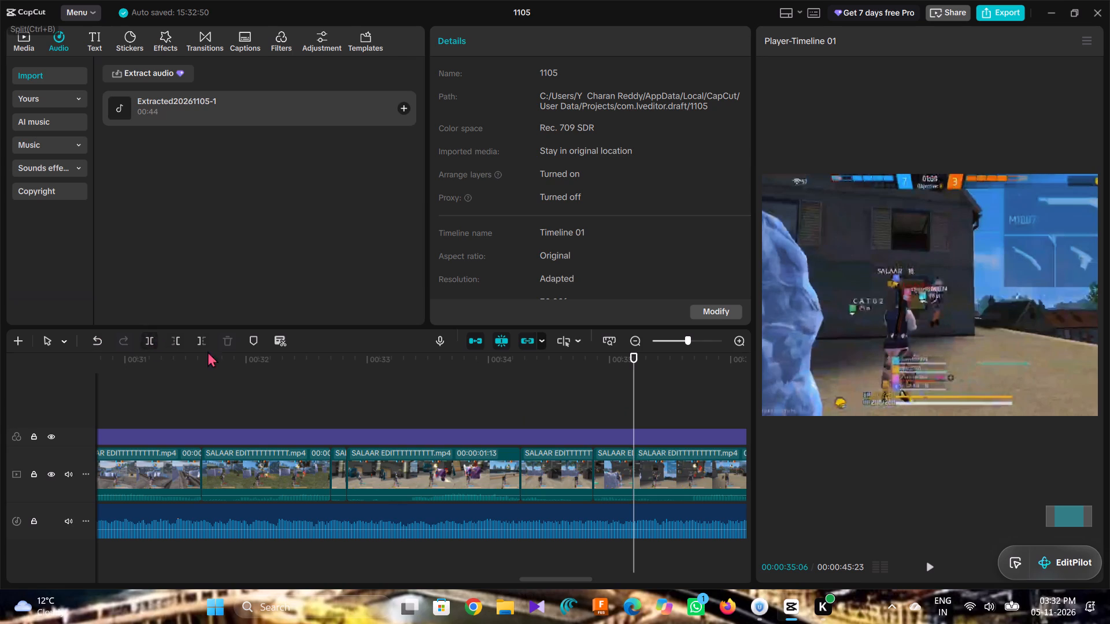
click(615, 478)
key(BackSpace)
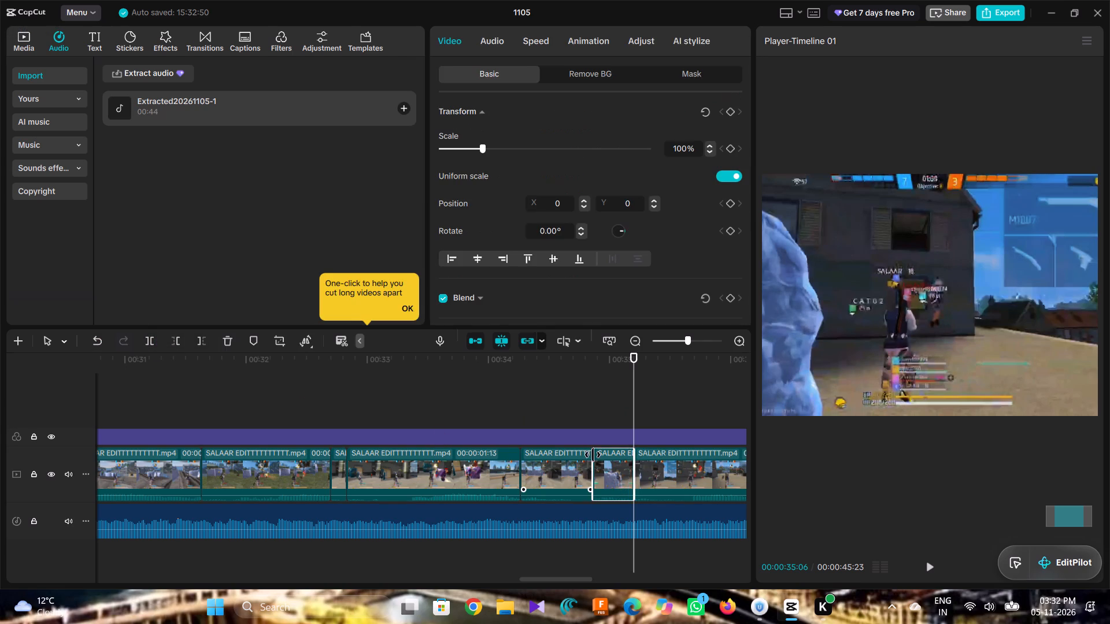
Select the shortened kill clip and replay the gameplay from about 00:00:34:18 to 00:00:35:15 to check its transition.
click(556, 469)
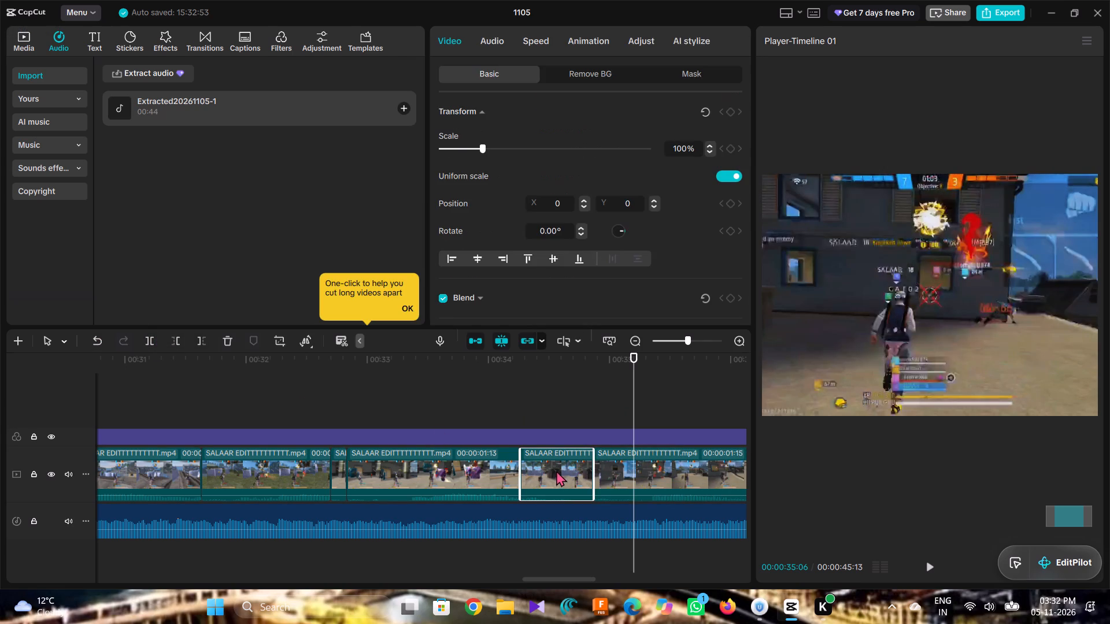
drag(637, 394, 610, 406)
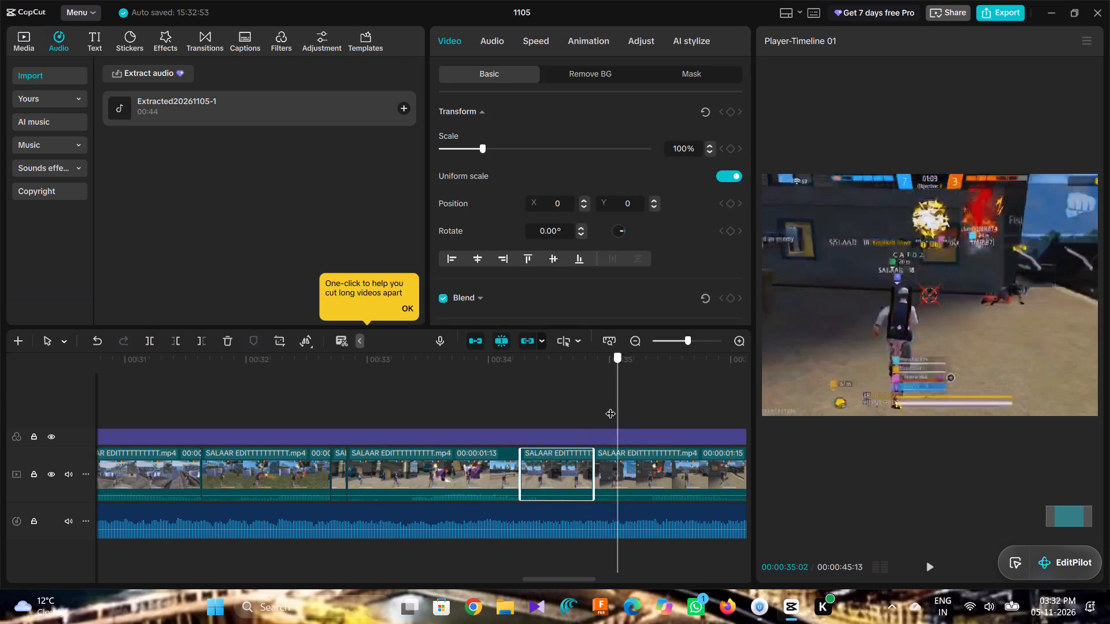
drag(610, 406, 533, 414)
key(space)
key(space)
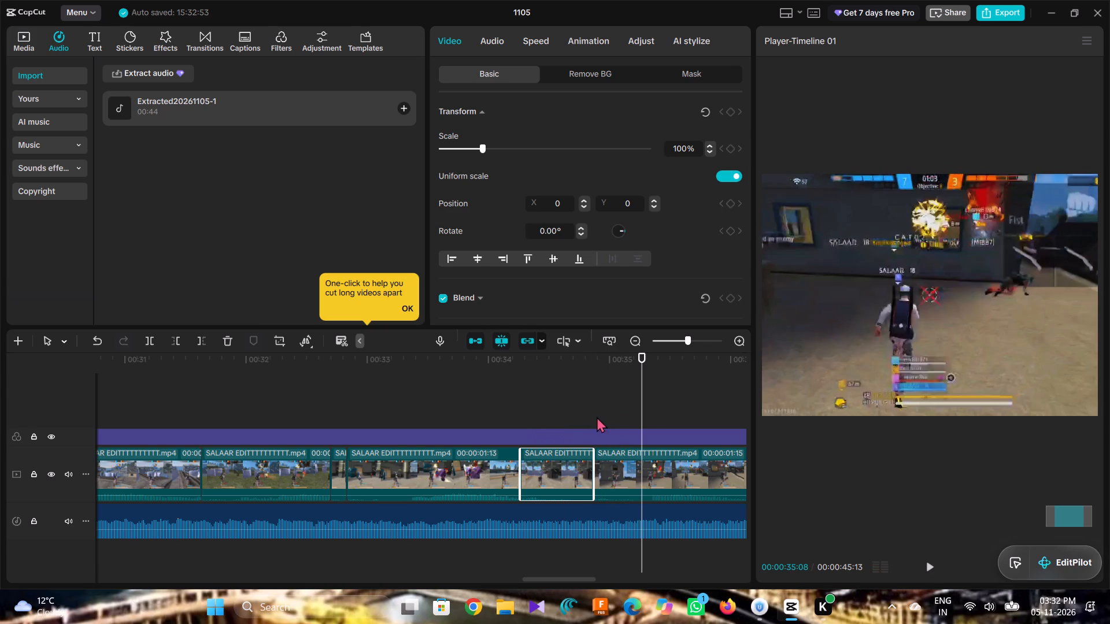
drag(640, 411, 580, 439)
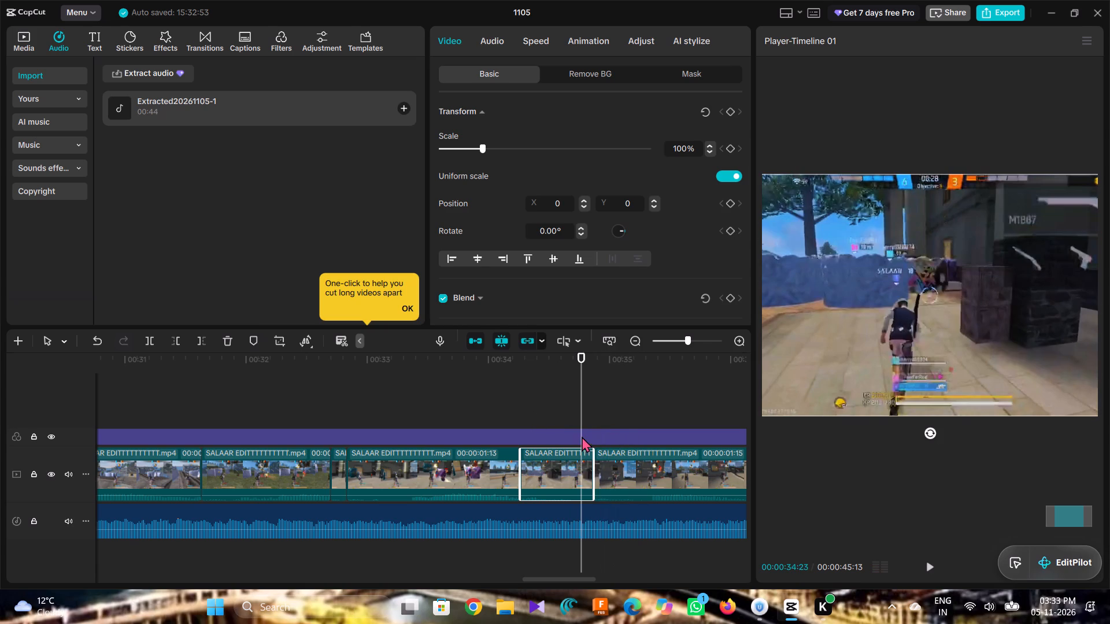
drag(577, 411, 561, 420)
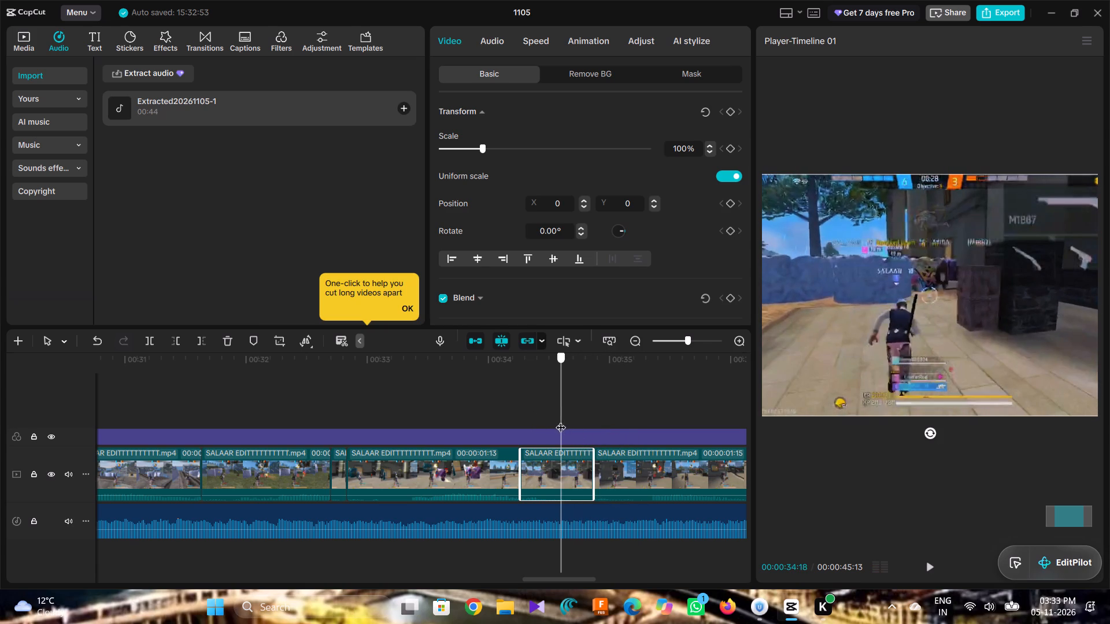
drag(561, 420, 559, 421)
key(space)
key(space)
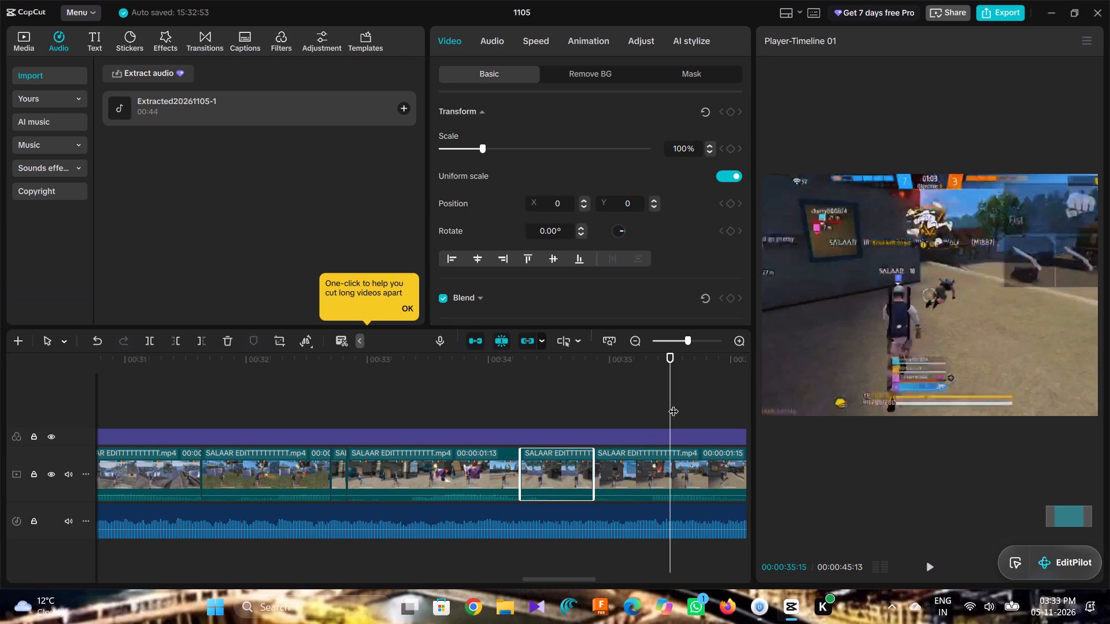
Replay the gameplay from about 00:00:34:14 to 00:00:38:23 and split the kill clip at 00:00:38:12.
drag(668, 408, 543, 427)
key(space)
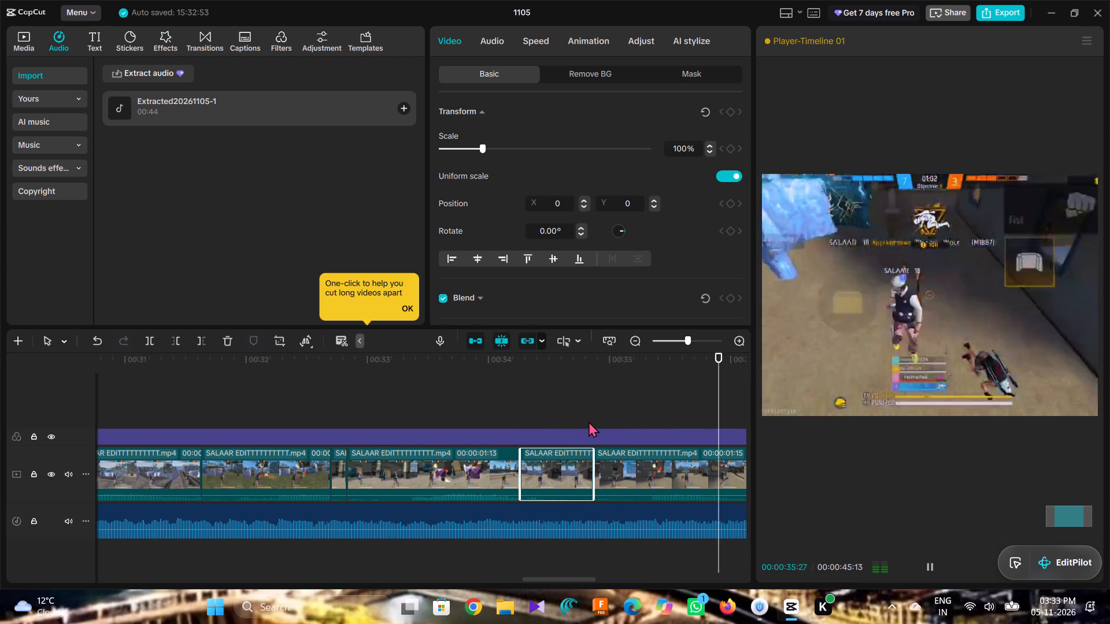
key(space)
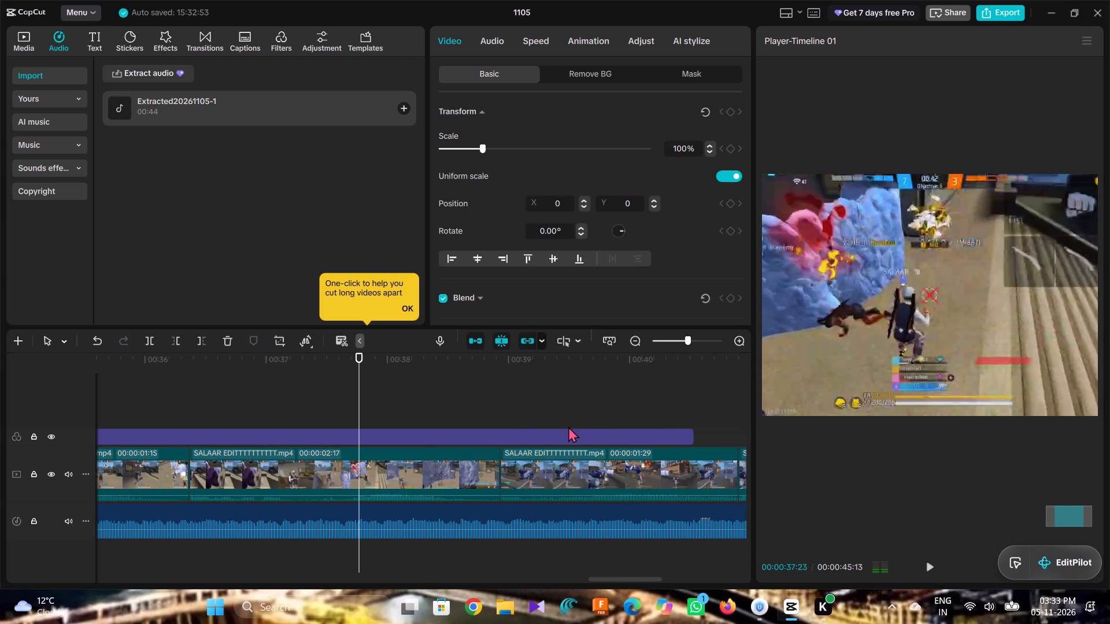
key(space)
key(space)
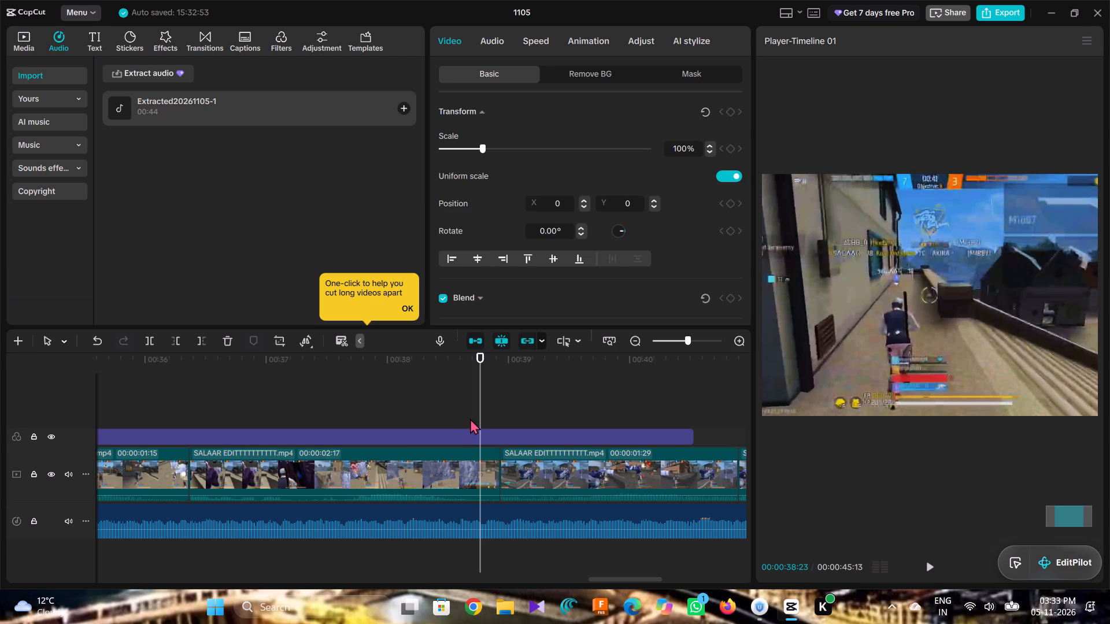
drag(481, 406, 436, 419)
click(147, 337)
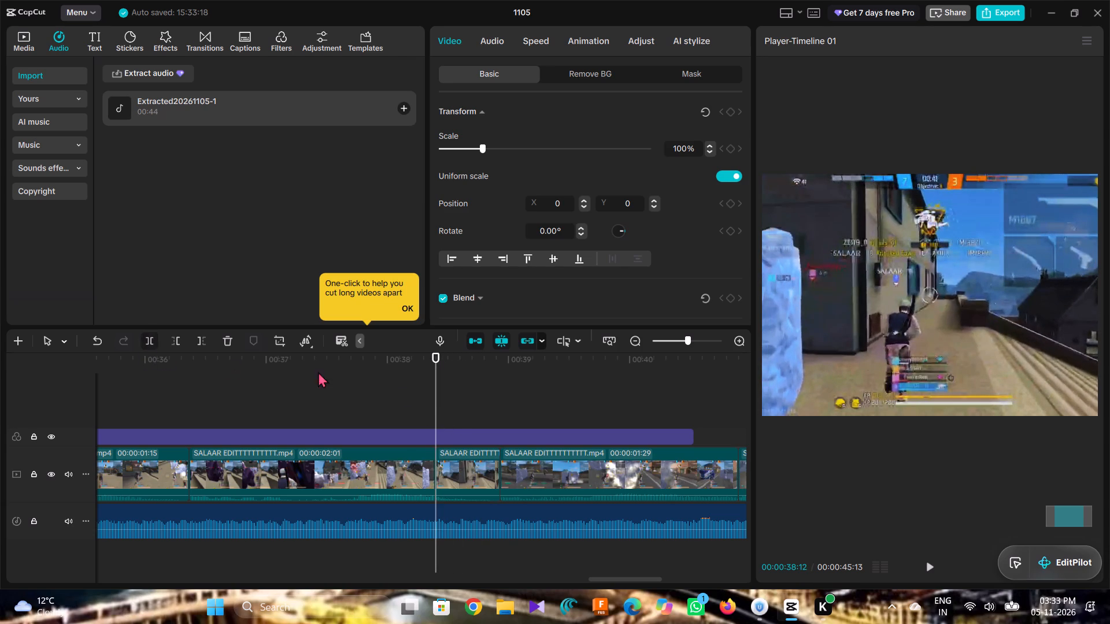
Split the following clip at 00:00:39:10 and delete its short opening piece before the cut.
drag(435, 408, 452, 413)
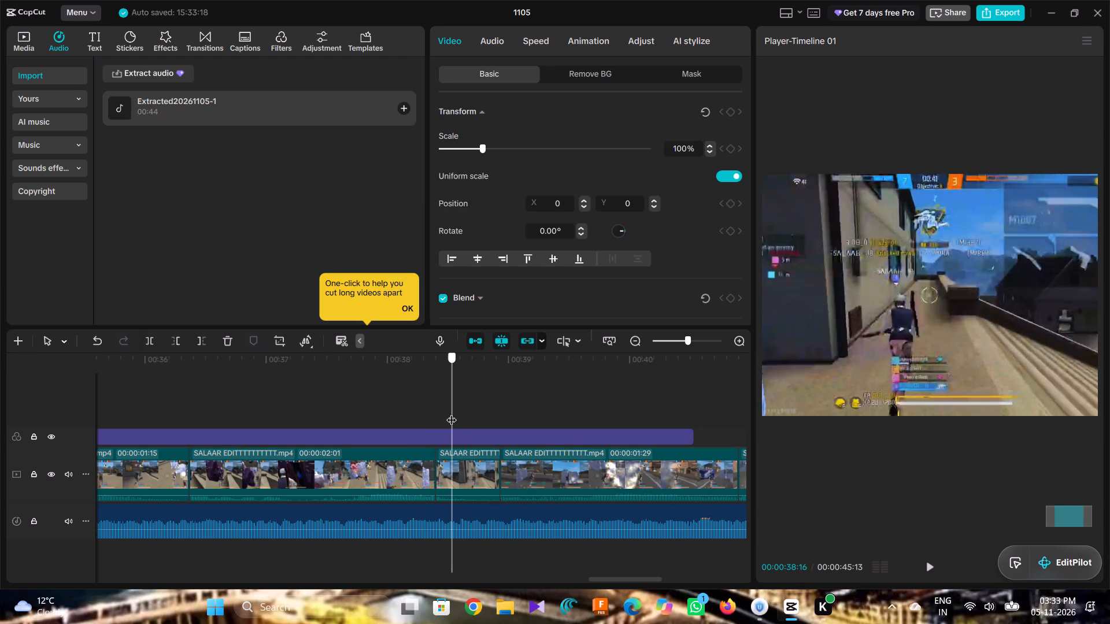
drag(452, 413, 526, 412)
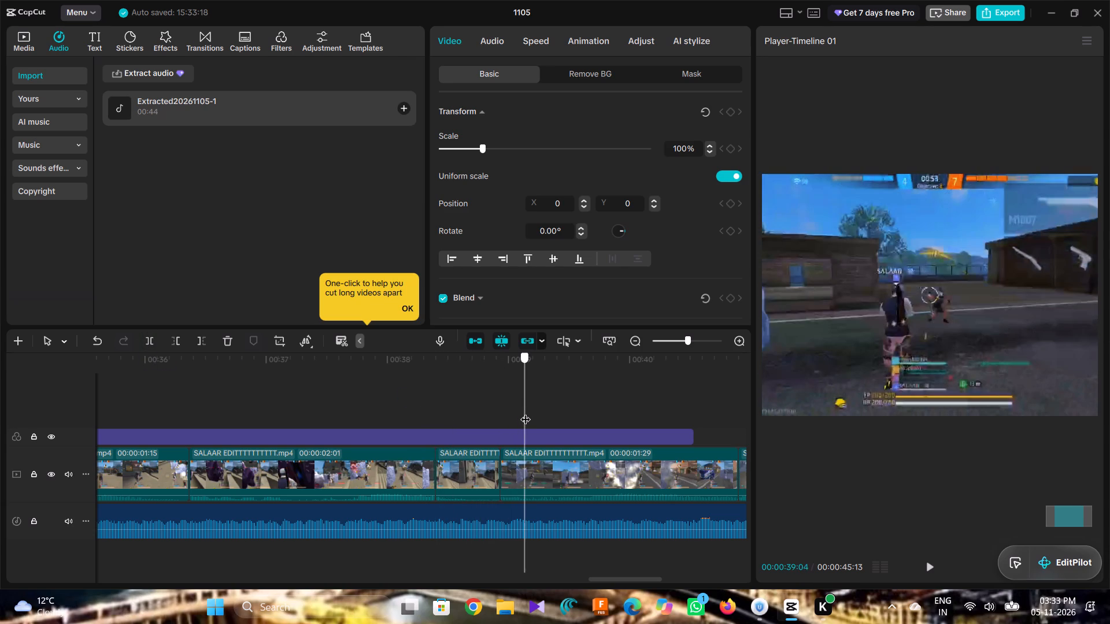
drag(526, 412, 536, 413)
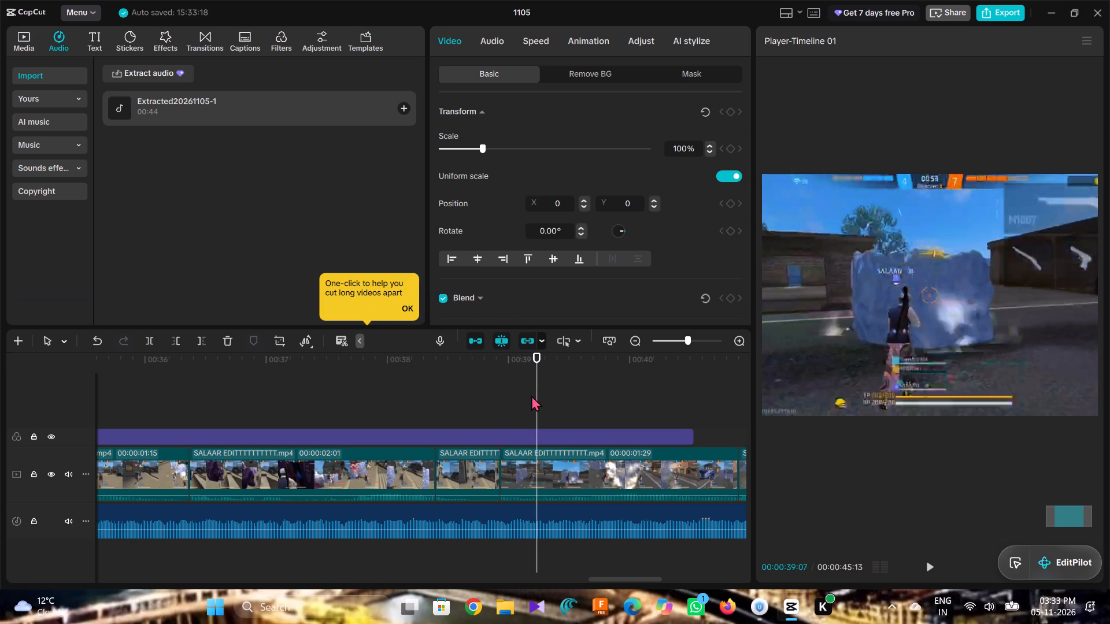
drag(536, 407, 568, 408)
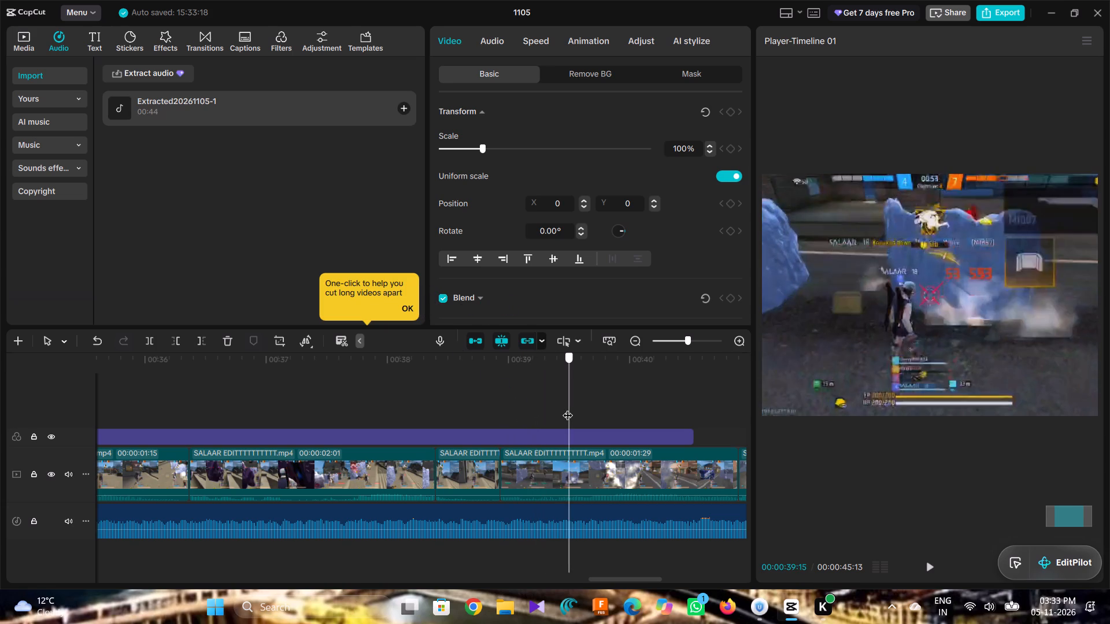
drag(568, 408, 547, 414)
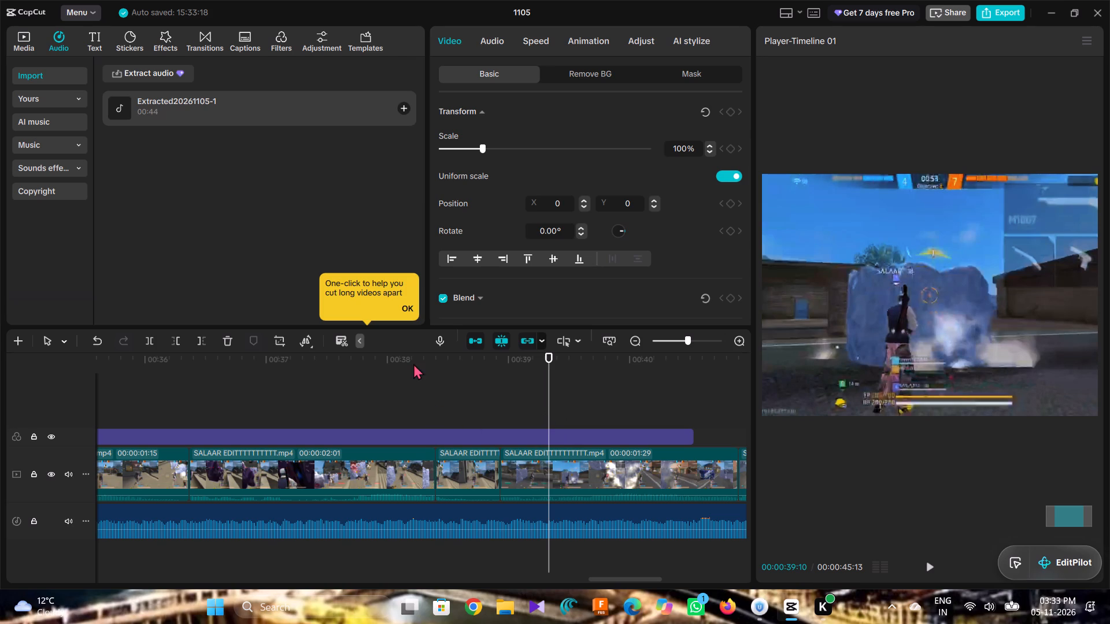
click(149, 341)
click(519, 463)
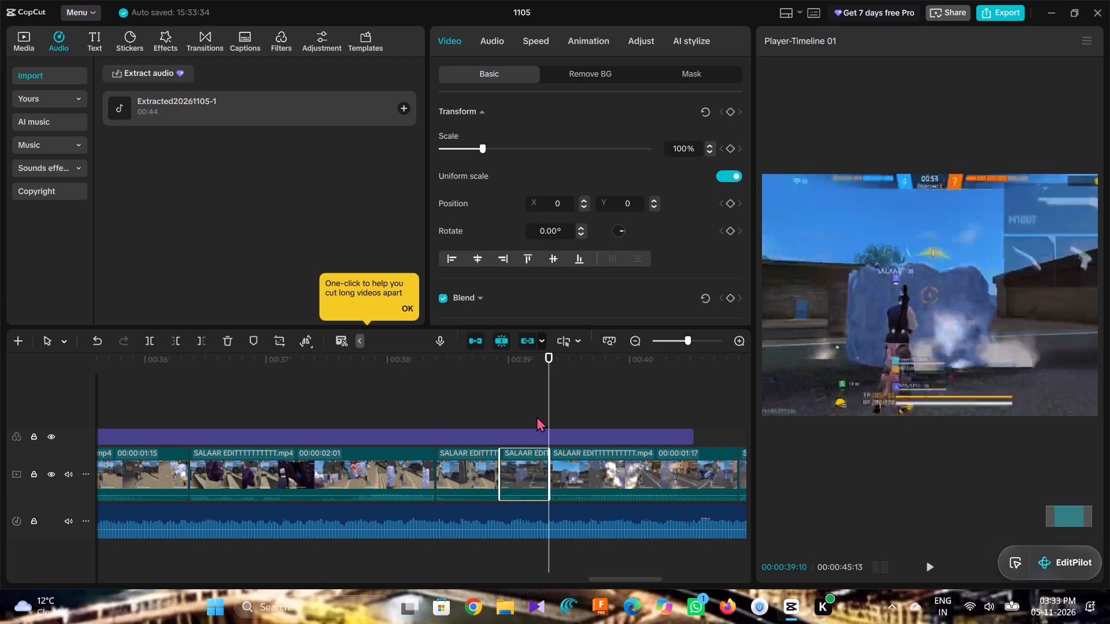
key(BackSpace)
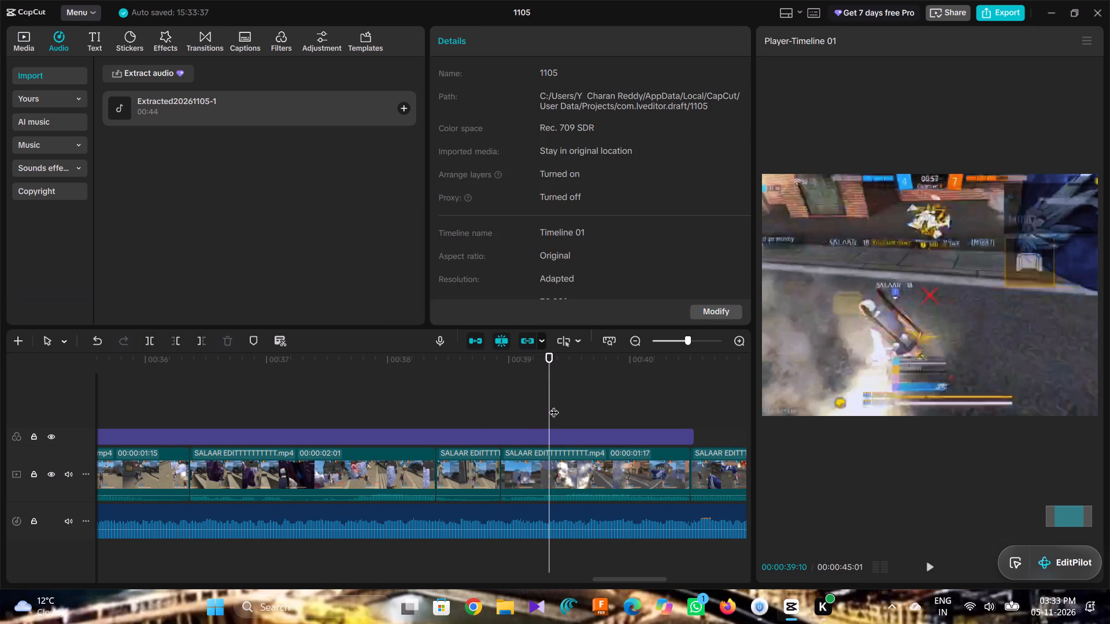
Replay the gameplay from just before 00:00:39 to 00:00:42:21 to check the transition into the shortened clip.
drag(549, 407, 497, 417)
key(space)
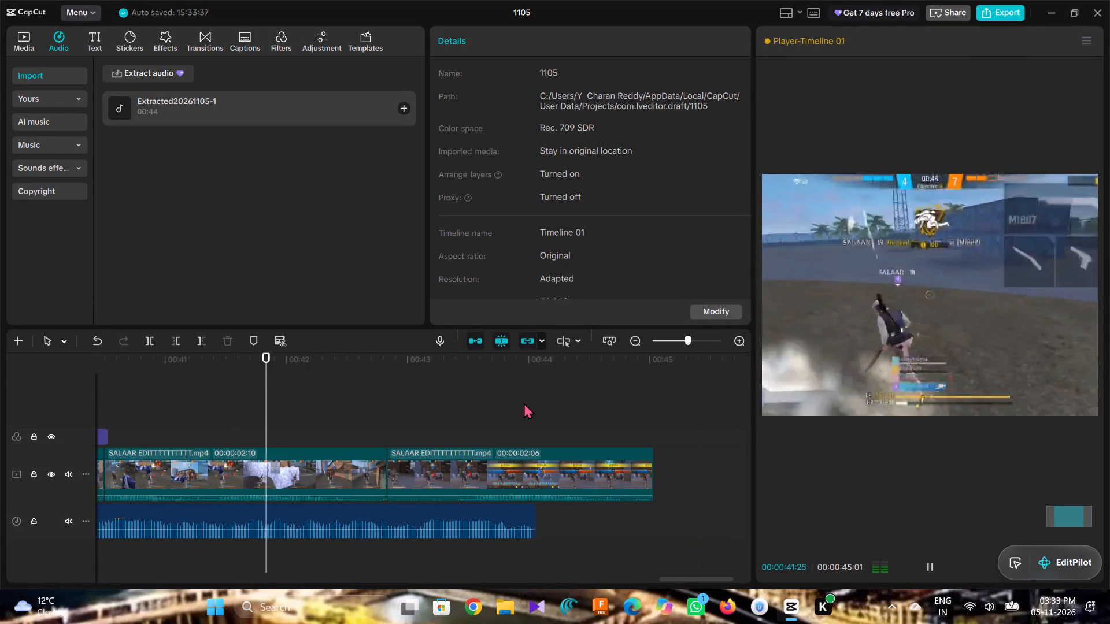
key(space)
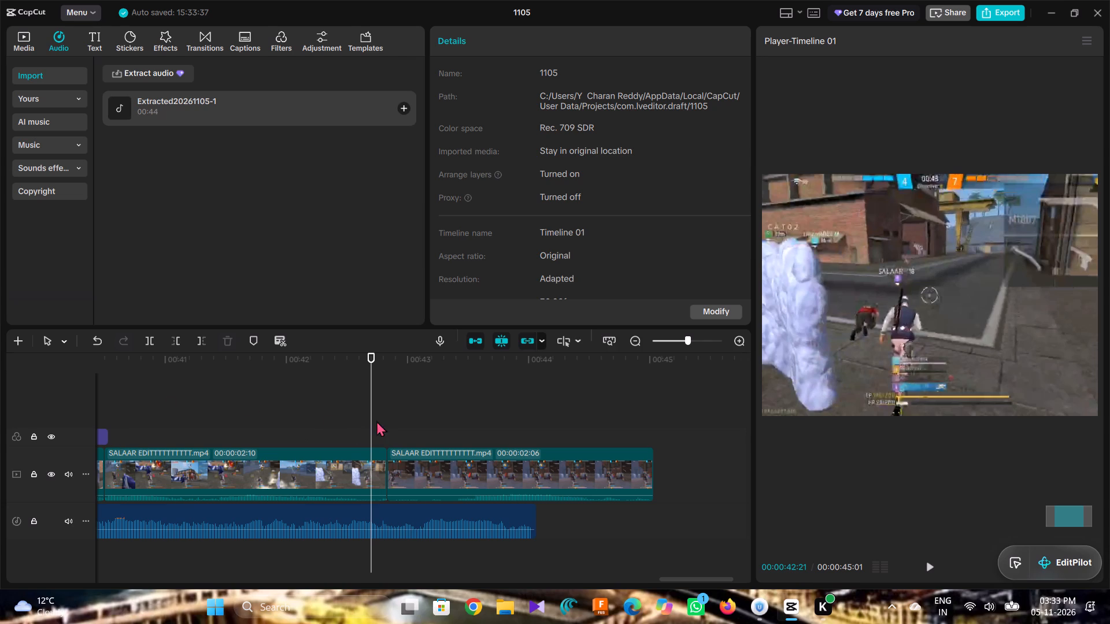
Return to the start of the timeline and play the whole edit through to 00:00:43:05 for review.
drag(373, 419, 3, 482)
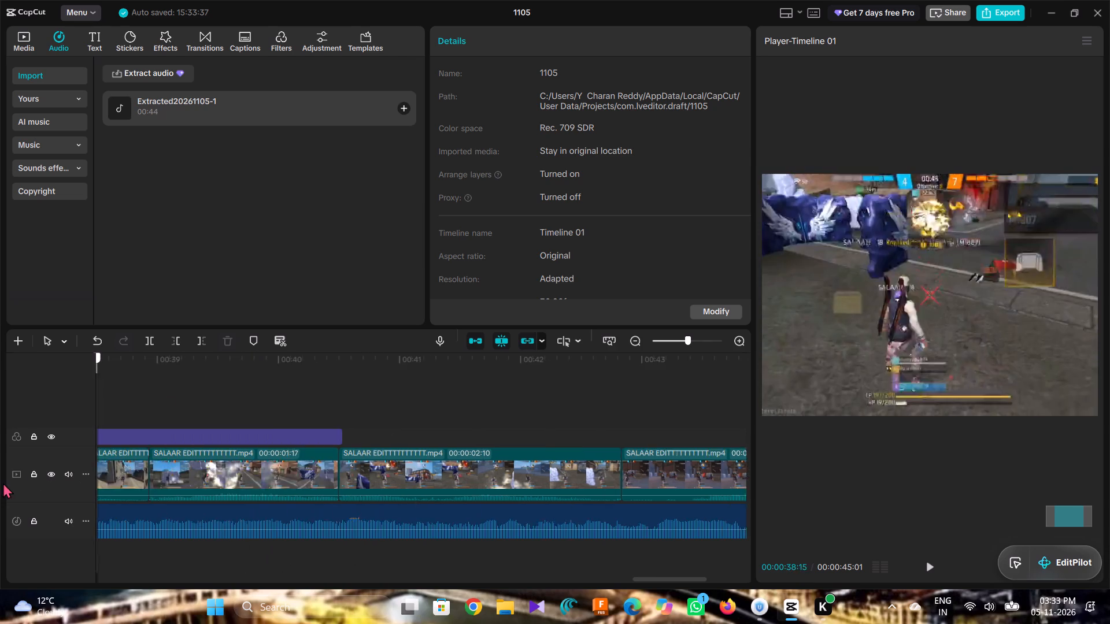
drag(3, 482, 40, 518)
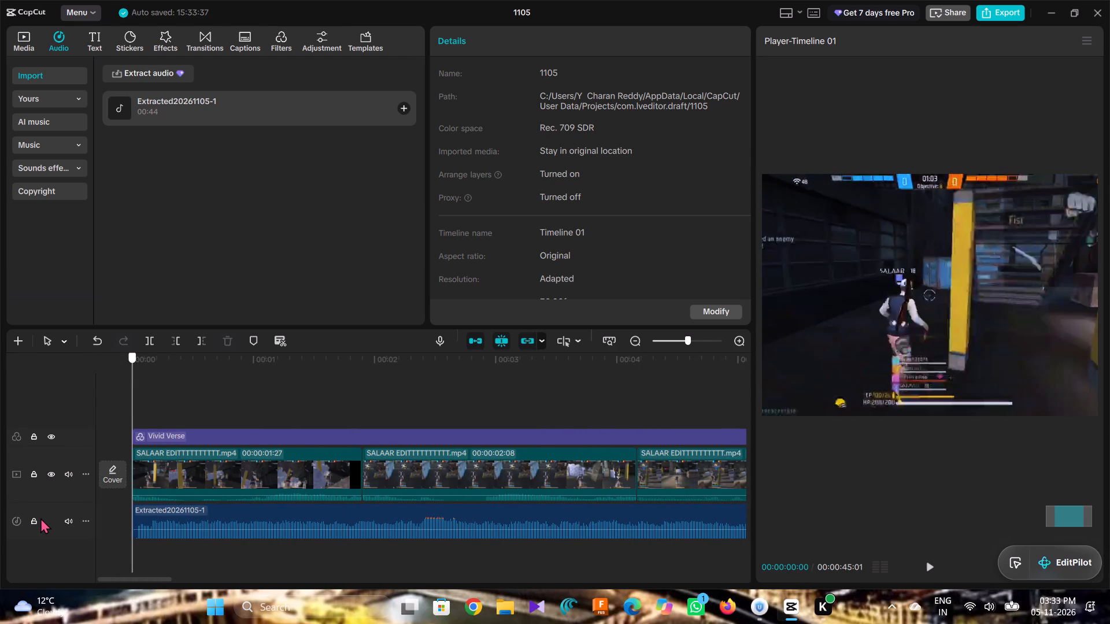
drag(40, 518, 37, 517)
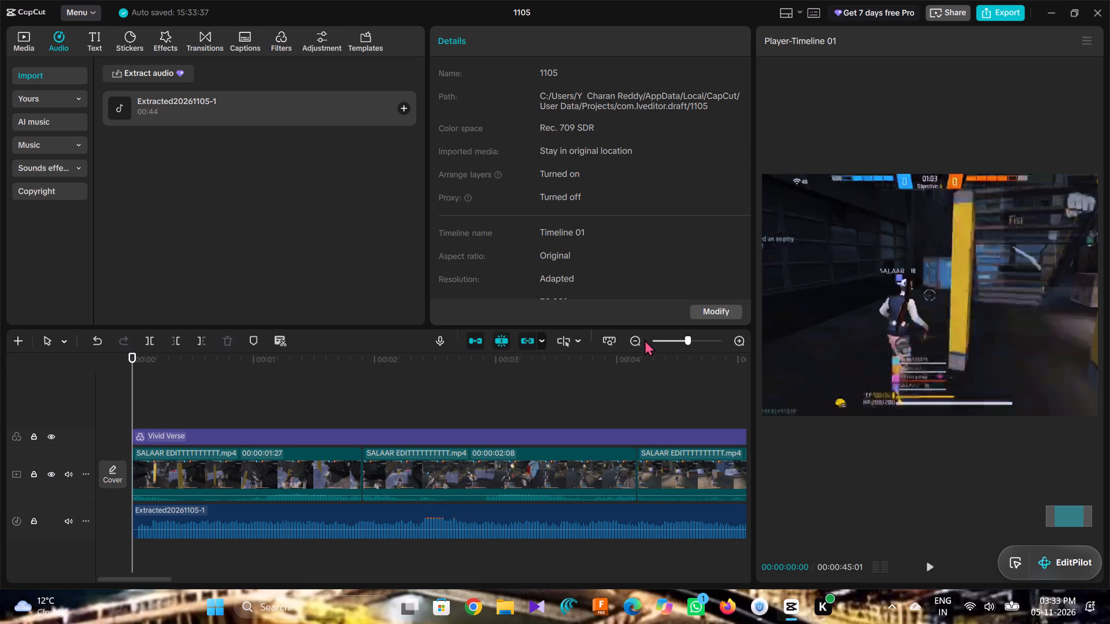
click(656, 336)
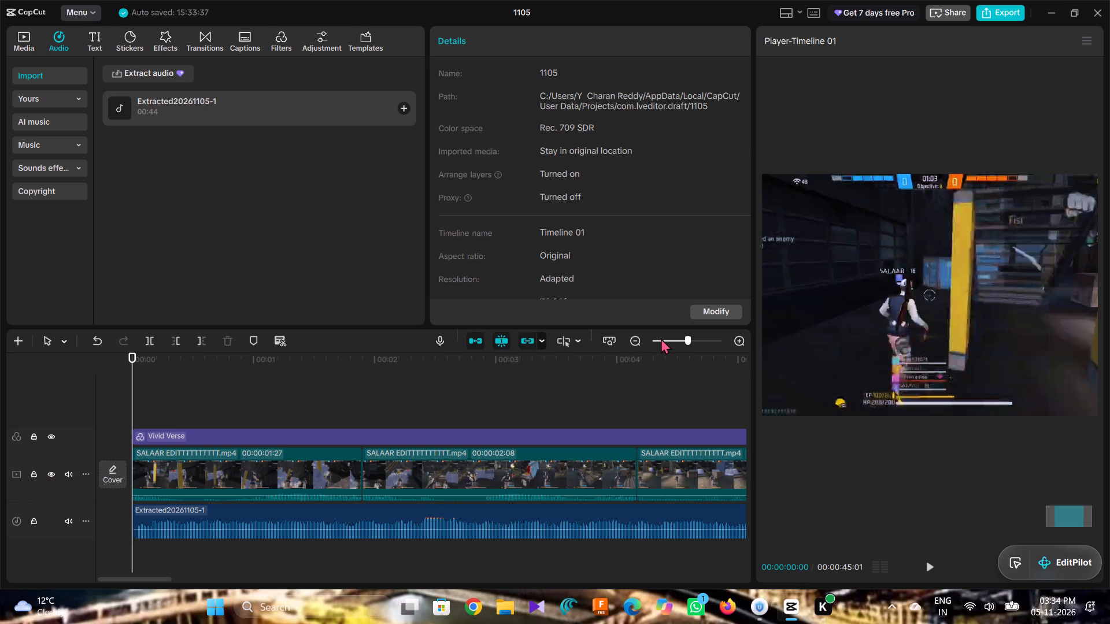
click(661, 338)
key(space)
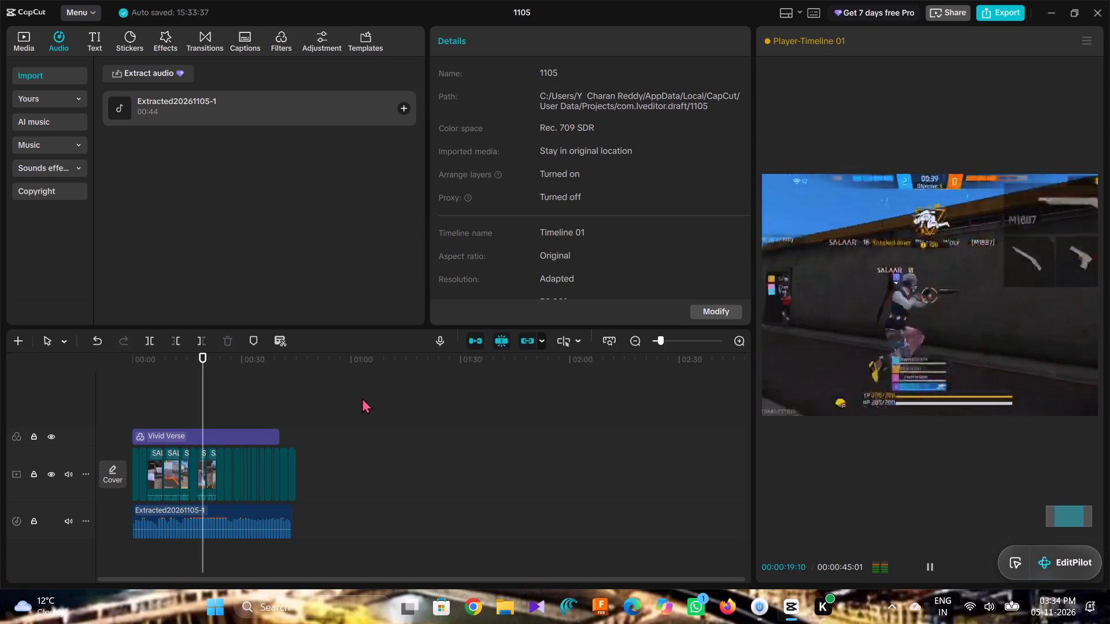
key(alt+Tab)
key(alt+Tab)
key(alt+Tab)
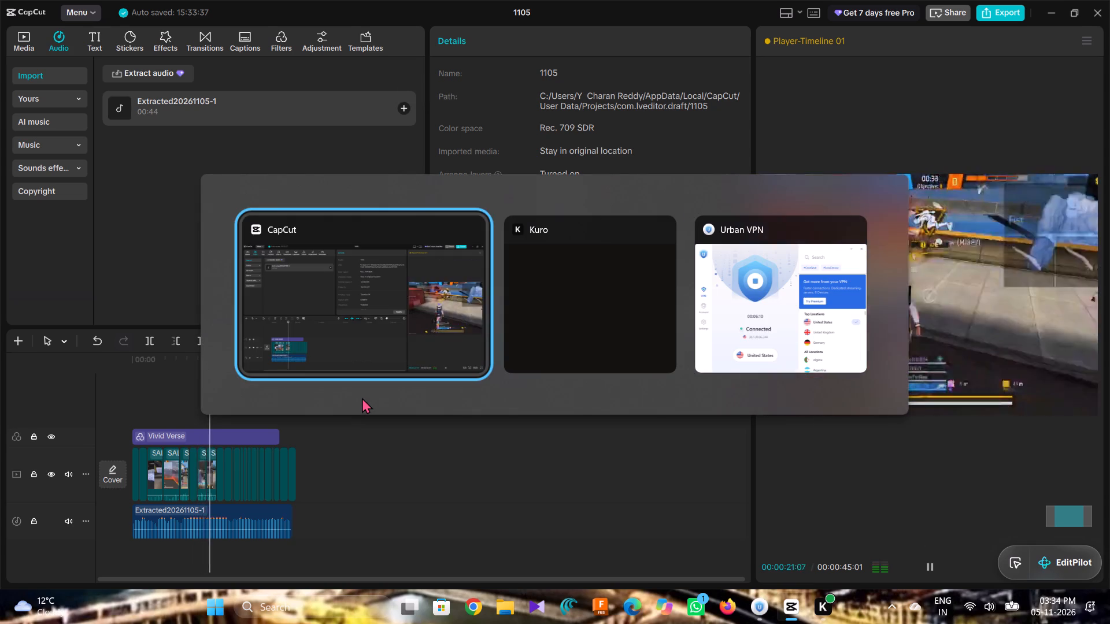
key(alt+Tab)
key(alt+Tab)
key(alt+Tab)
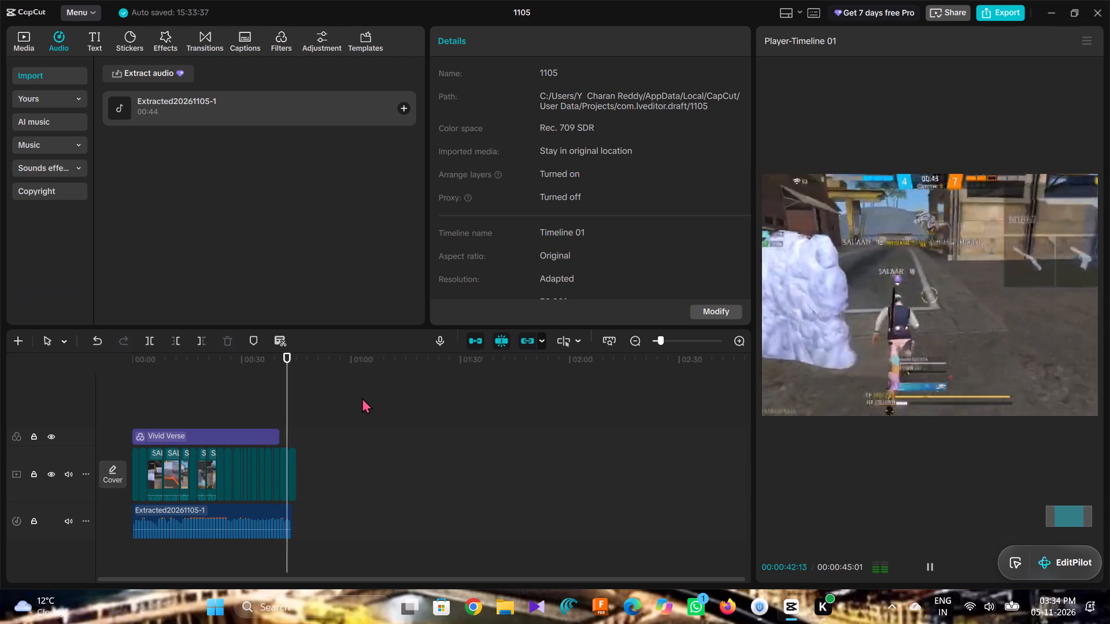
key(space)
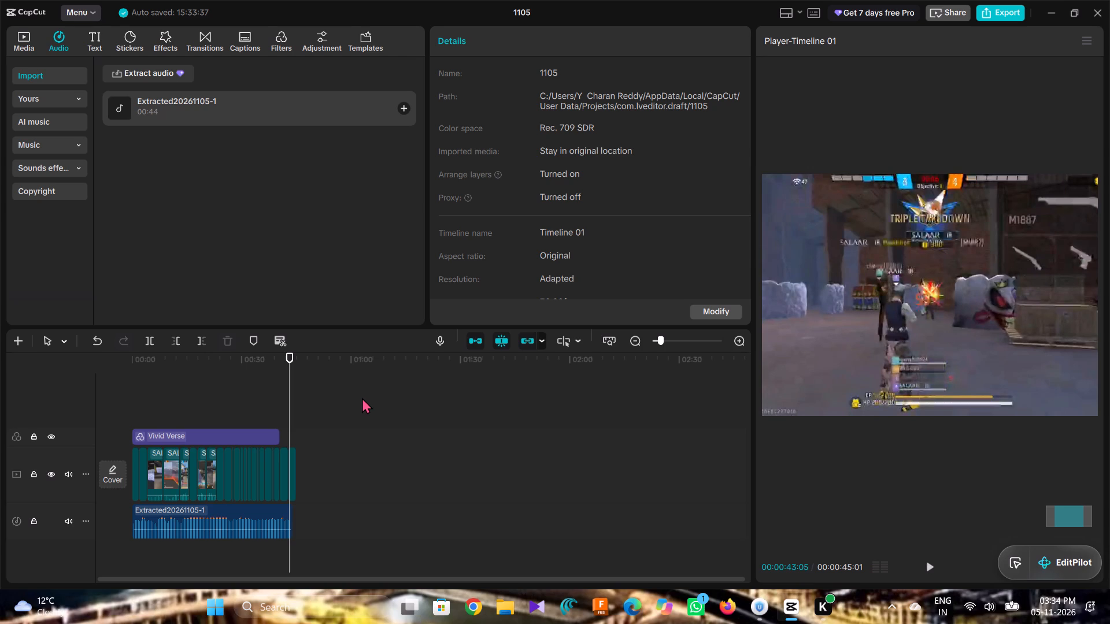
Replay the gameplay from about 00:00:36 to 00:00:42:20, selecting the extracted audio clip along the way.
drag(291, 396, 262, 417)
key(space)
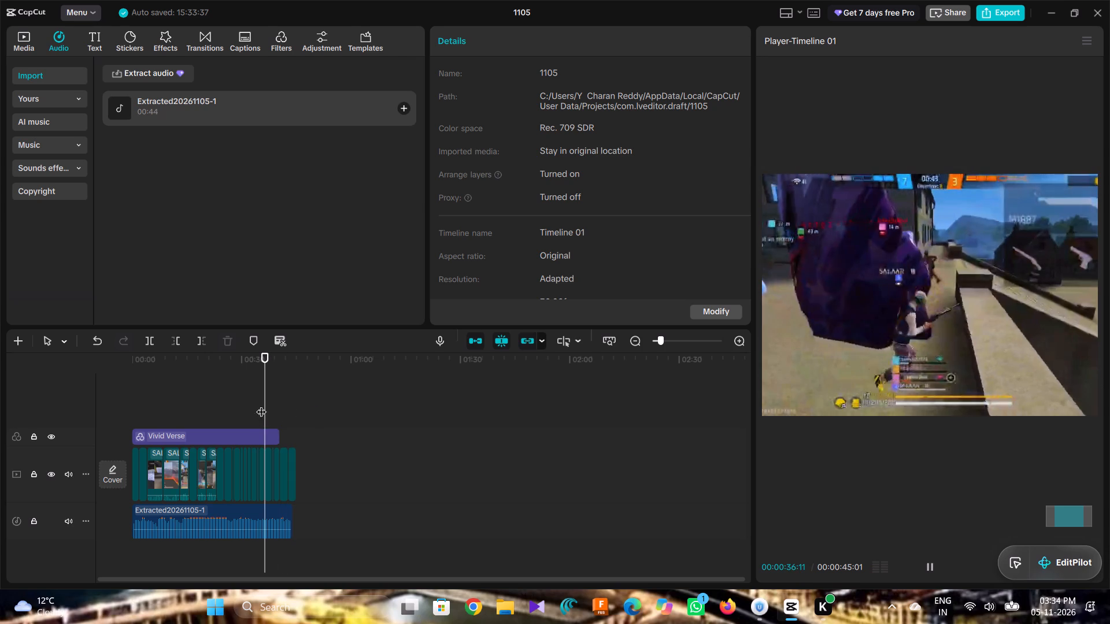
key(space)
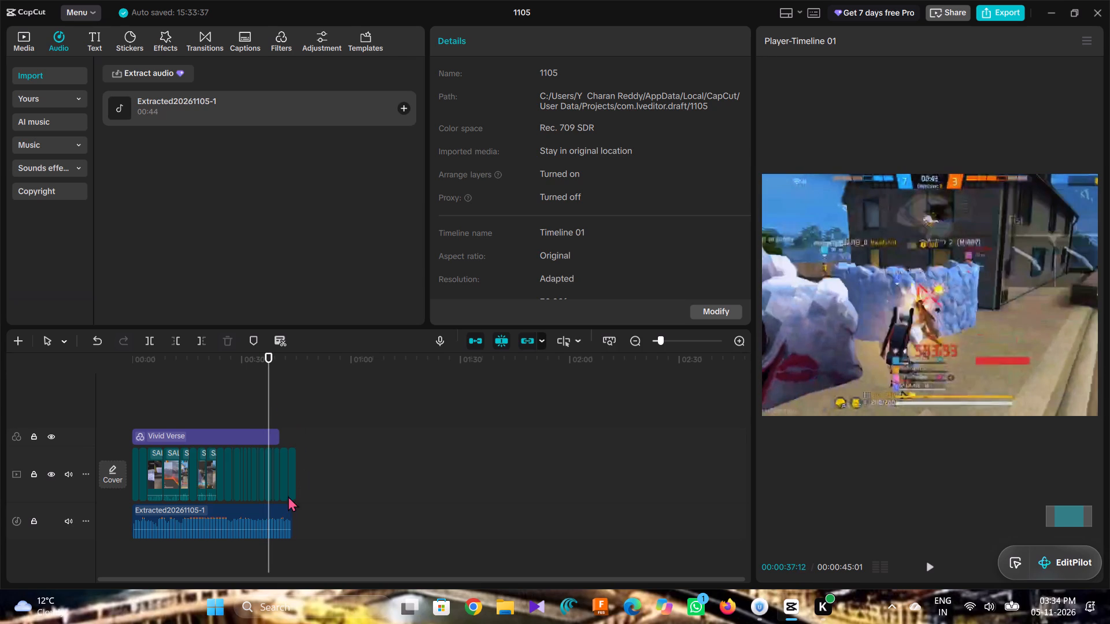
click(267, 514)
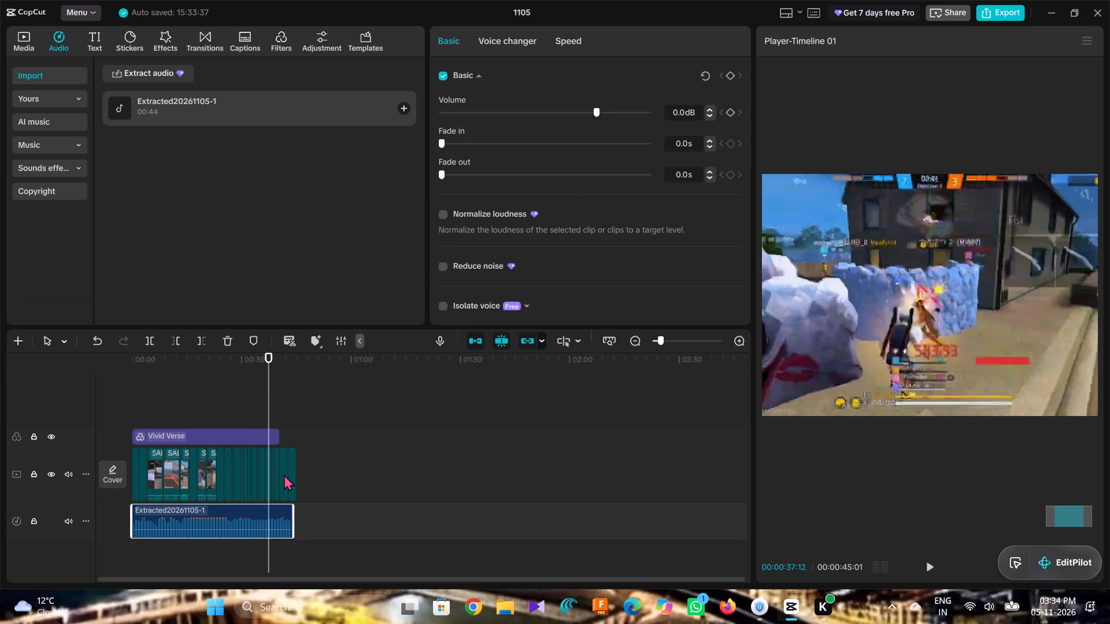
ctrl+scroll(318, 458, up, 7)
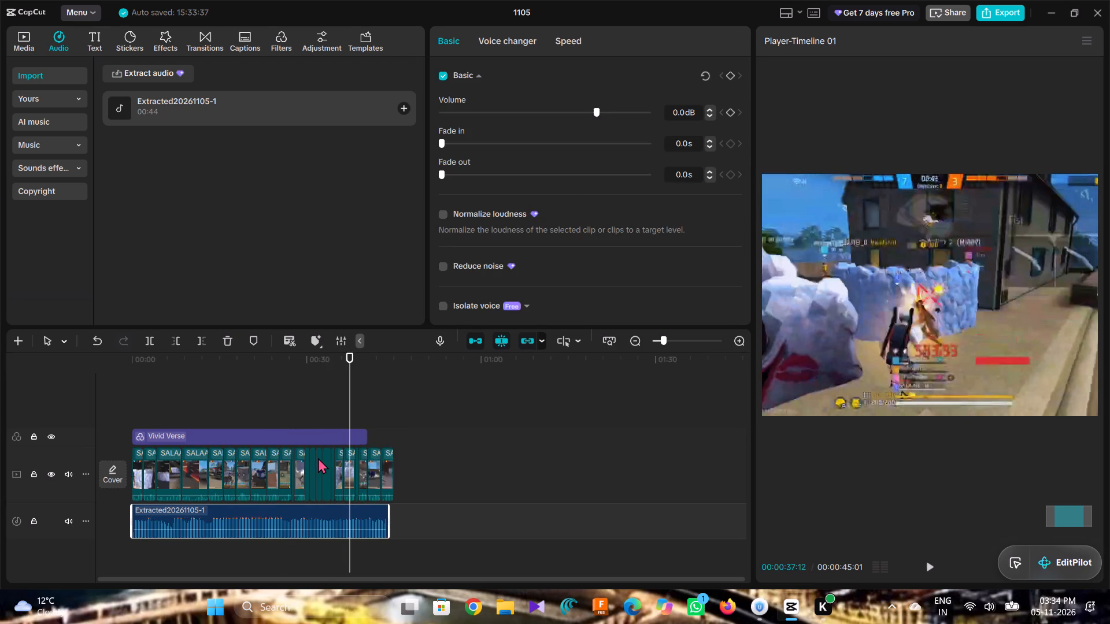
ctrl+scroll(318, 458, up, 19)
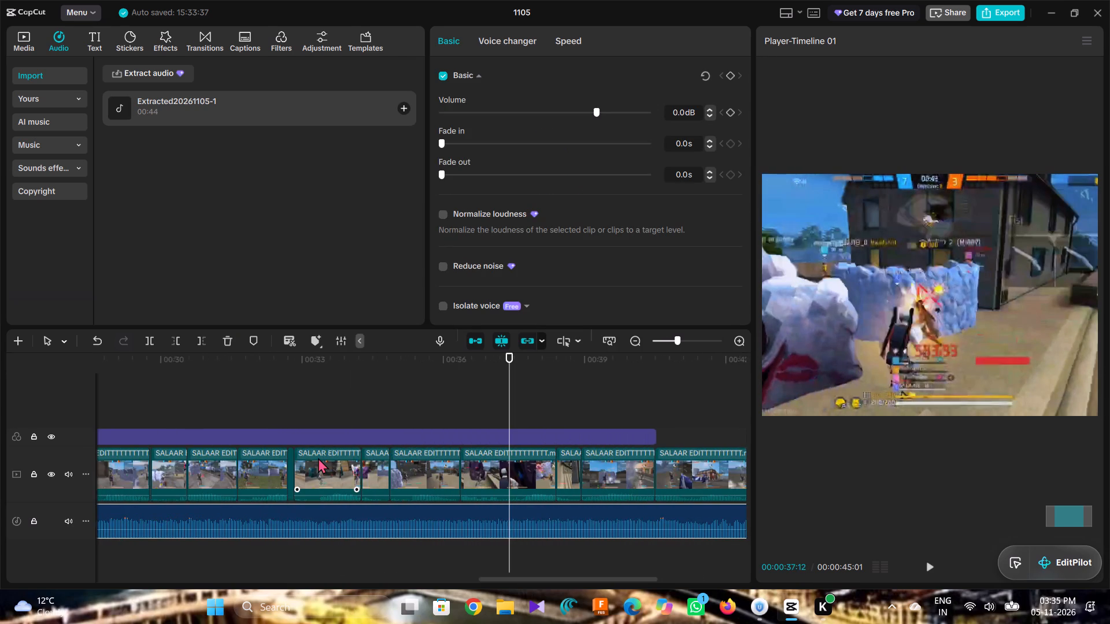
ctrl+scroll(318, 458, up, 17)
ctrl+scroll(318, 458, up, 4)
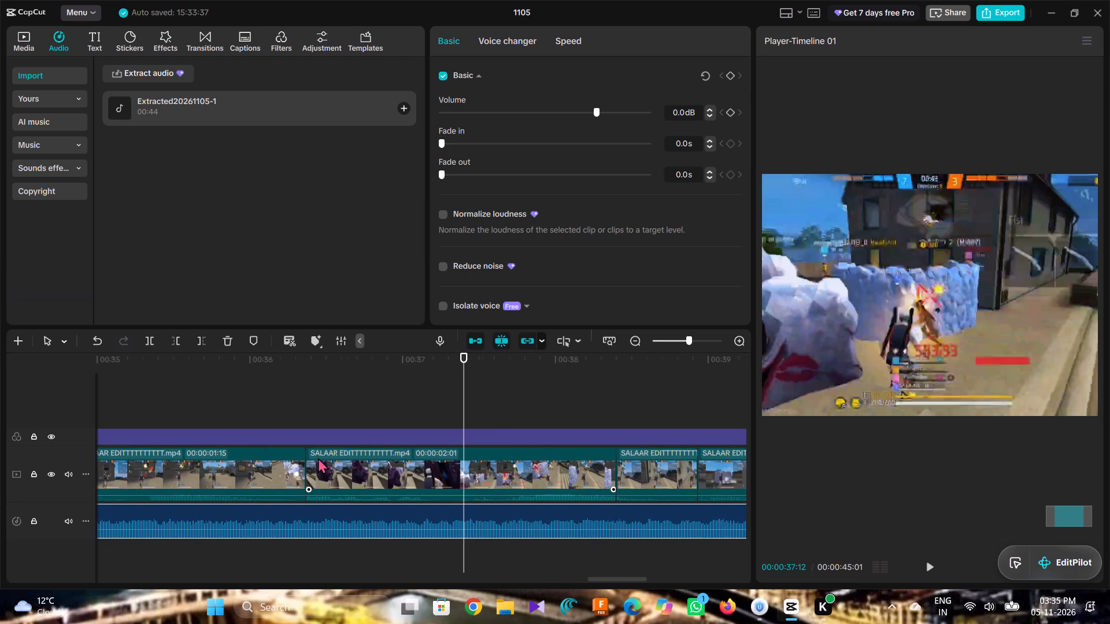
ctrl+scroll(318, 458, up, 13)
key(space)
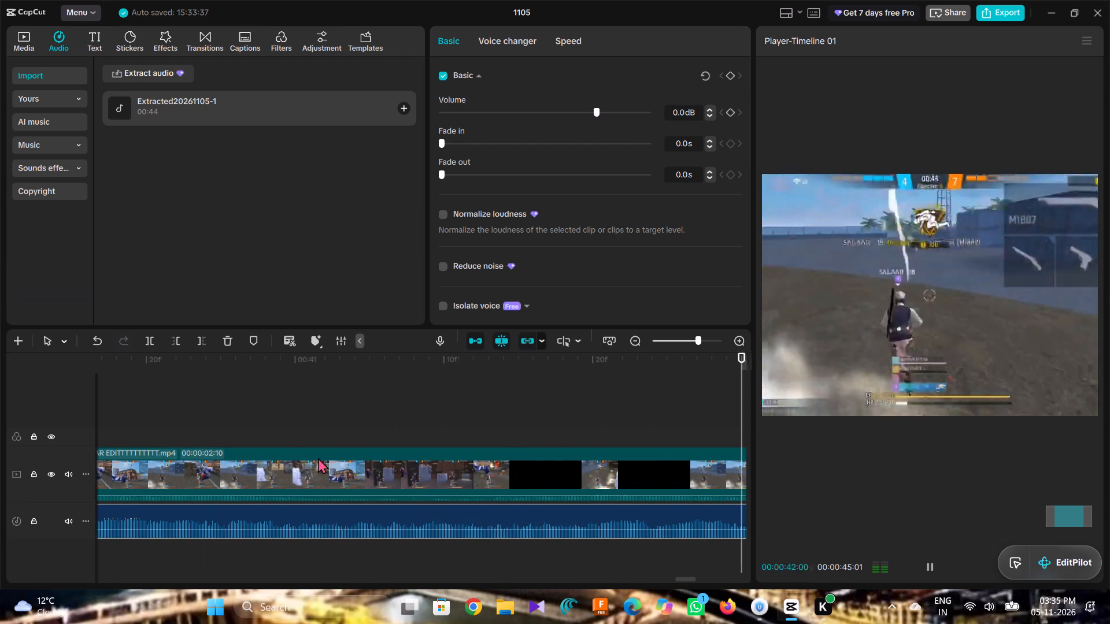
key(space)
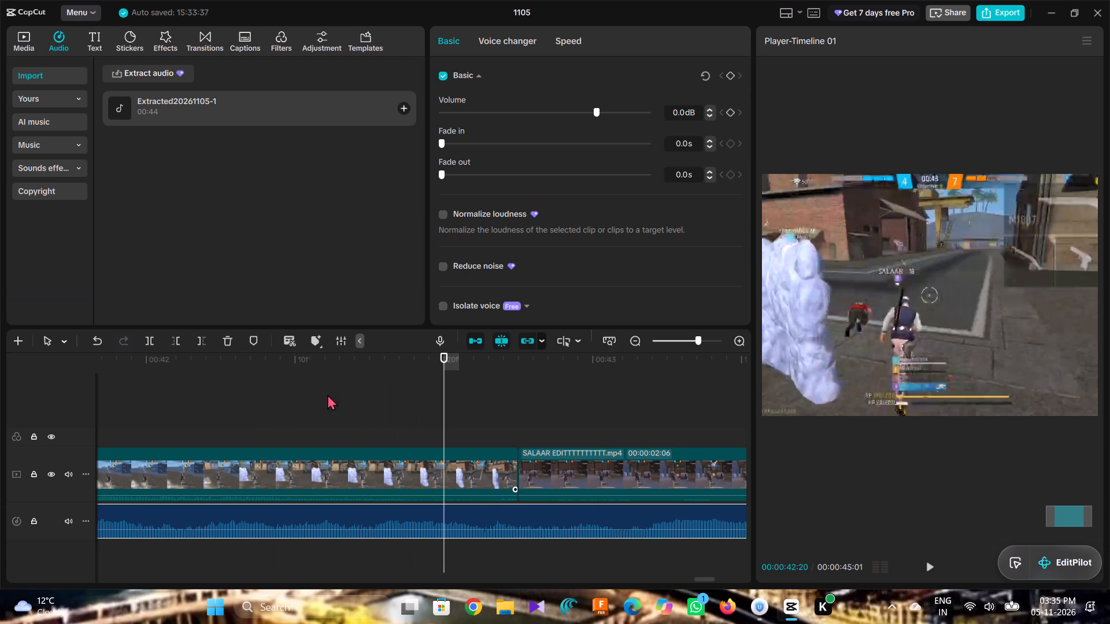
Scrub back through the kill clips and split the selected extracted audio at 00:00:40:18.
drag(442, 414, 371, 424)
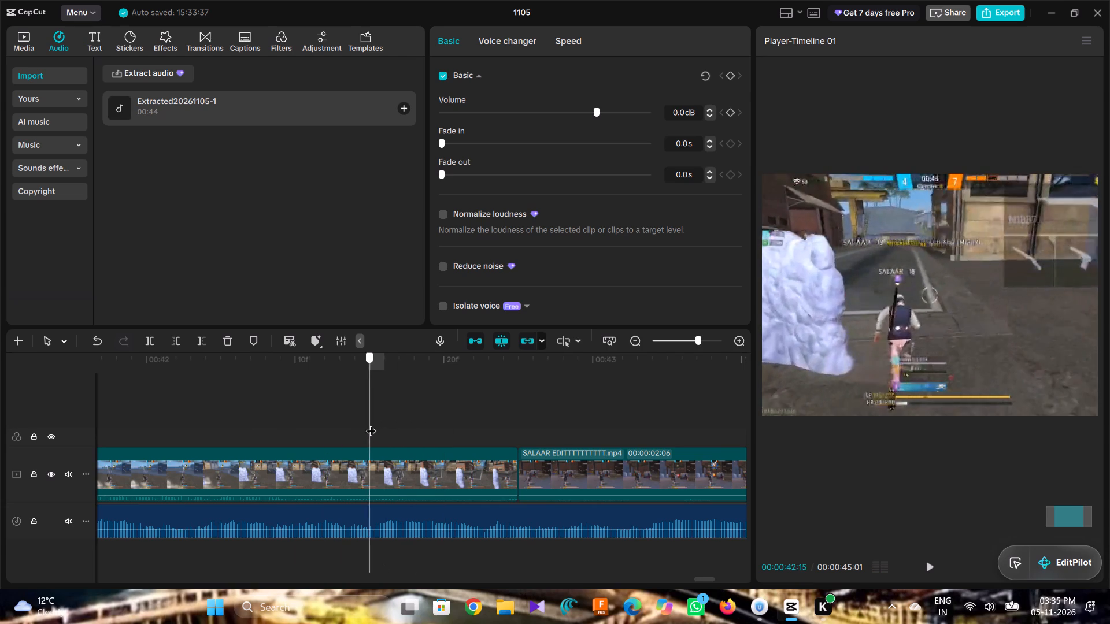
drag(371, 424, 234, 464)
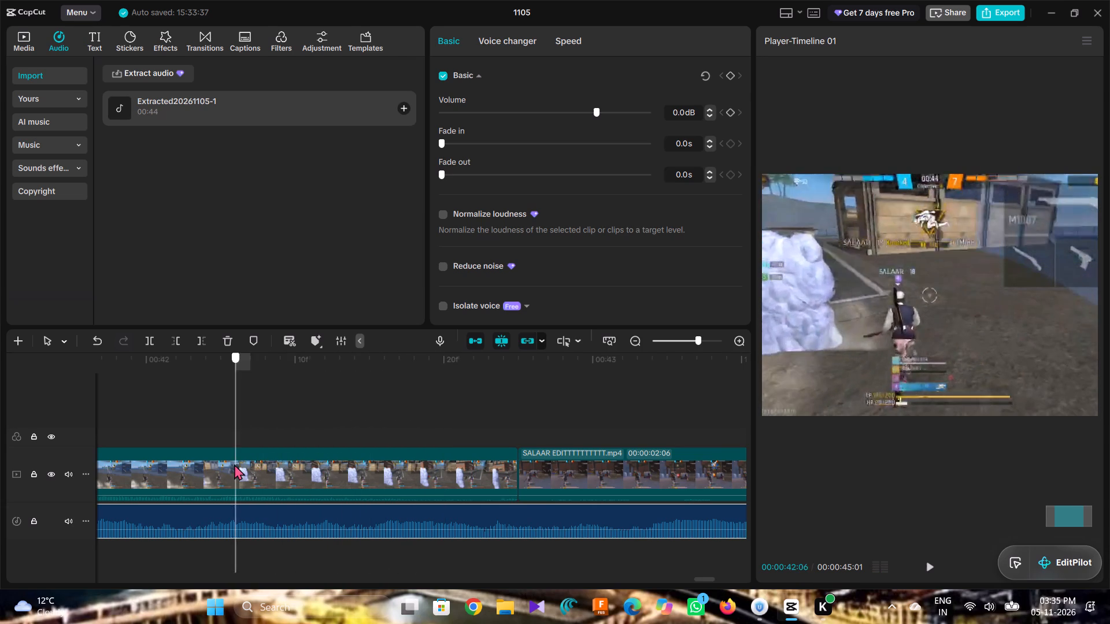
drag(234, 464, 148, 477)
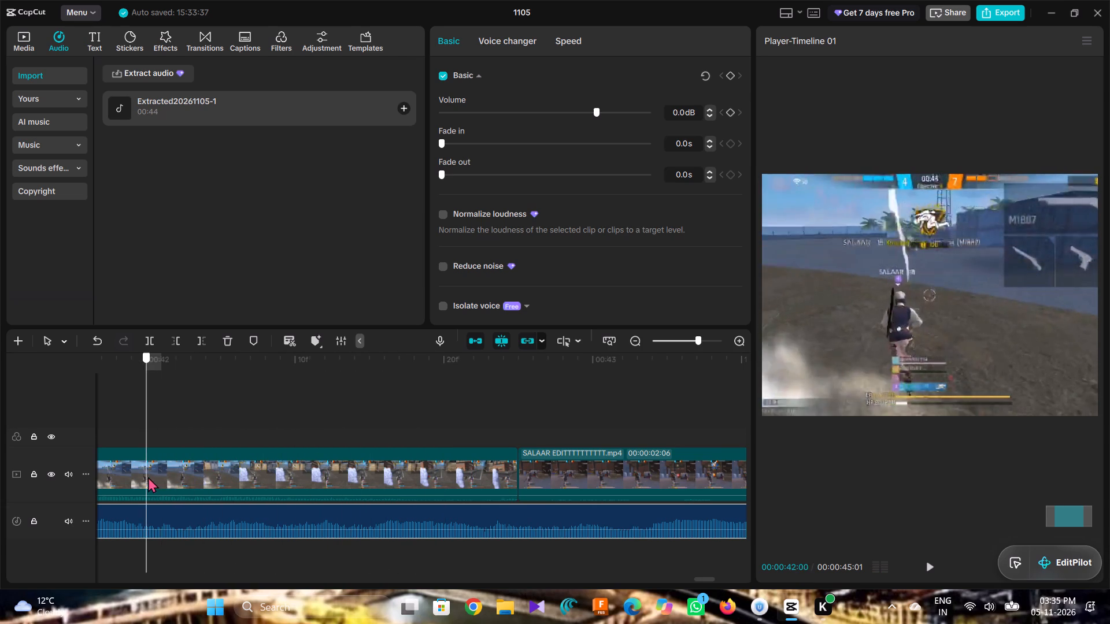
drag(148, 477, 137, 474)
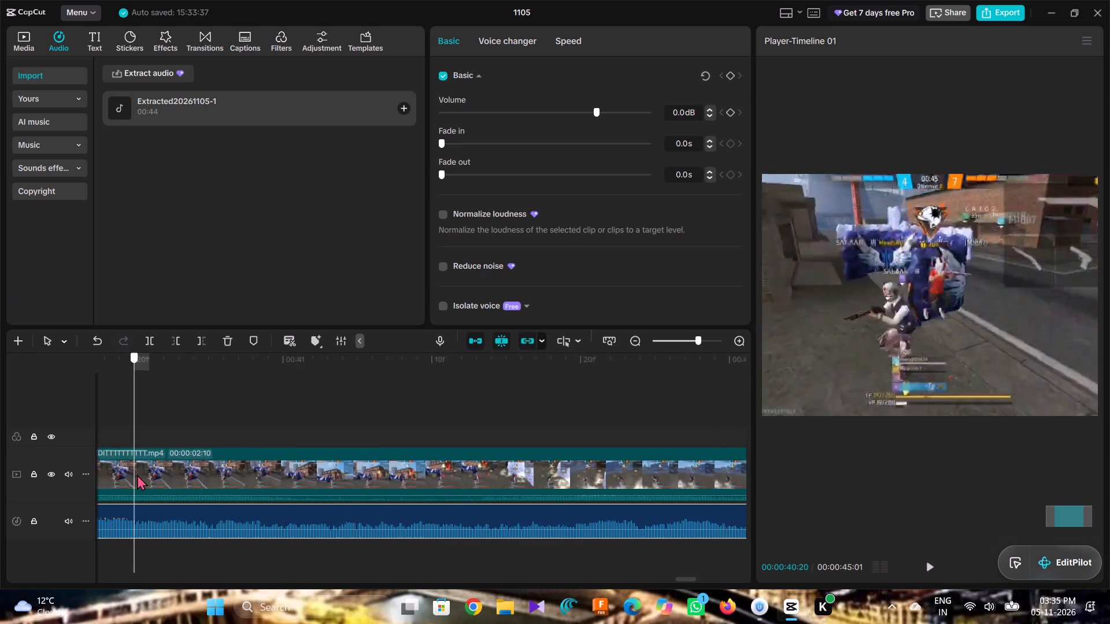
drag(137, 474, 189, 471)
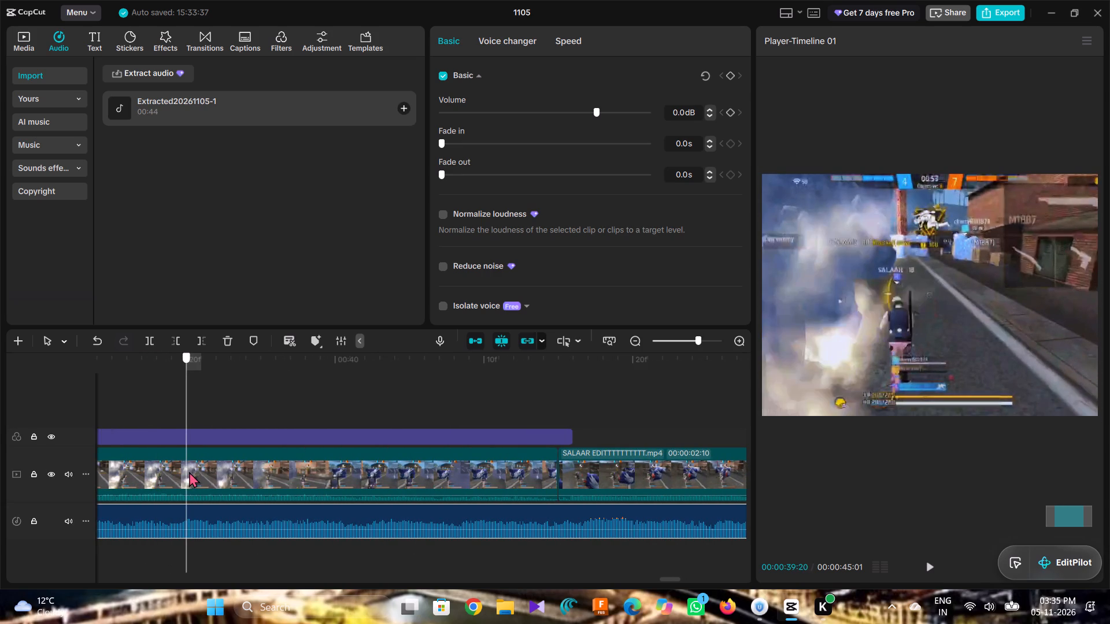
drag(189, 471, 258, 469)
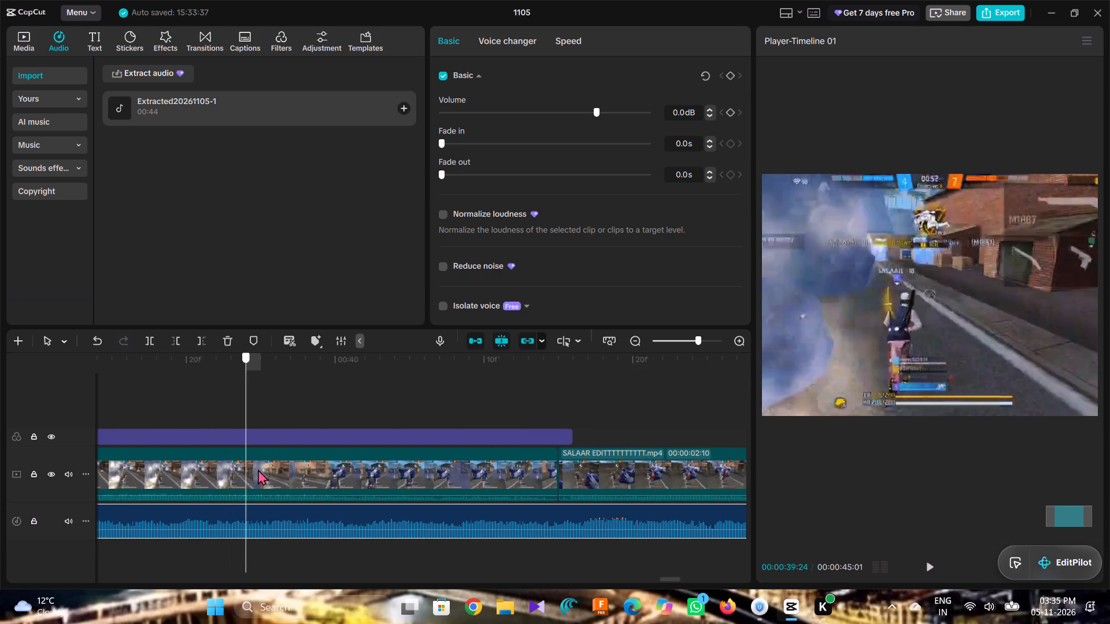
drag(258, 469, 338, 467)
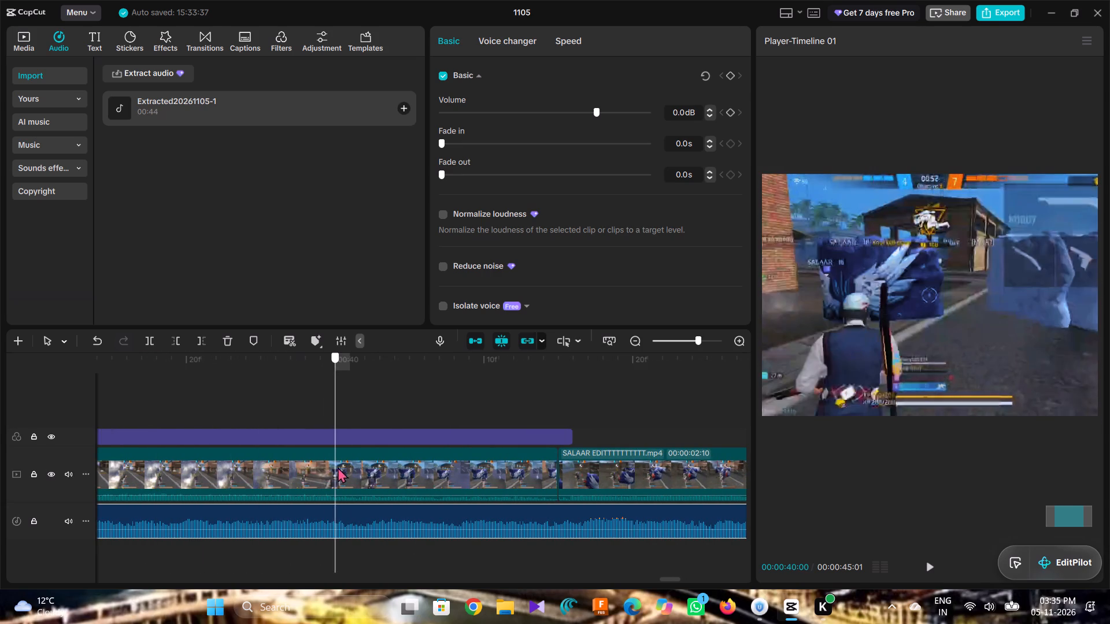
drag(338, 467, 425, 467)
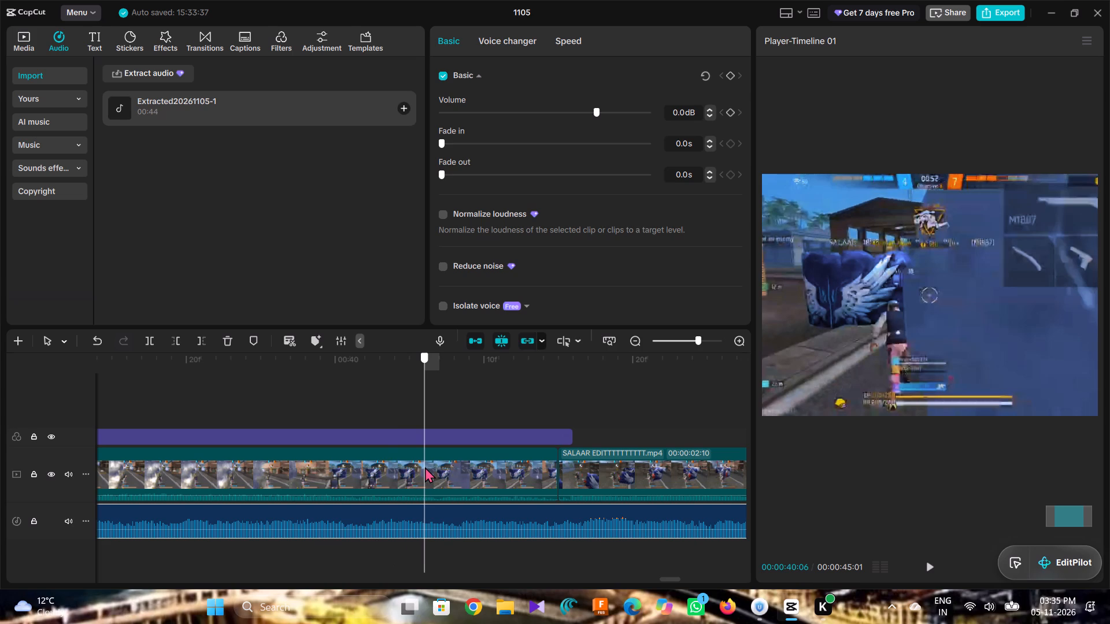
drag(425, 467, 503, 467)
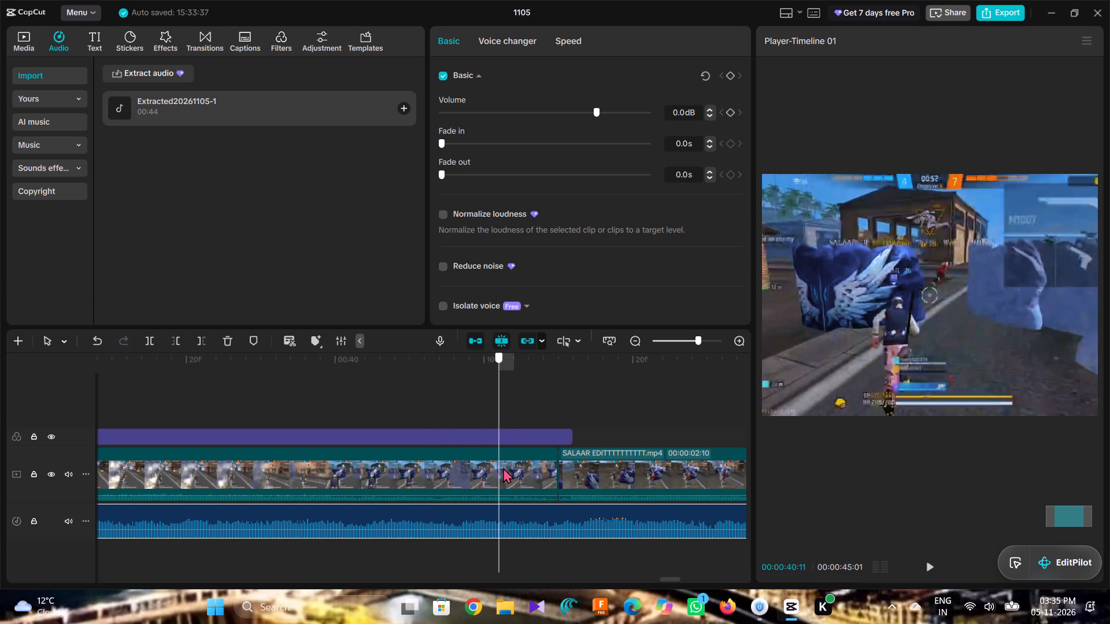
drag(503, 467, 591, 478)
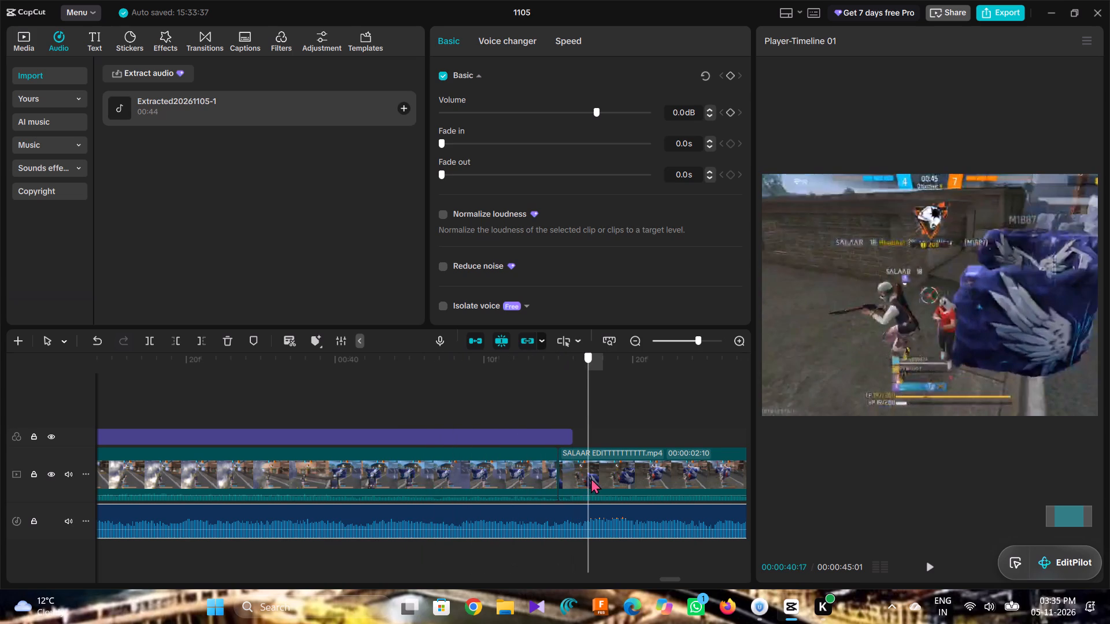
drag(591, 478, 597, 479)
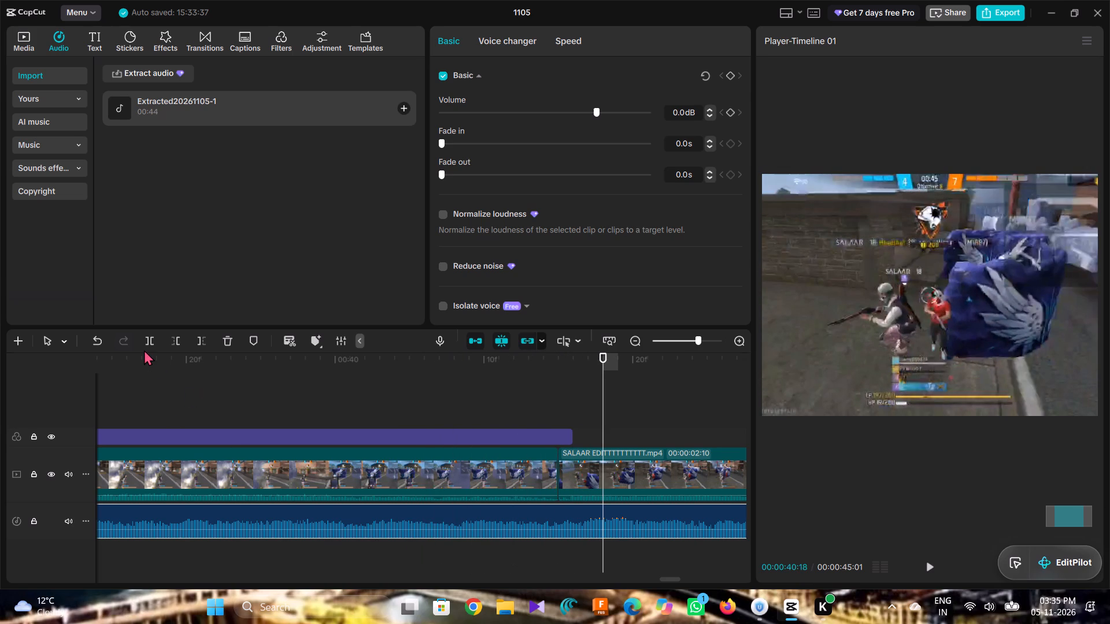
click(148, 342)
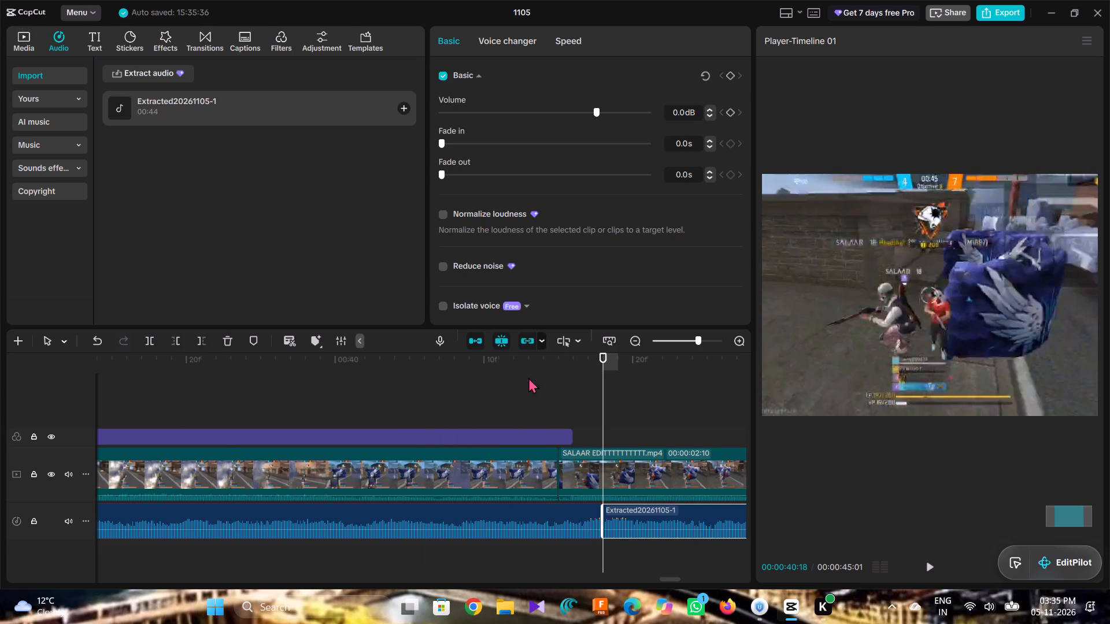
click(147, 342)
Scrub forward to find the moment before the shot and split the extracted audio again at 00:00:40:28.
drag(604, 420, 613, 418)
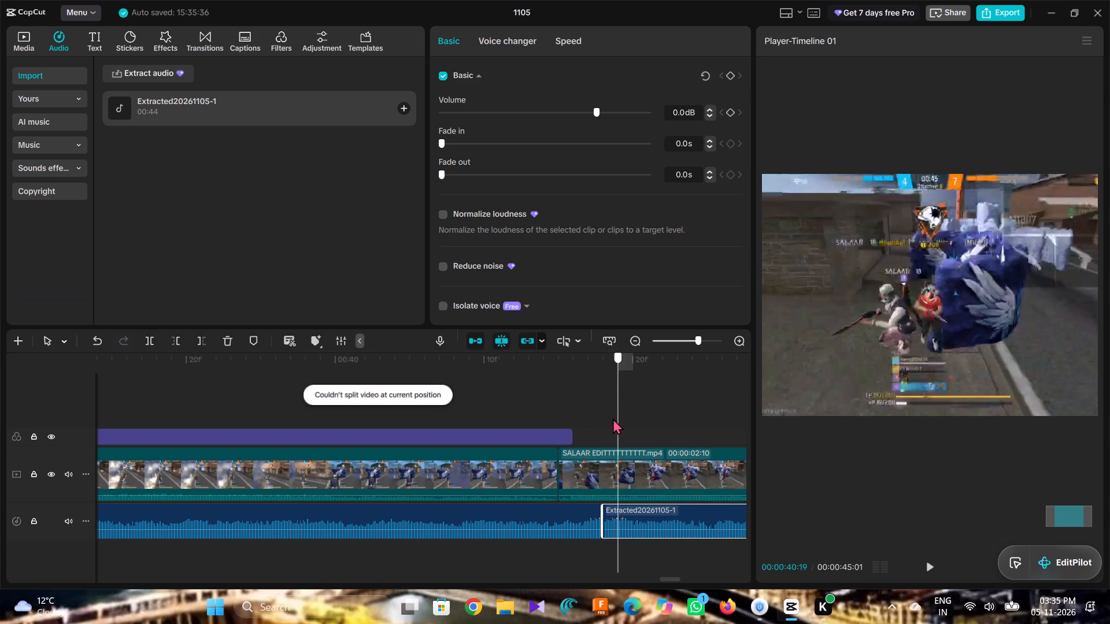
drag(613, 418, 653, 419)
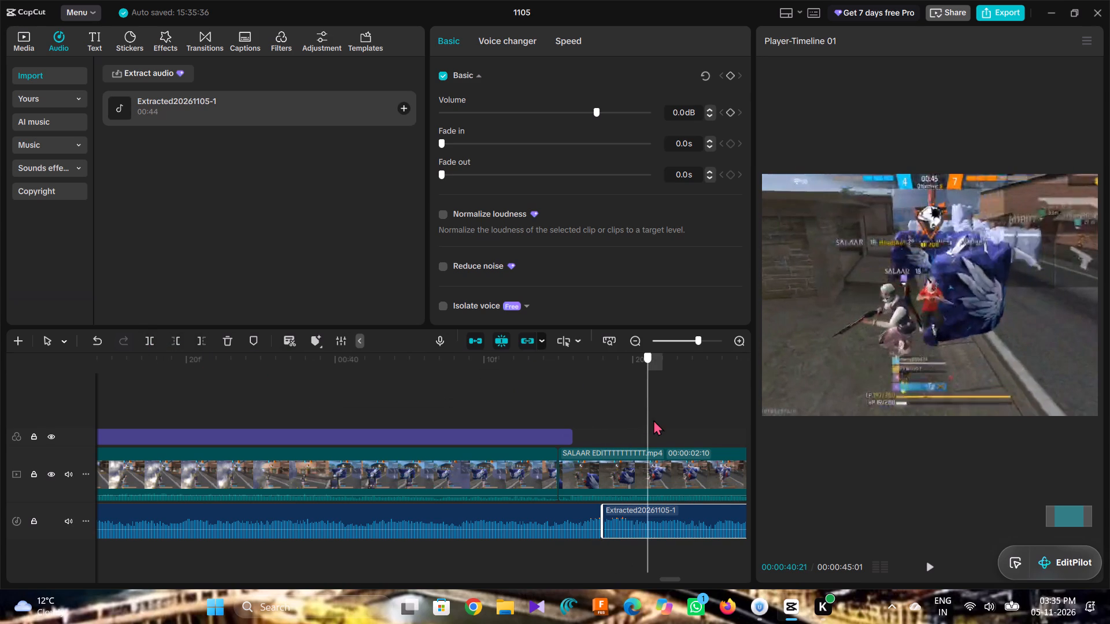
drag(653, 419, 711, 428)
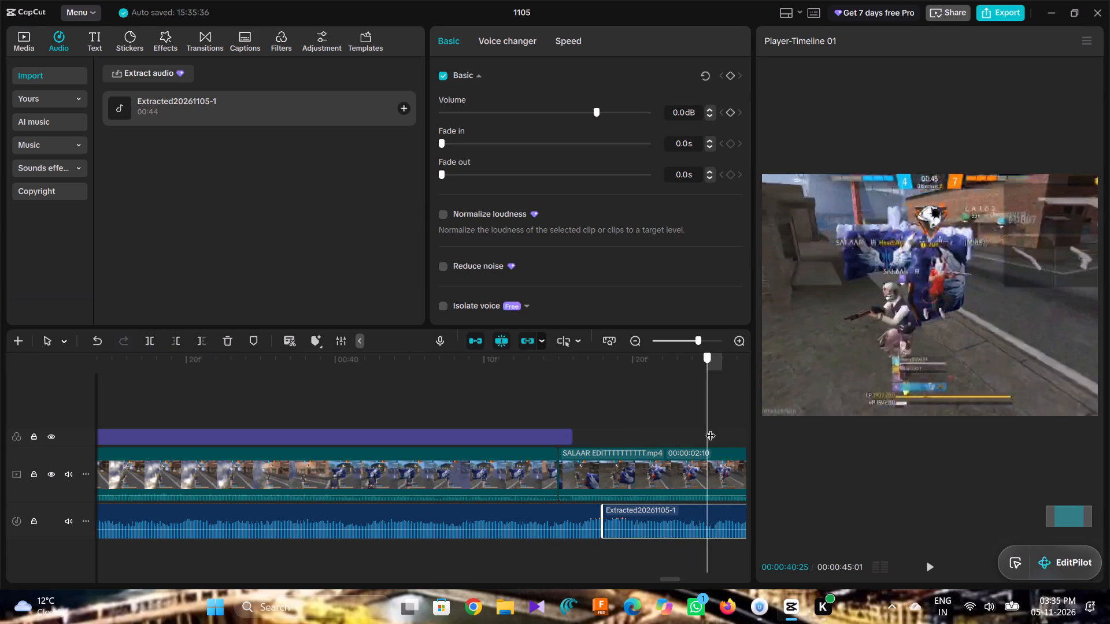
drag(711, 428, 663, 434)
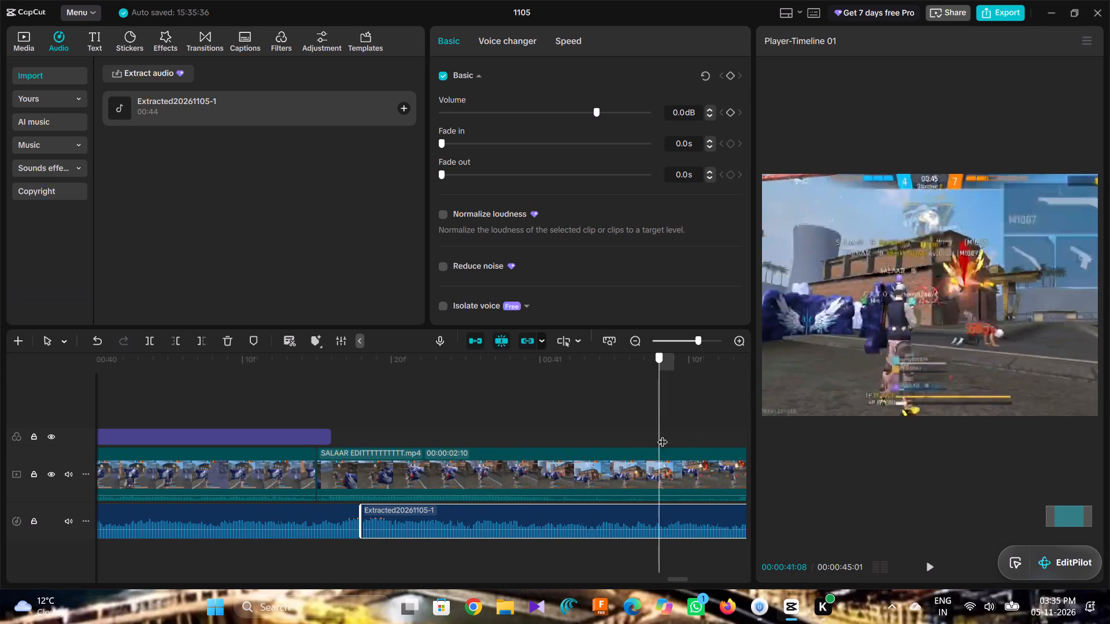
drag(663, 434, 589, 434)
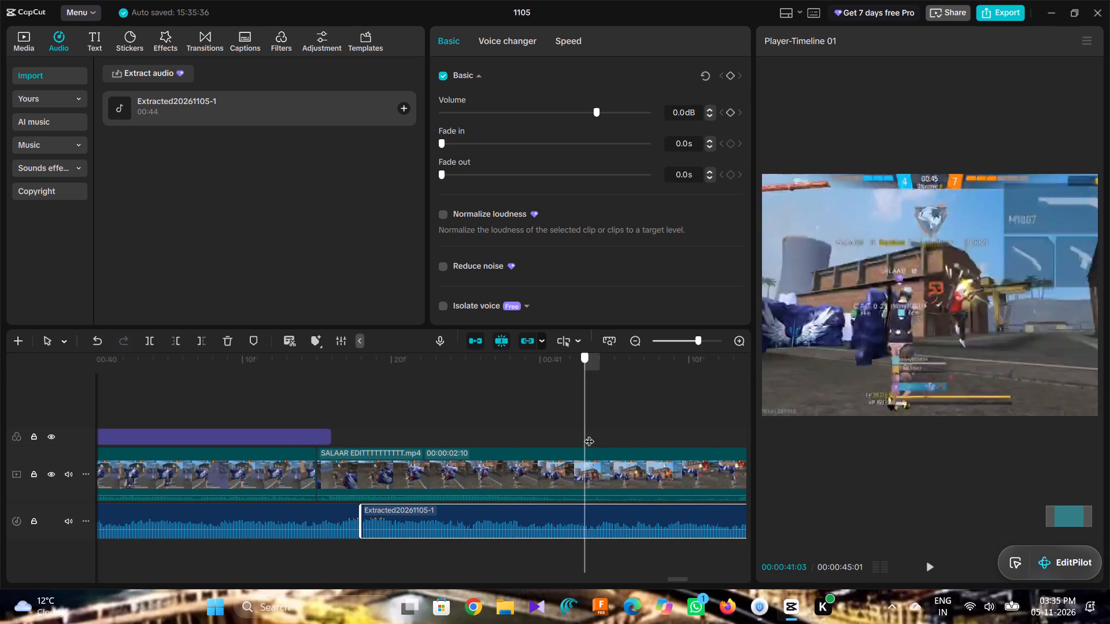
drag(589, 434, 593, 433)
drag(599, 425, 587, 431)
drag(587, 431, 542, 444)
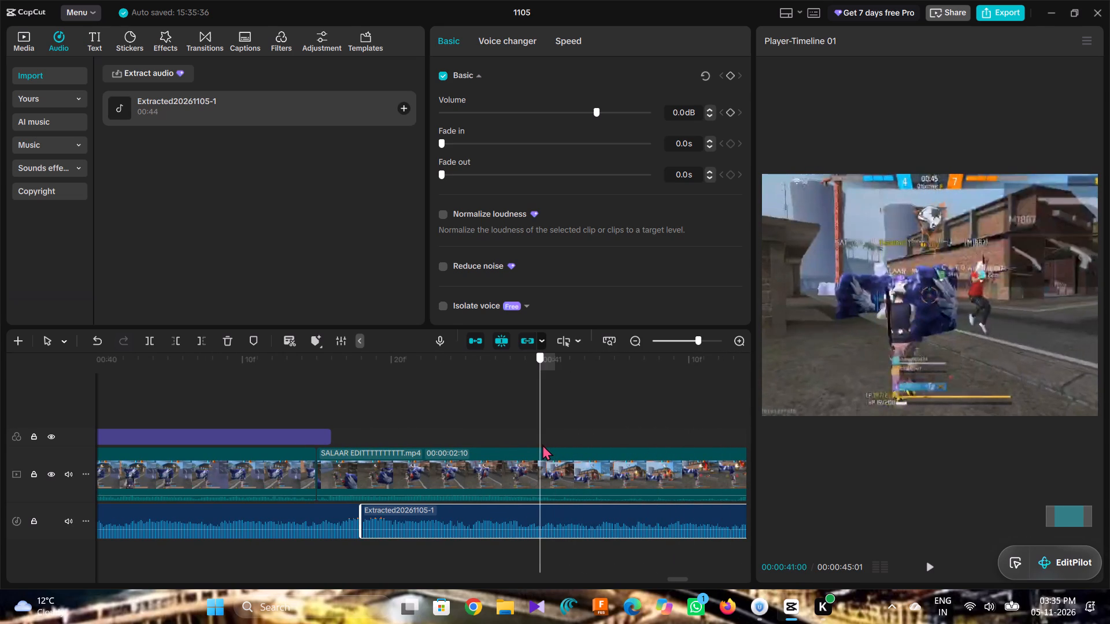
drag(542, 444, 511, 452)
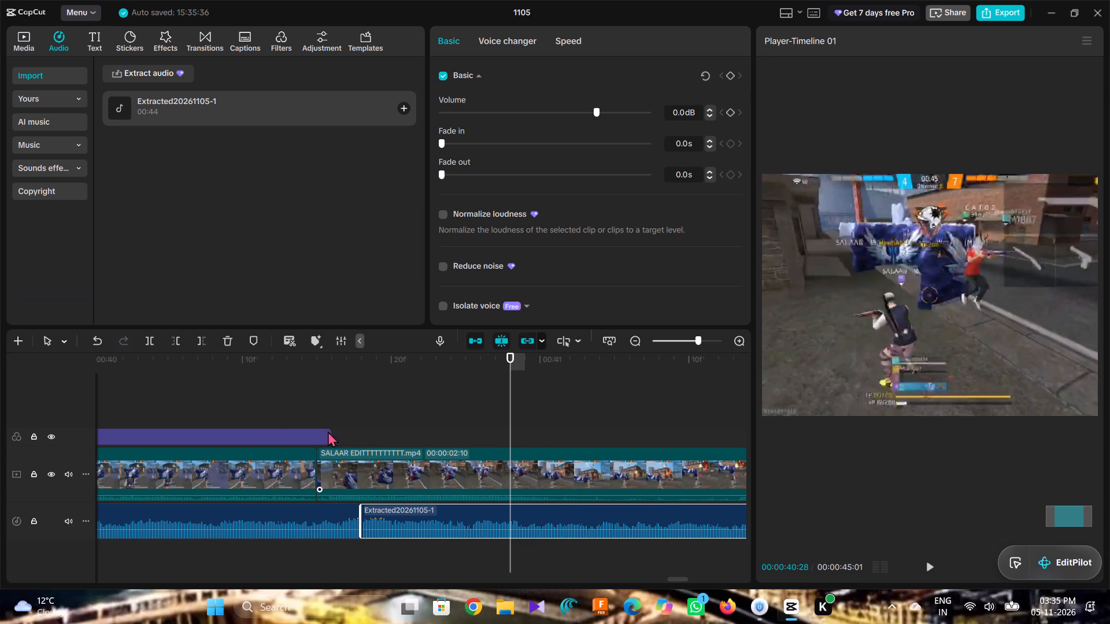
click(151, 342)
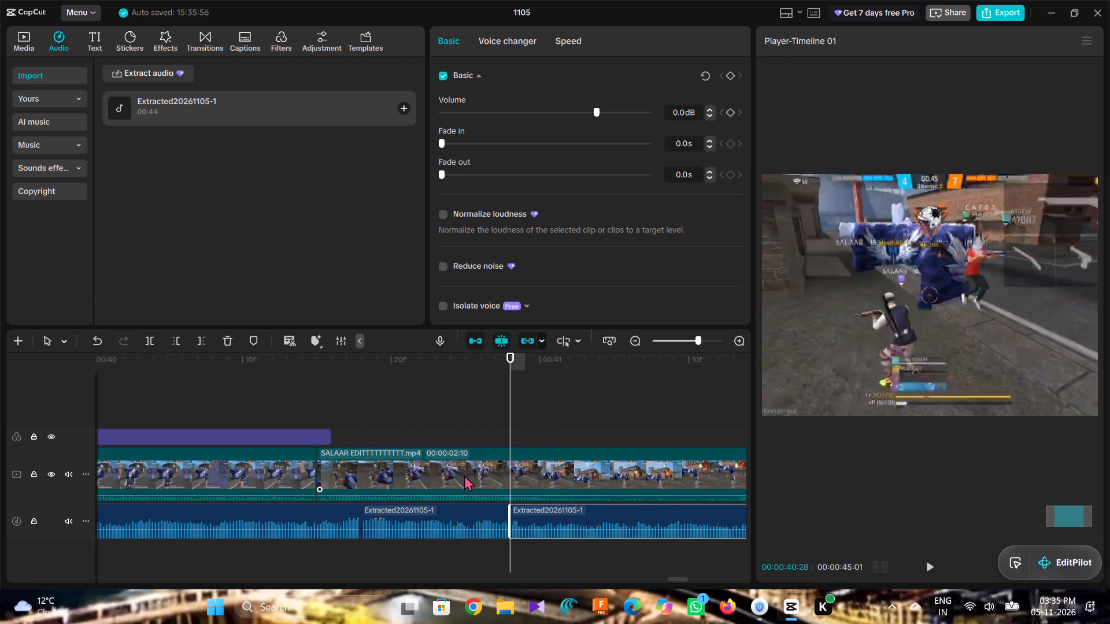
Split the gameplay video clip at 00:00:40:28 and delete its short opening piece before the cut.
click(465, 470)
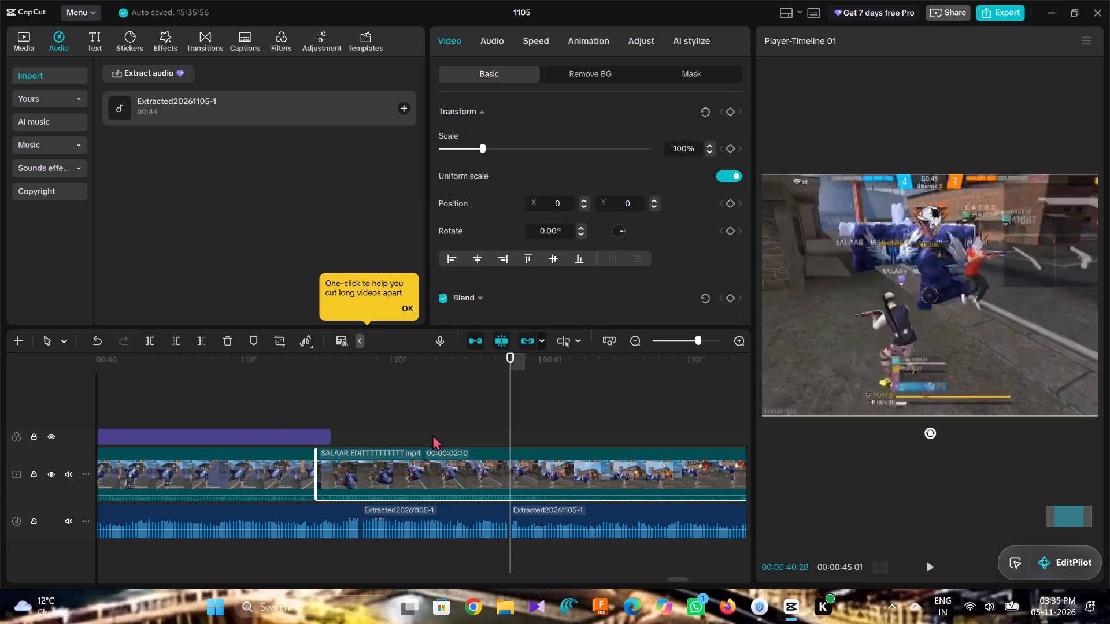
click(151, 341)
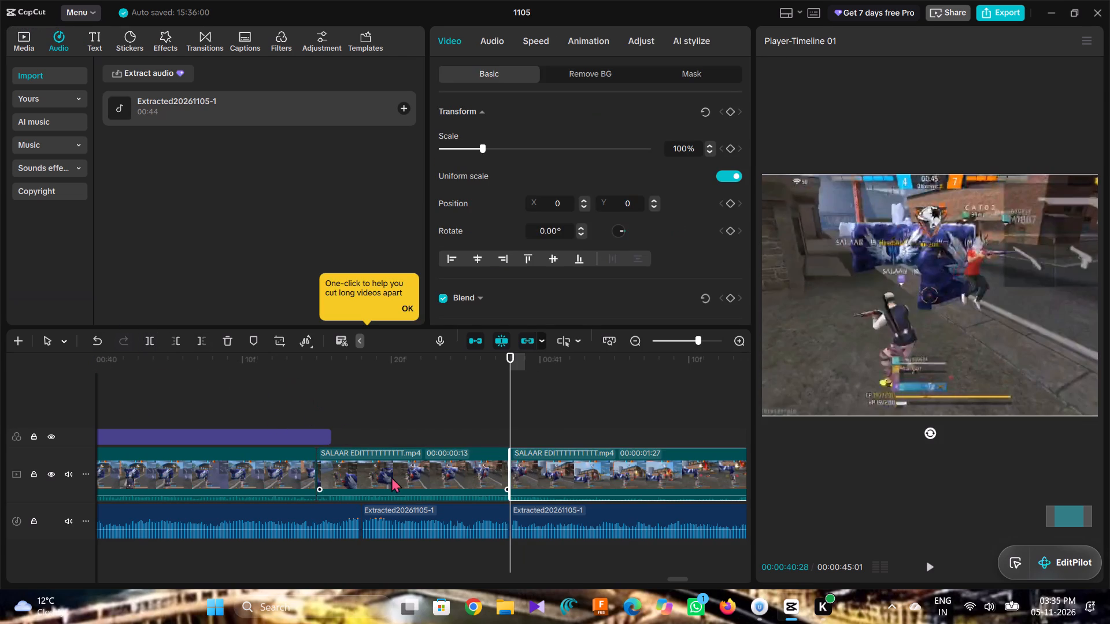
click(430, 493)
key(BackSpace)
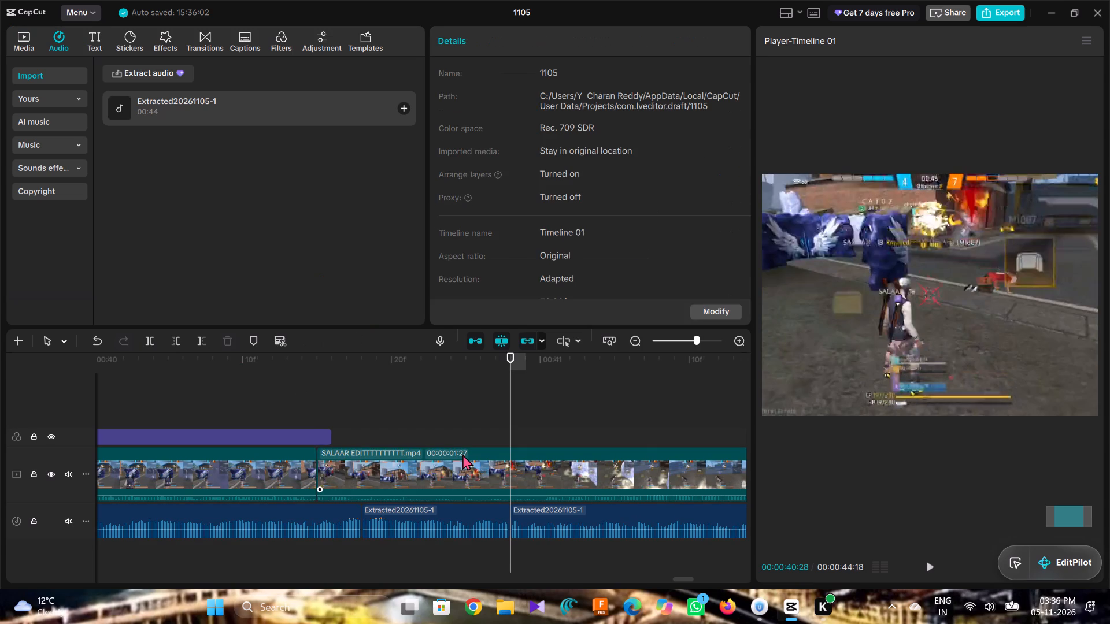
Replay the gameplay from just before the shortened clip to 00:00:42:12 to check the transition.
drag(509, 404, 382, 421)
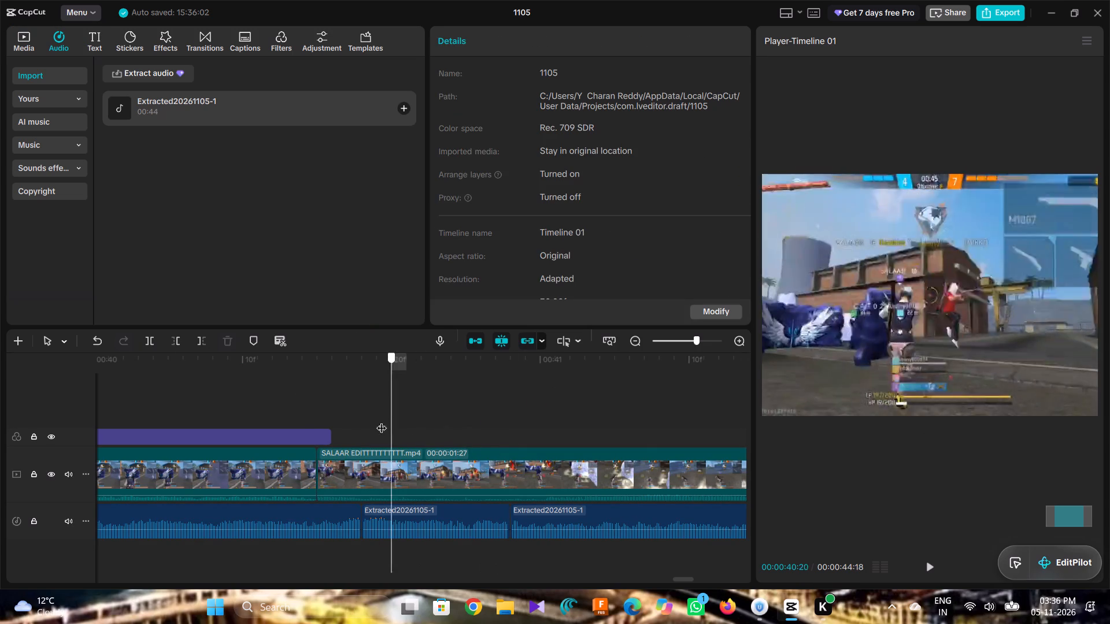
drag(382, 421, 299, 420)
key(space)
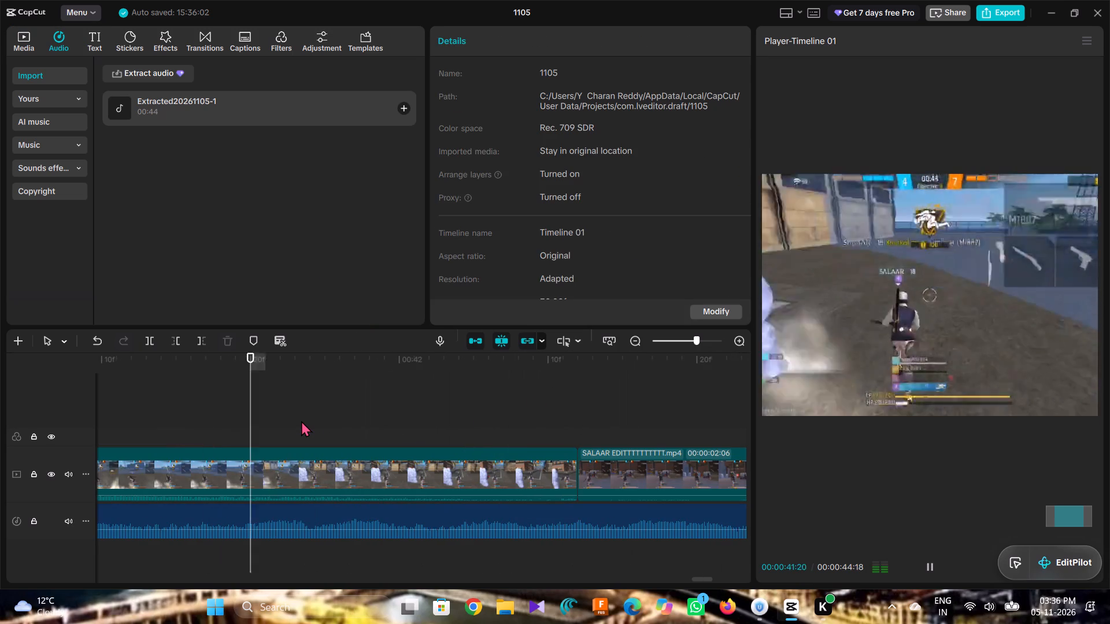
key(space)
scroll(382, 484, down, 2)
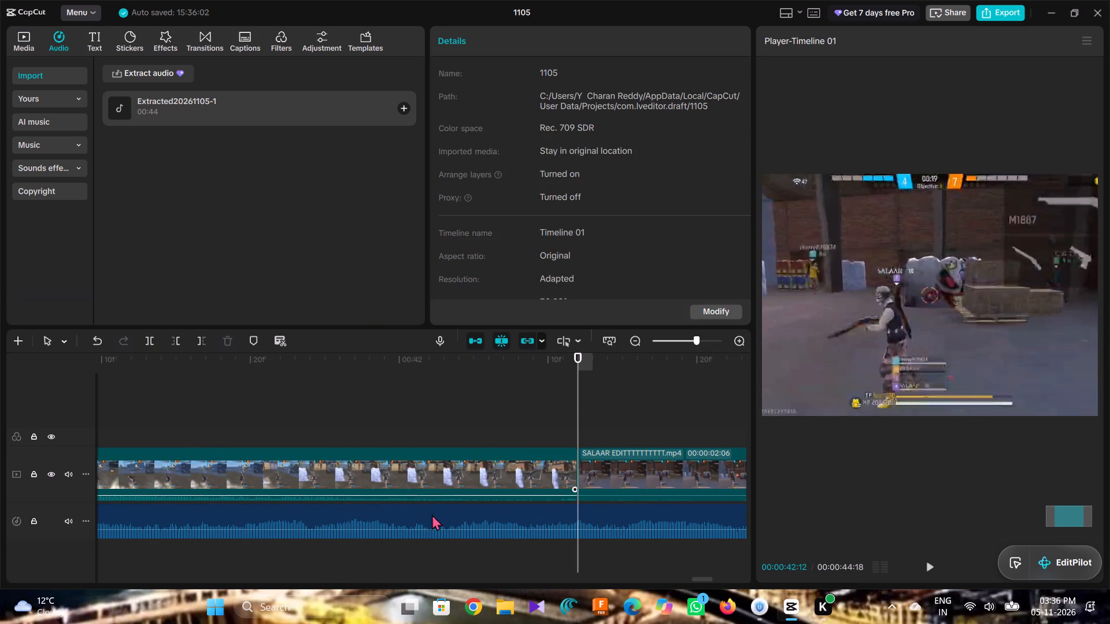
Play the final kill clips to the end of the timeline and check them against the extracted audio.
click(501, 522)
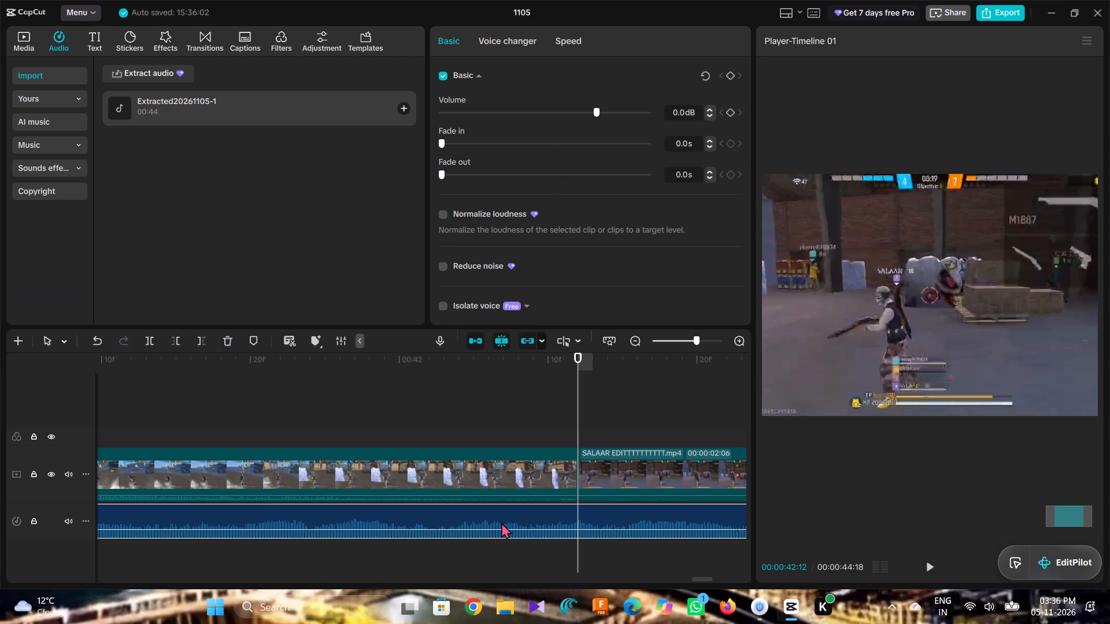
scroll(501, 522, left, 2)
click(501, 522)
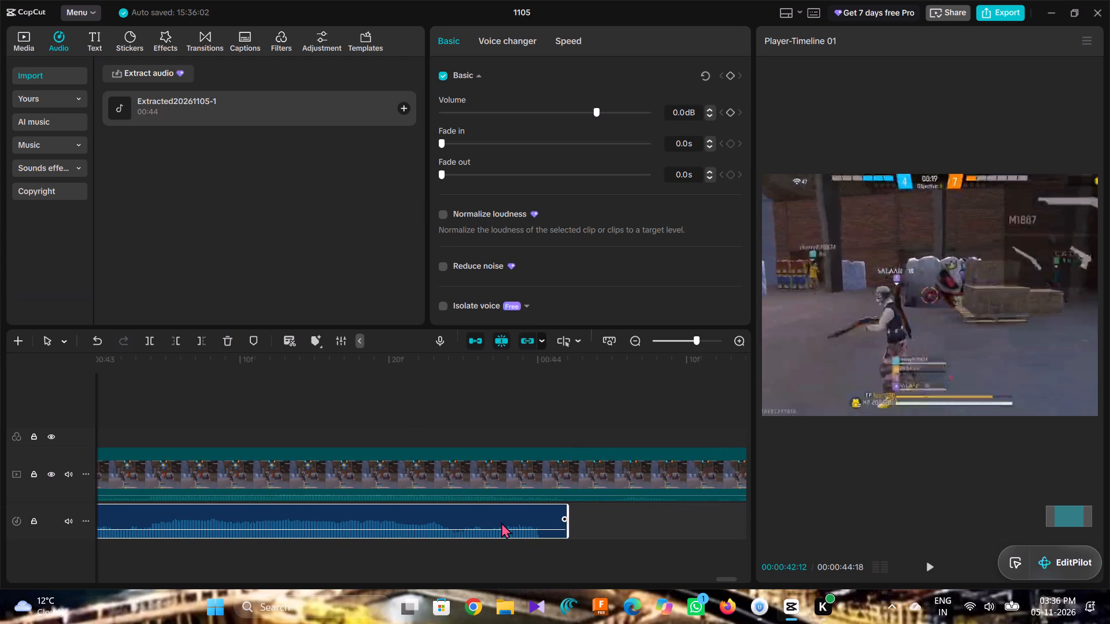
key(space)
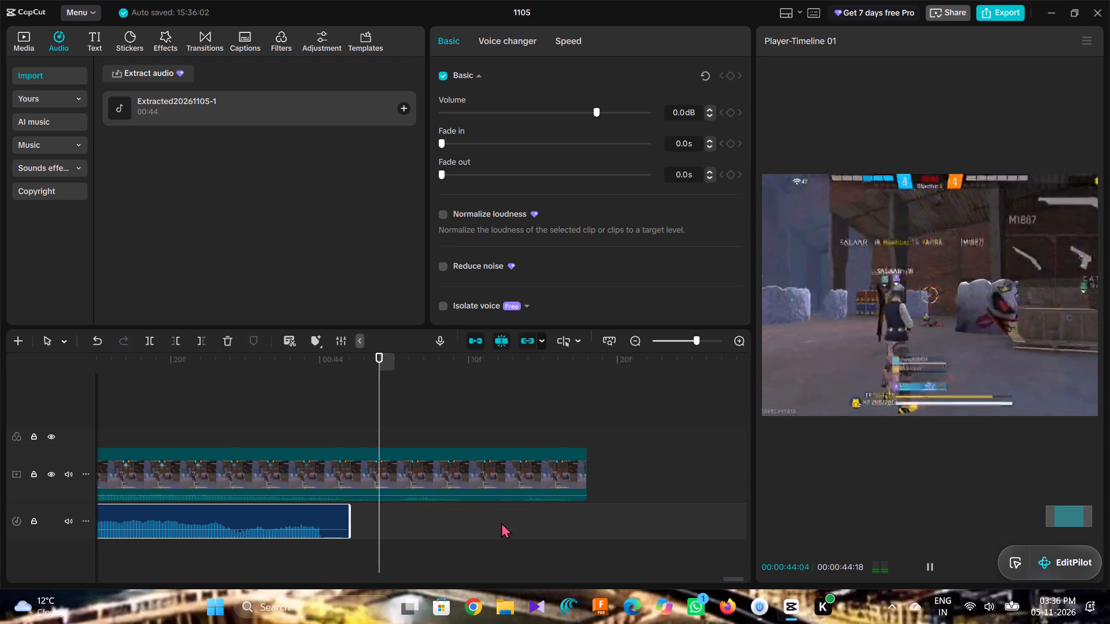
scroll(501, 522, right, 1)
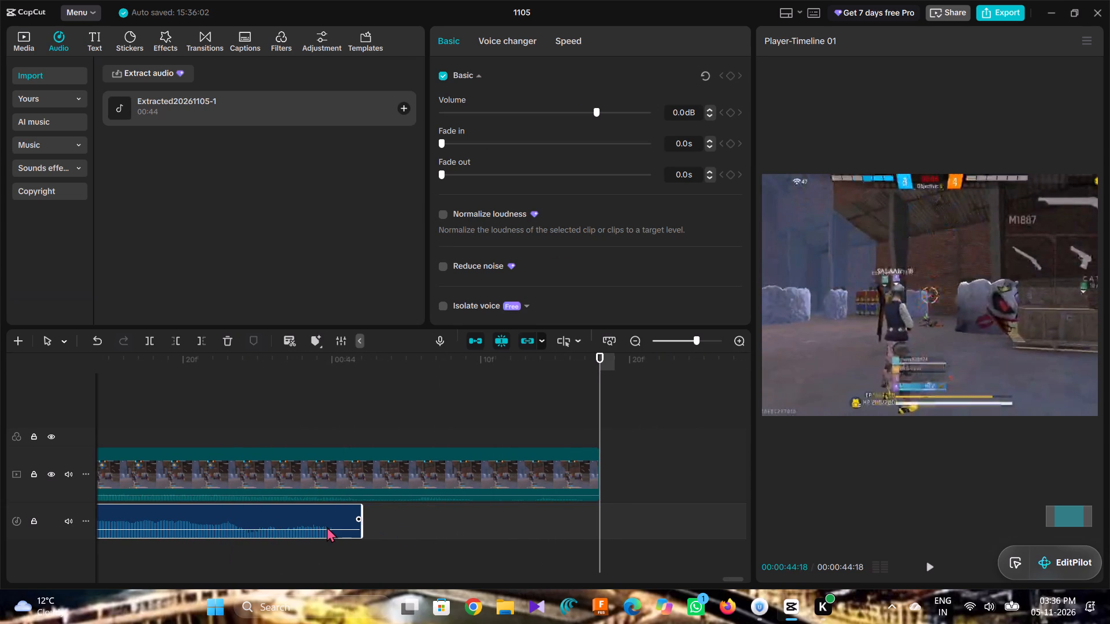
scroll(327, 526, right, 3)
click(280, 522)
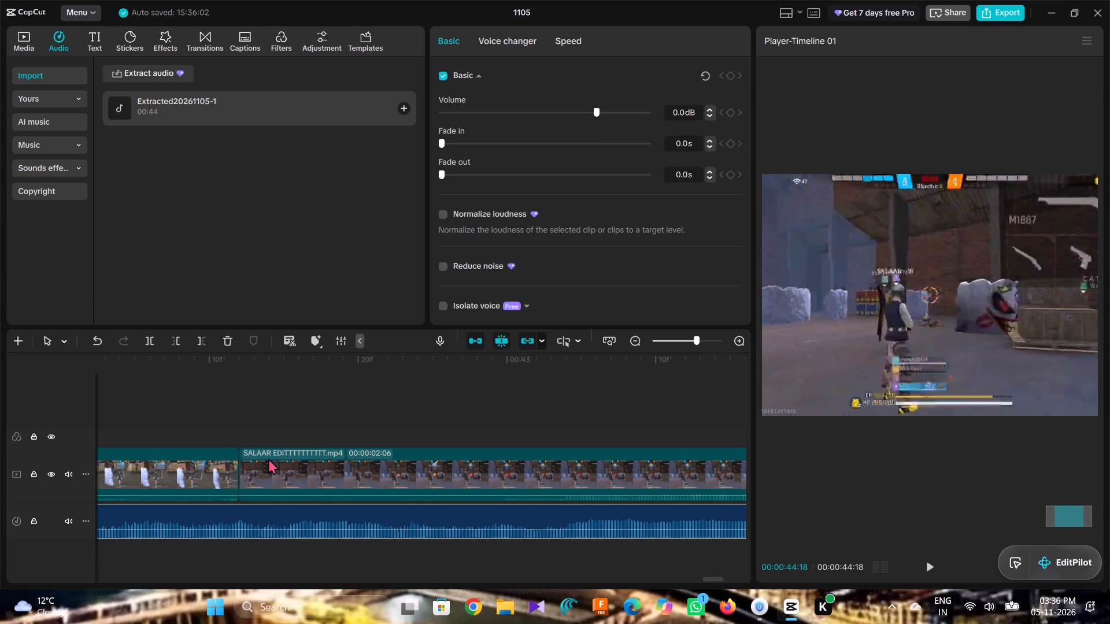
click(190, 384)
scroll(216, 402, right, 2)
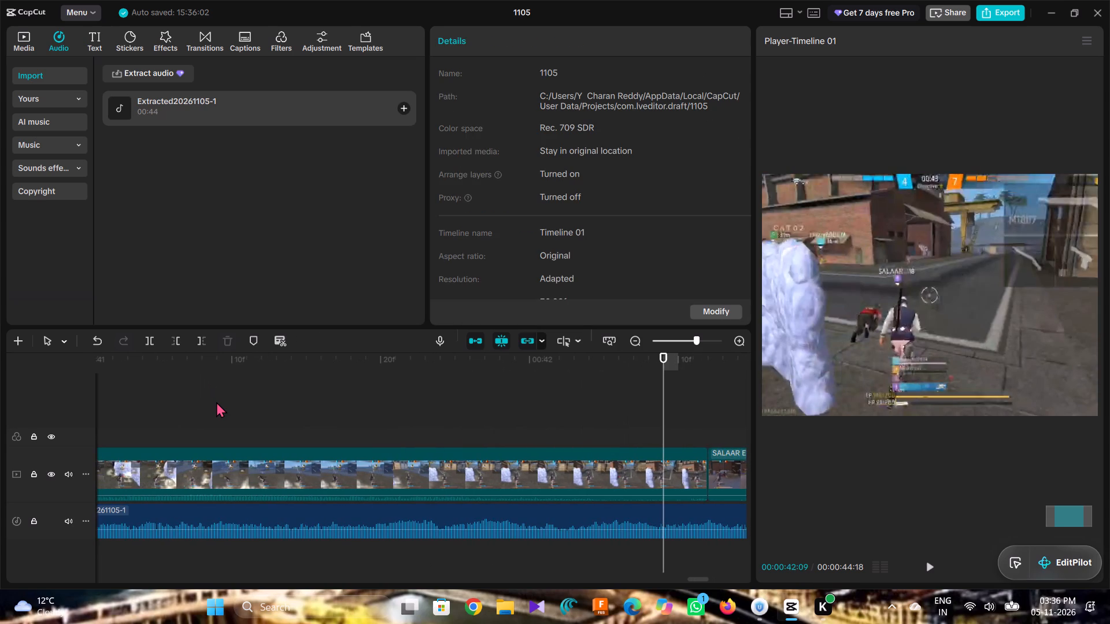
key(space)
key(space)
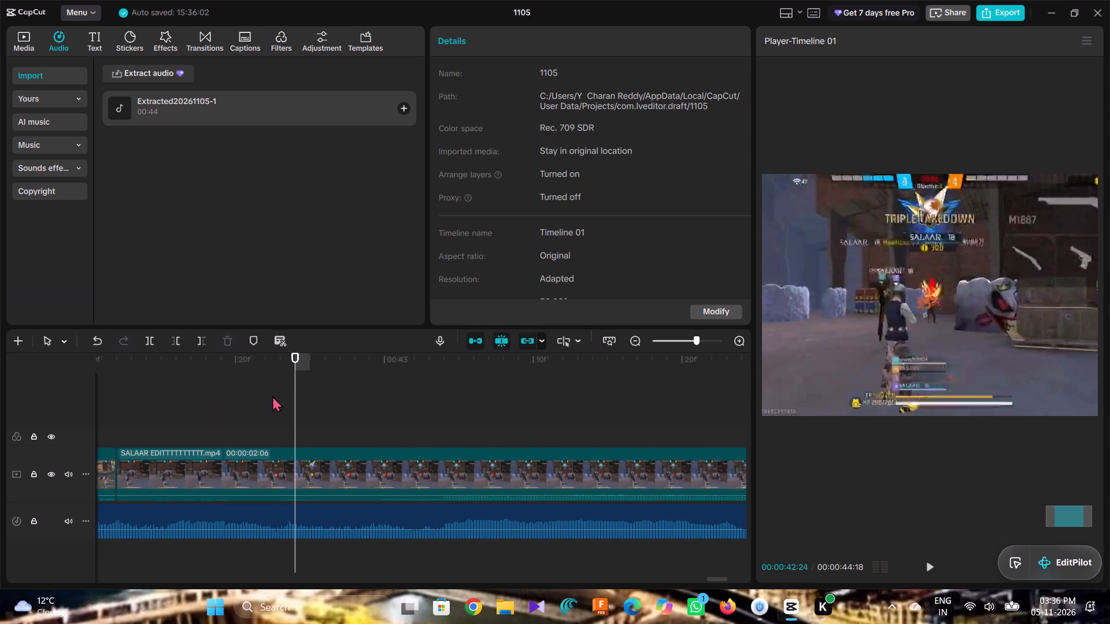
Scrub back and replay the last kill clips from about 00:00:39 to find where the extracted audio should end.
drag(294, 419, 247, 441)
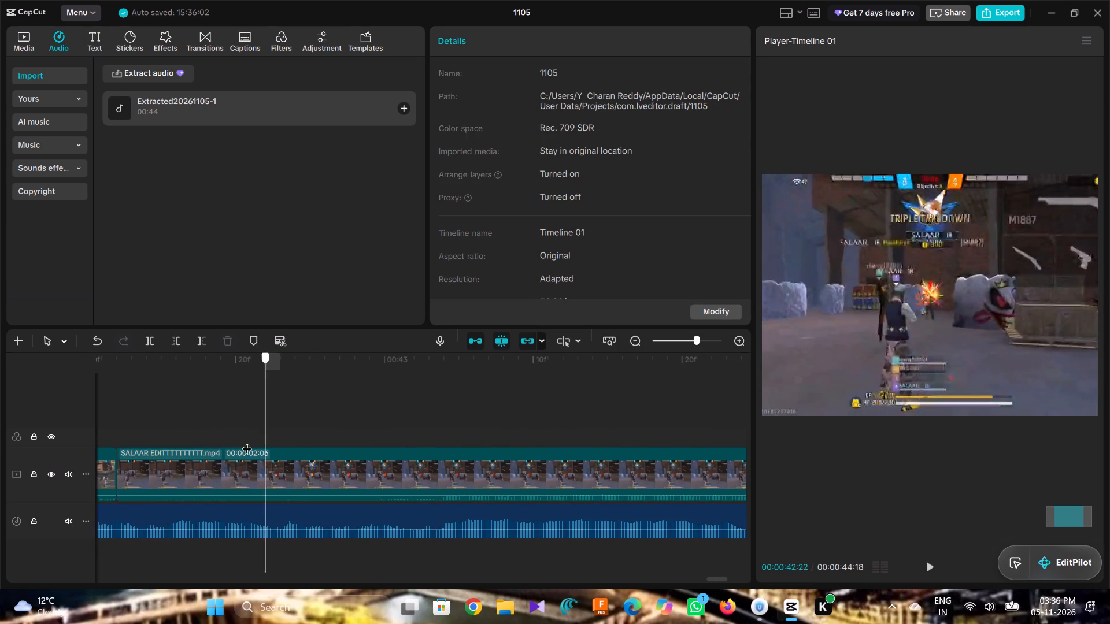
drag(247, 441, 127, 466)
key(space)
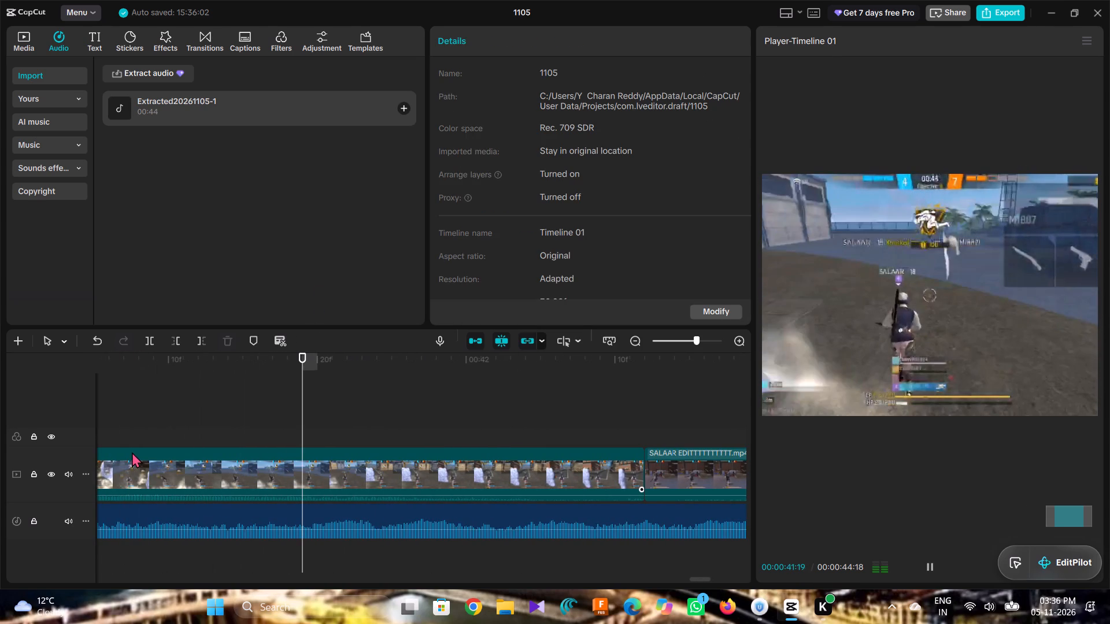
key(space)
drag(304, 432, 115, 474)
key(space)
key(space)
drag(266, 434, 265, 434)
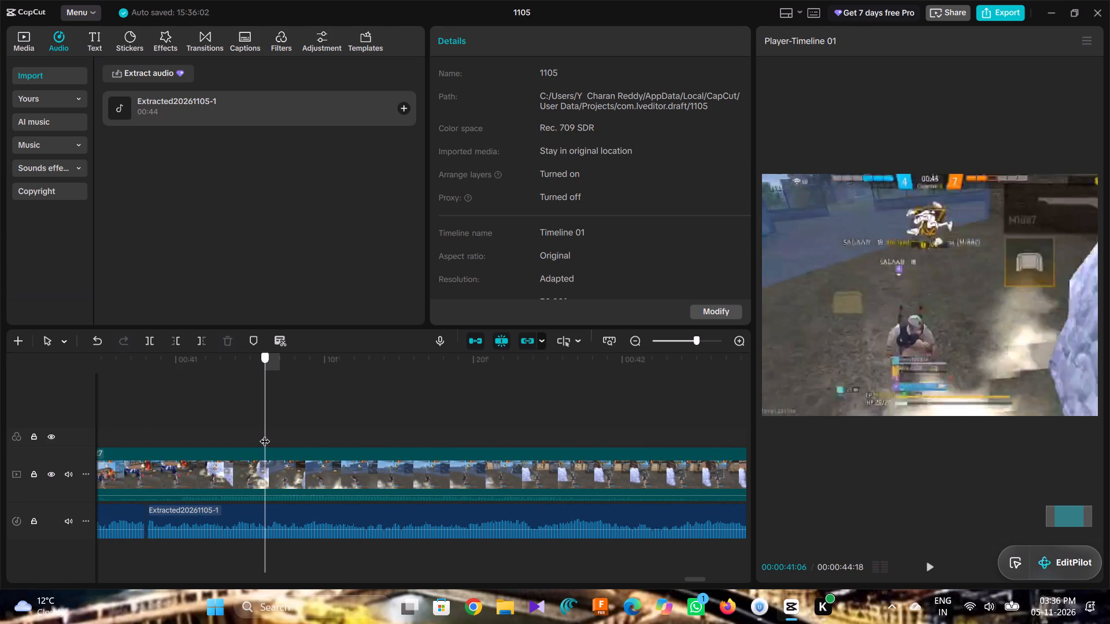
drag(265, 434, 56, 459)
key(space)
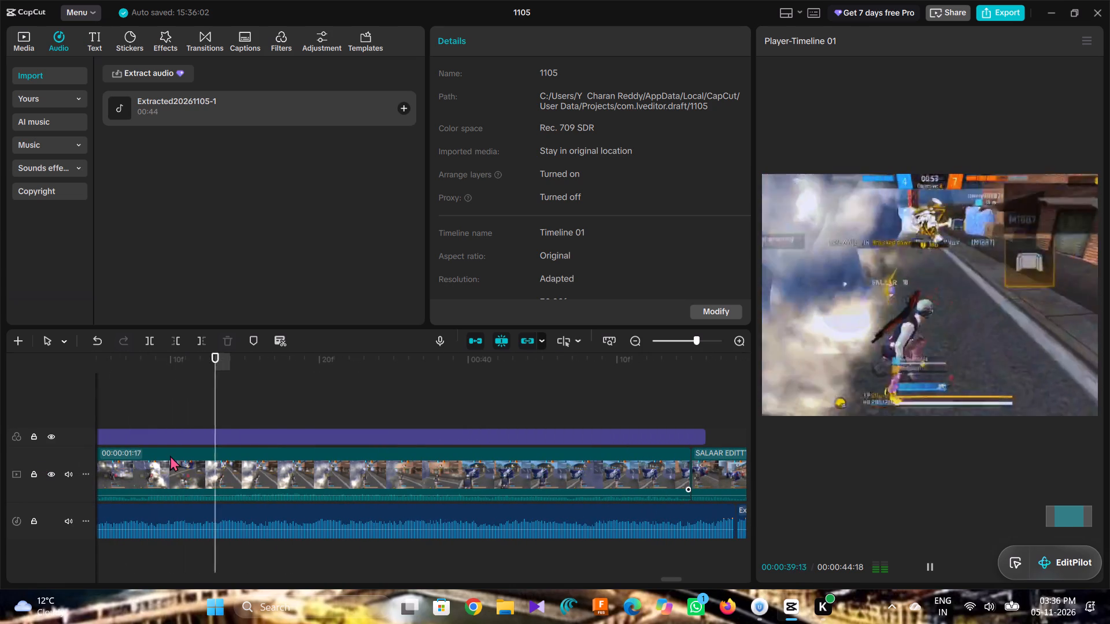
key(space)
key(space)
key(space)
key(space)
key(space)
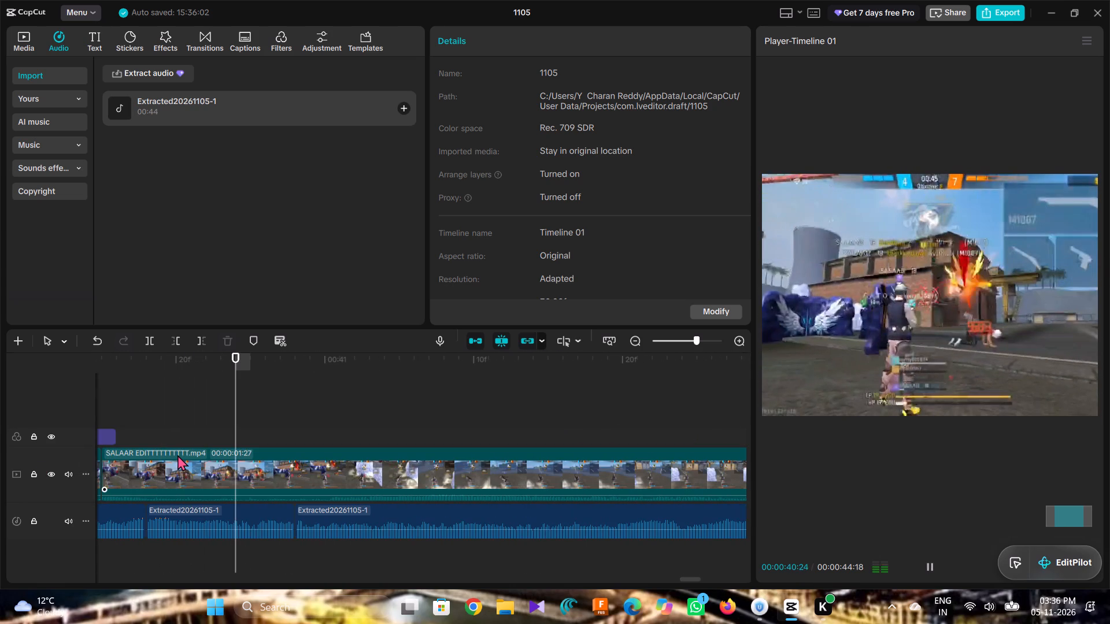
Split the short extracted audio piece at 00:00:40:21 and delete the part after the cut.
drag(239, 419, 221, 431)
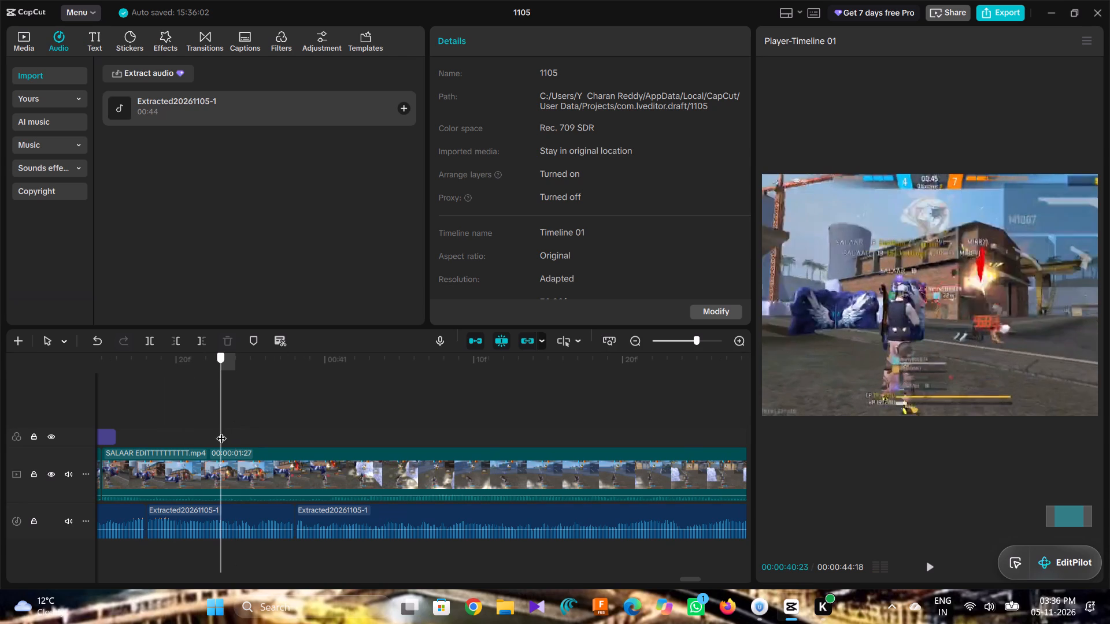
drag(221, 431, 184, 450)
click(210, 509)
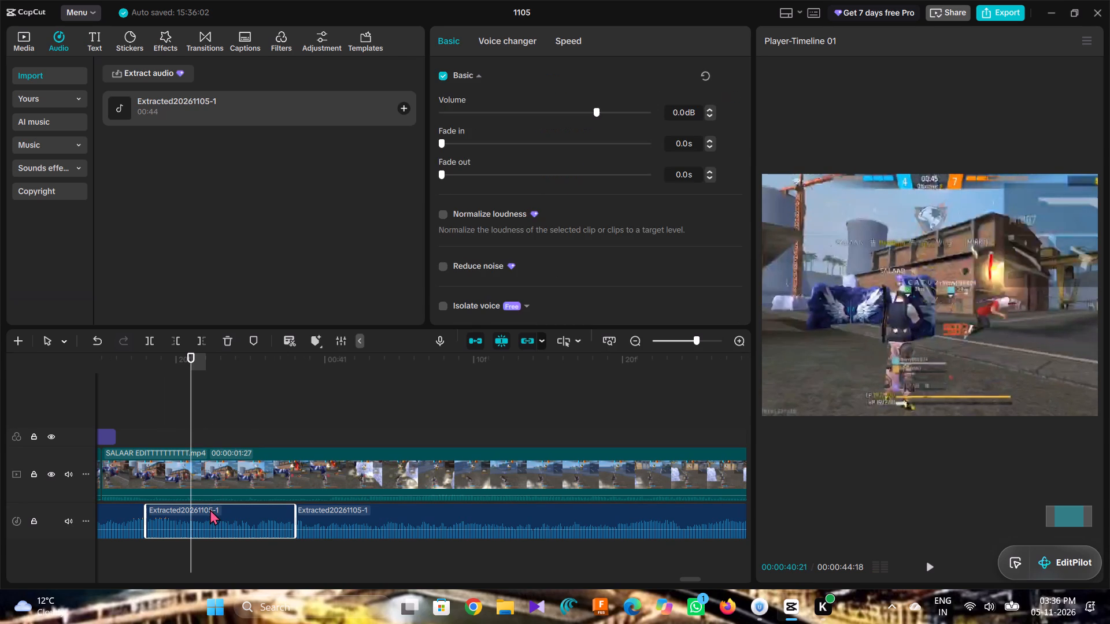
click(146, 339)
key(BackSpace)
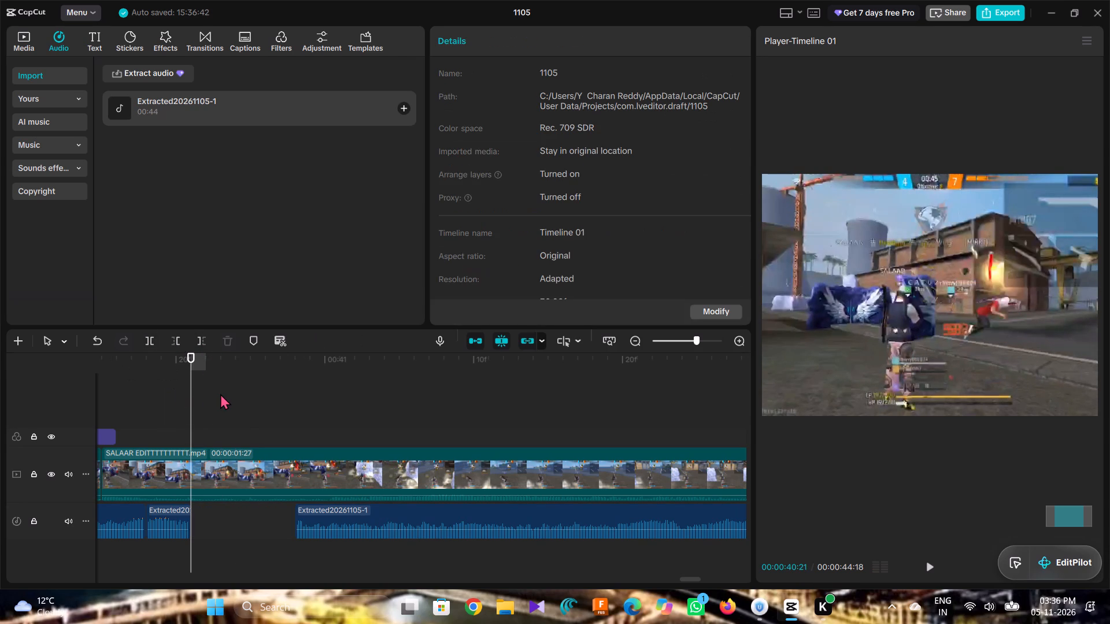
Delete the long final extracted audio piece under the last kill clips.
click(429, 520)
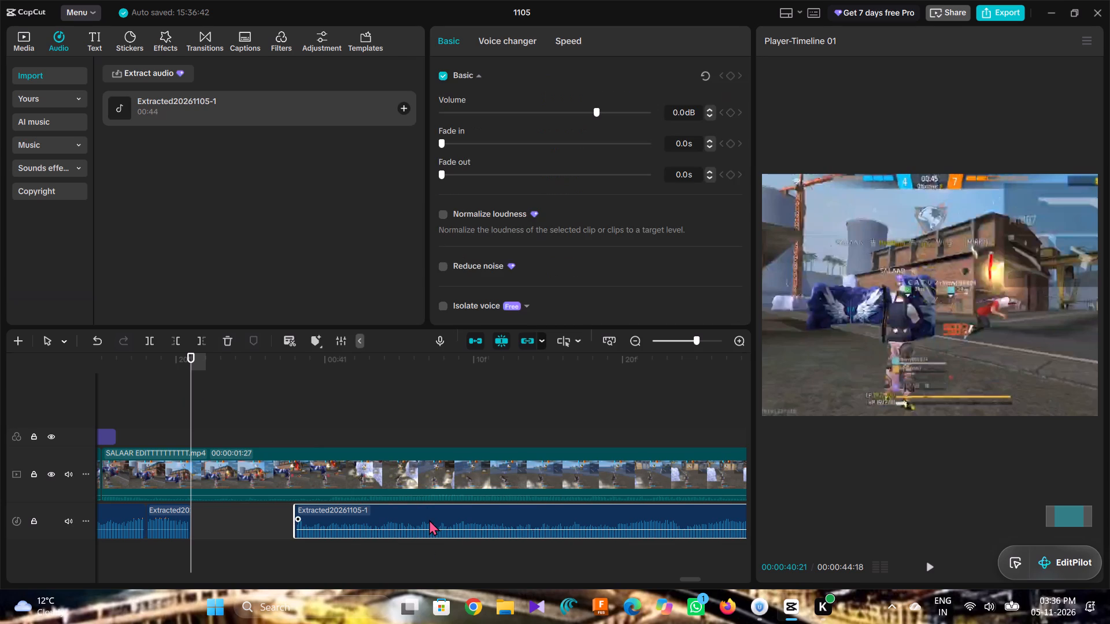
key(BackSpace)
Play the edit from 00:00:40:21 to the end to review the last clips after the audio cut.
click(180, 522)
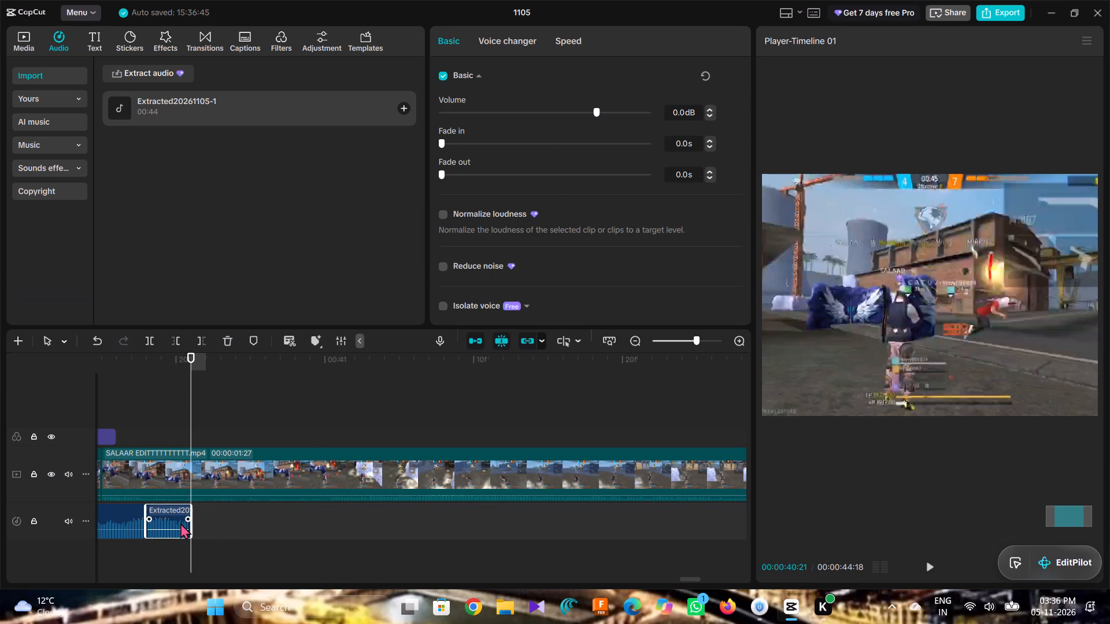
key(space)
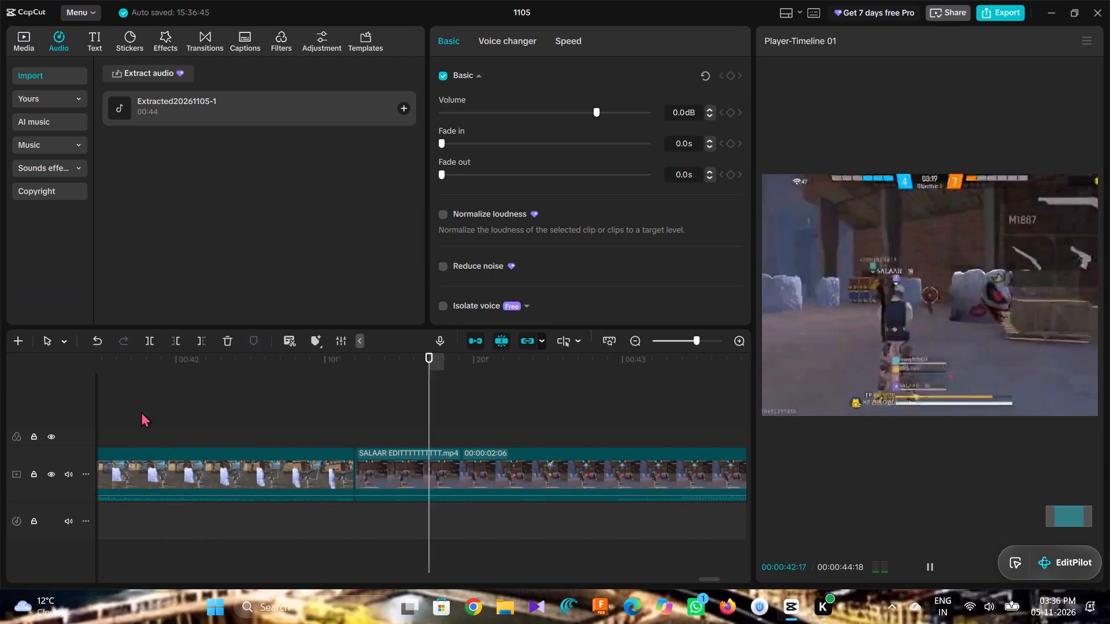
scroll(202, 411, right, 15)
scroll(202, 411, right, 10)
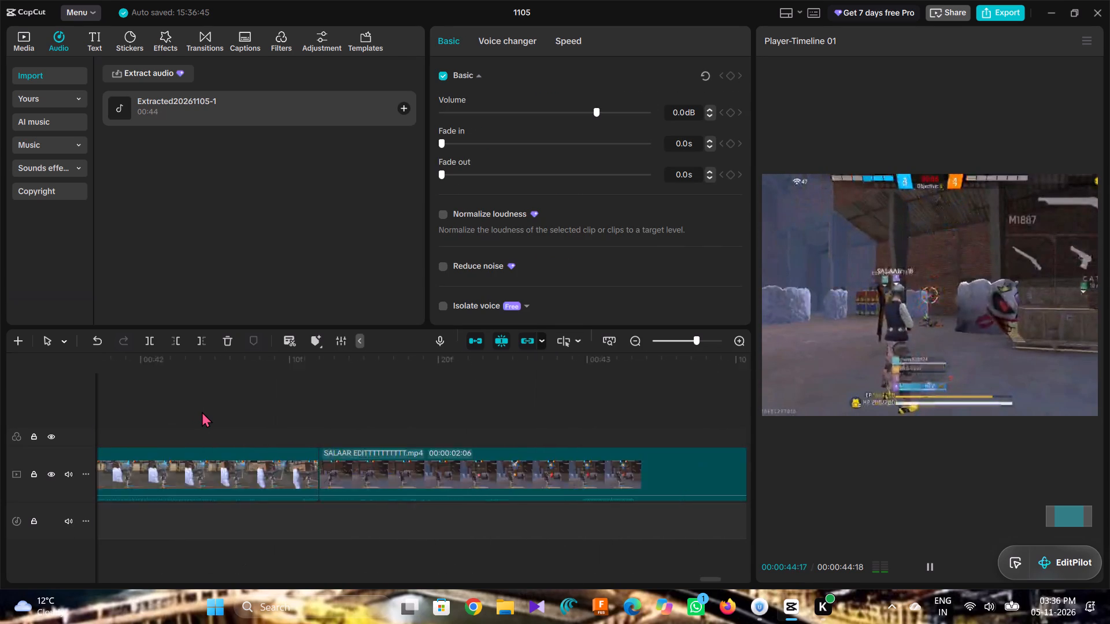
Return to the start of the timeline and play the opening clips to review the edit.
click(156, 402)
scroll(171, 407, right, 16)
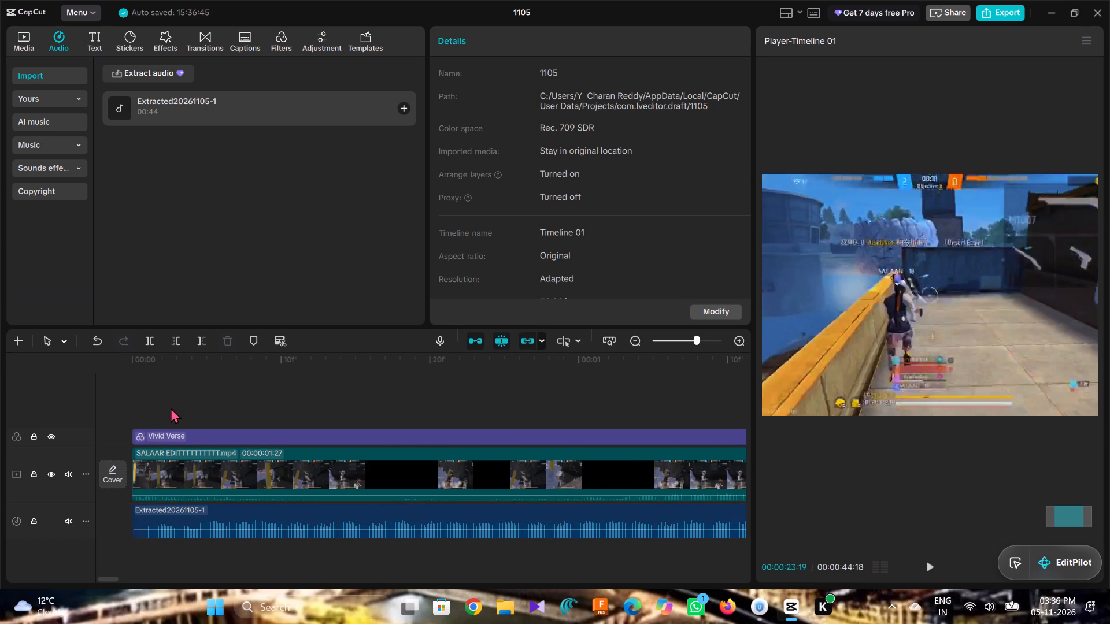
scroll(171, 407, right, 3)
click(147, 400)
key(space)
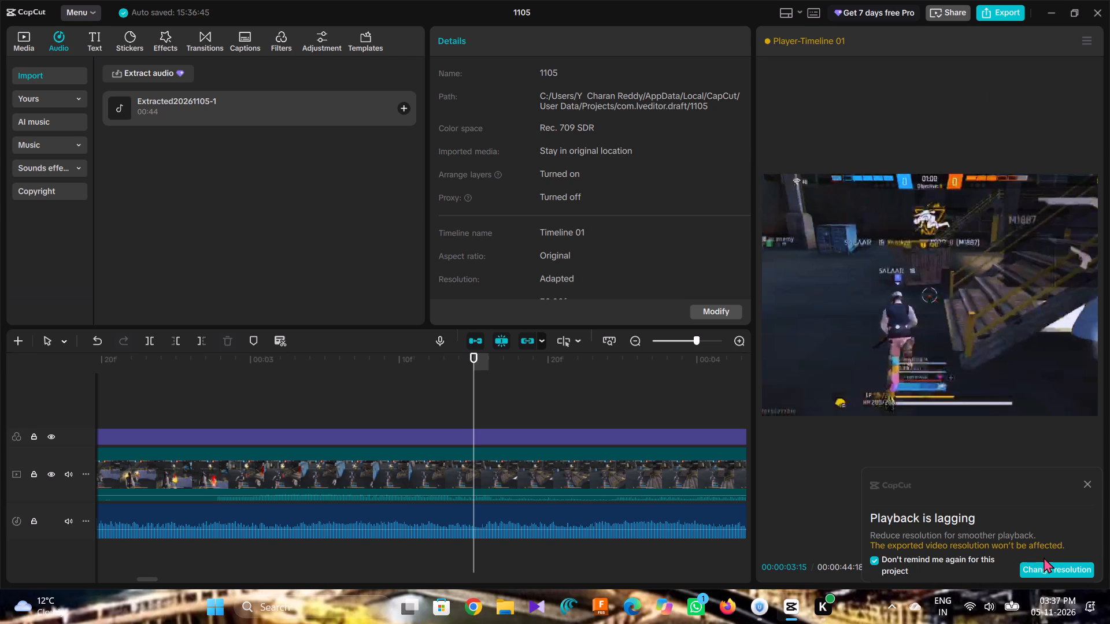
Dismiss the playback resolution suggestion and replay the edit from the beginning of the timeline.
drag(1044, 566, 1044, 560)
click(1085, 486)
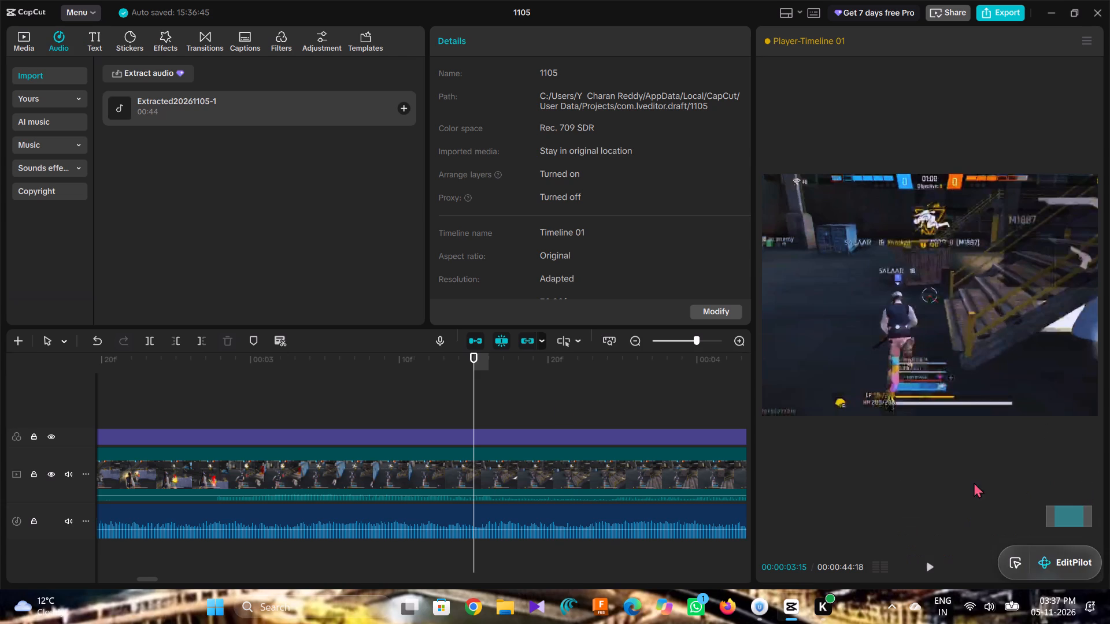
drag(473, 393, 10, 451)
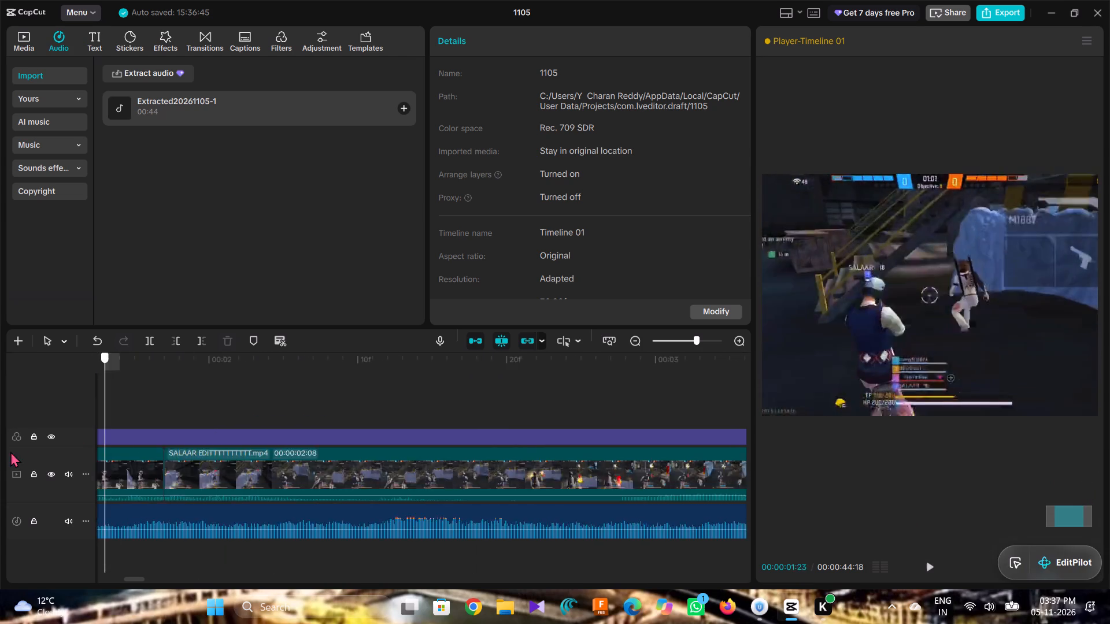
drag(10, 451, 3, 477)
key(space)
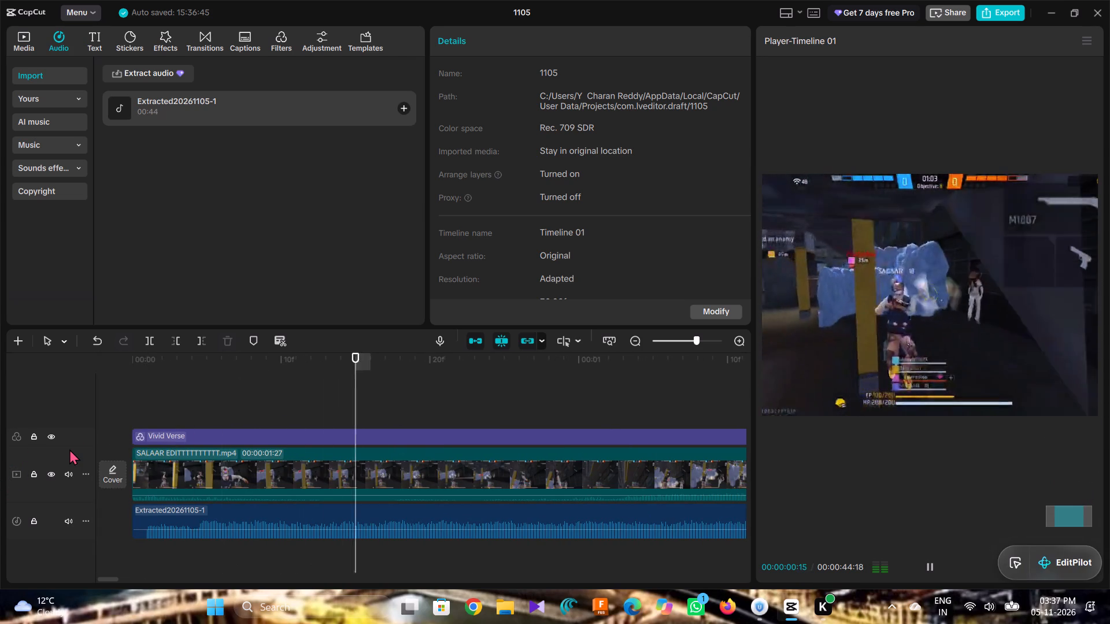
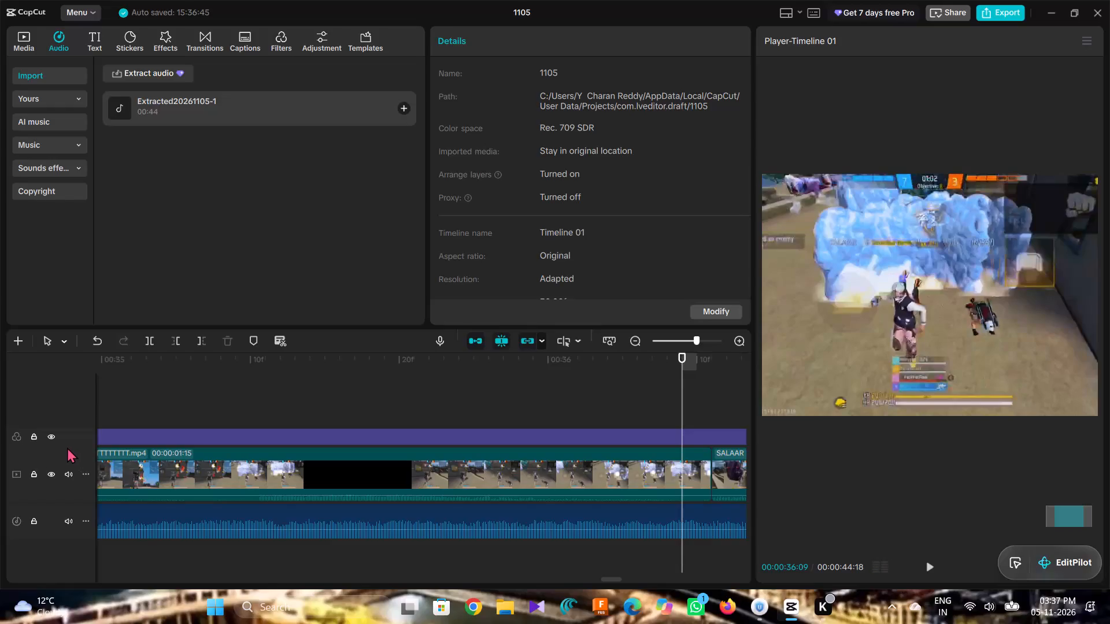
Continue playing the edit from 00:00:36:09 through the last kill clips, pausing along the way to review them.
key(space)
key(space)
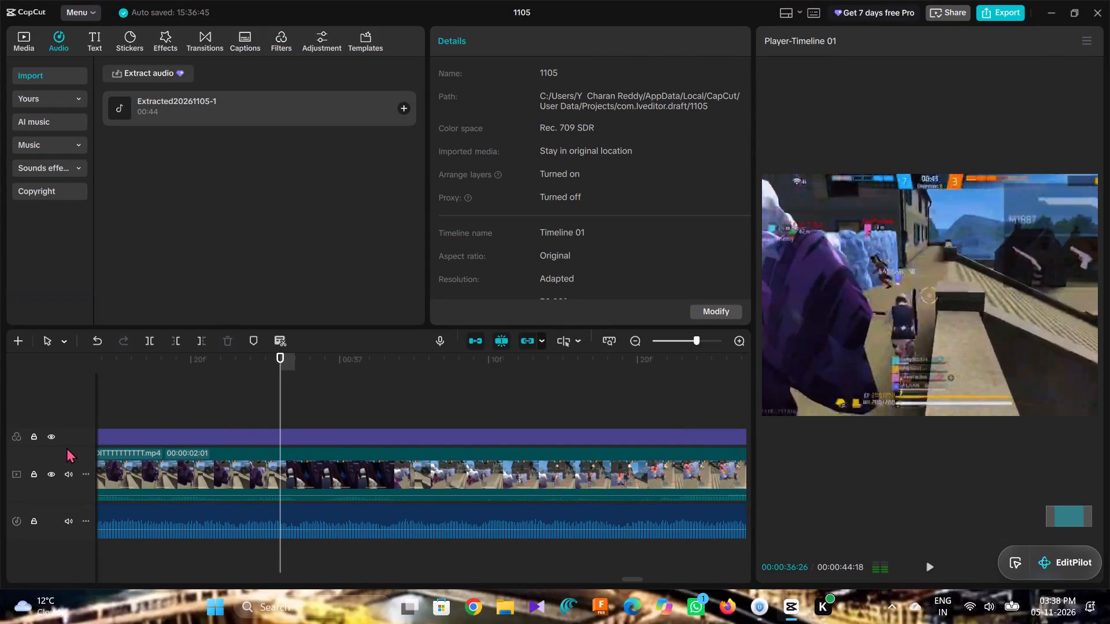
key(space)
key(space)
key(space)
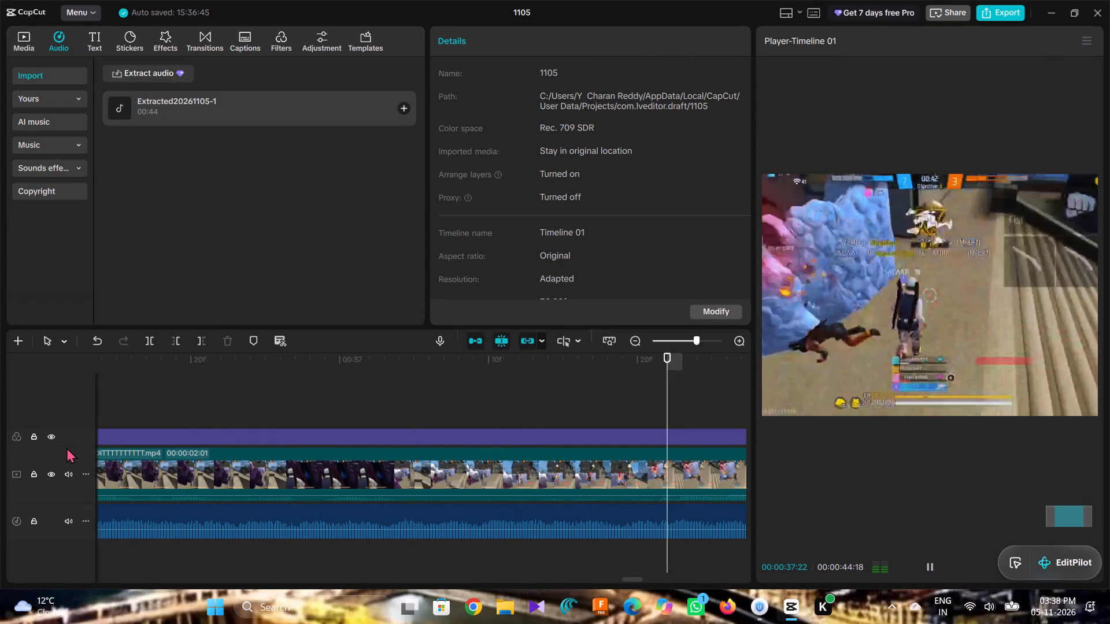
key(space)
key(space)
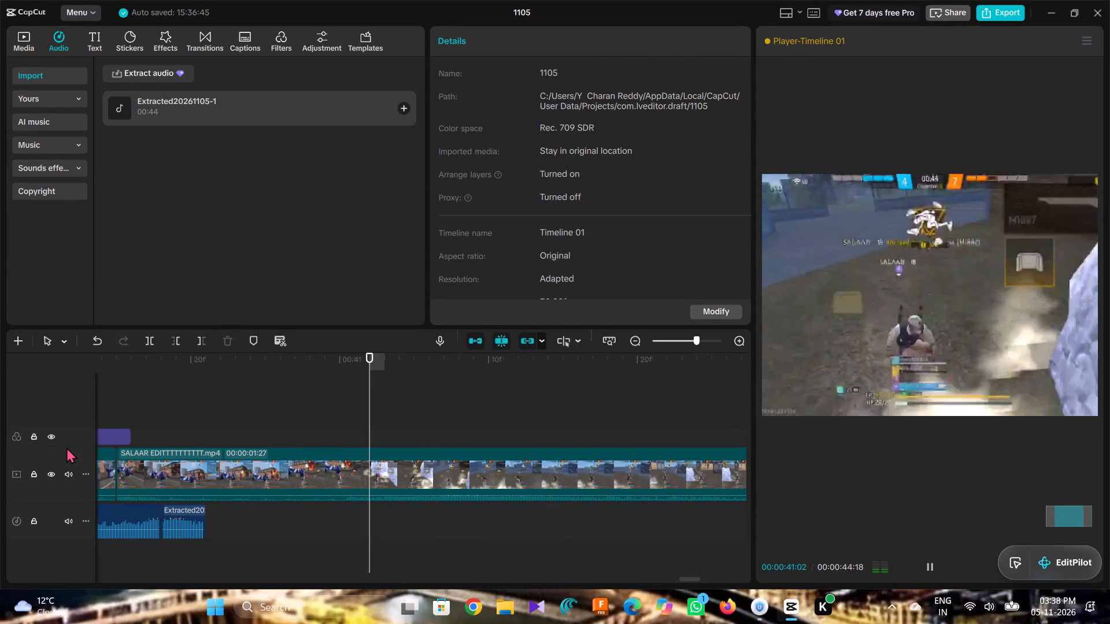
scroll(66, 447, right, 1)
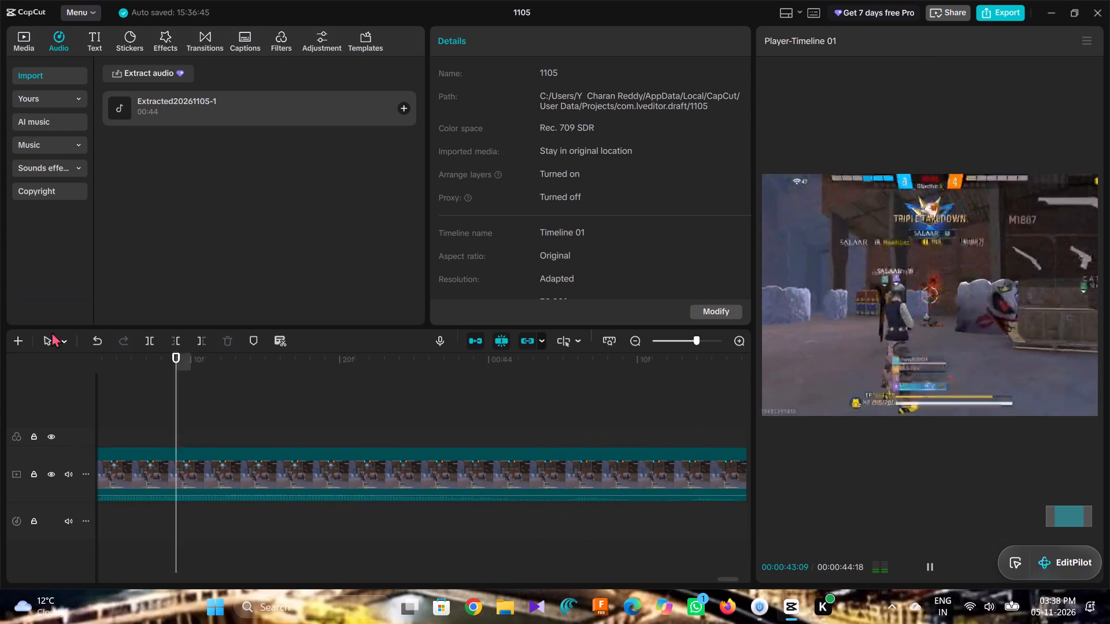
key(space)
Split the video at 00:00:40:21, where the extracted audio ends, and delete both remaining clip pieces after that point.
scroll(302, 405, right, 6)
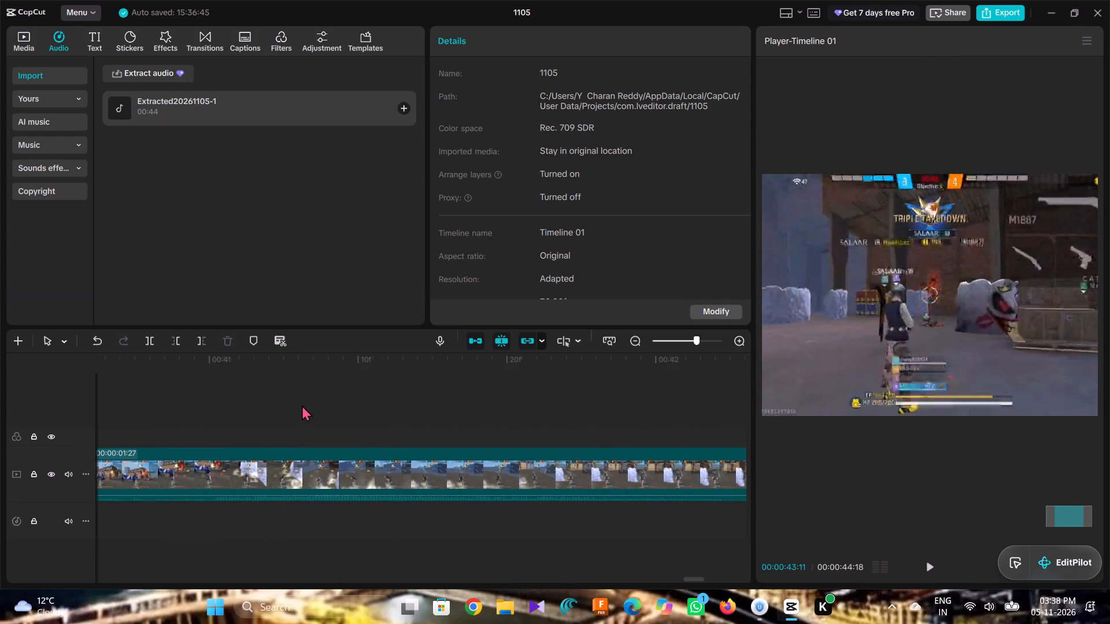
click(380, 405)
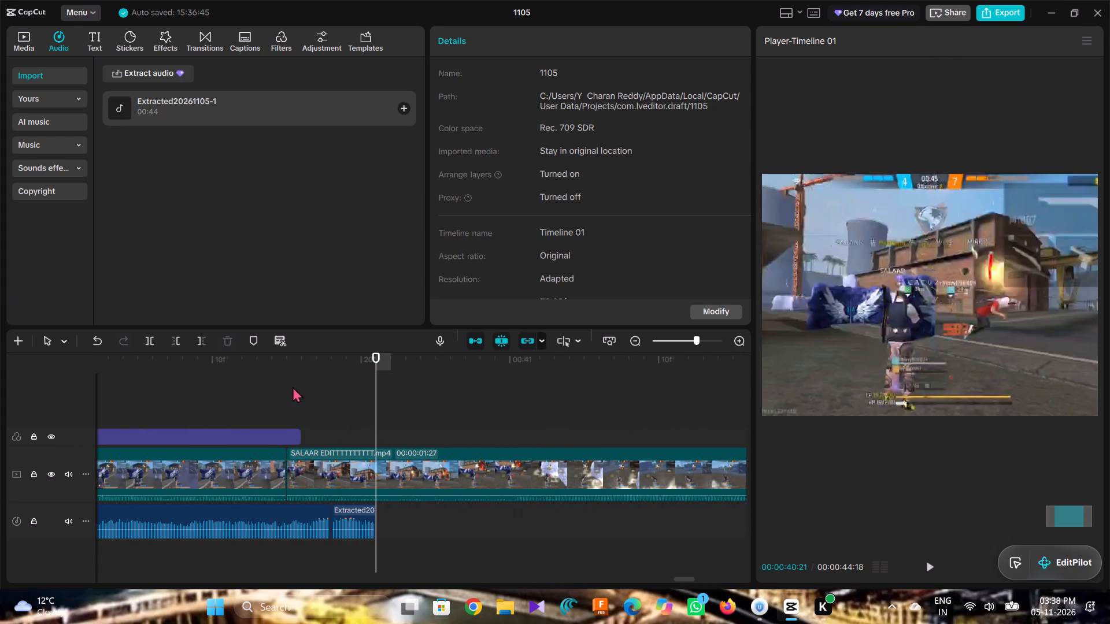
click(145, 341)
click(408, 455)
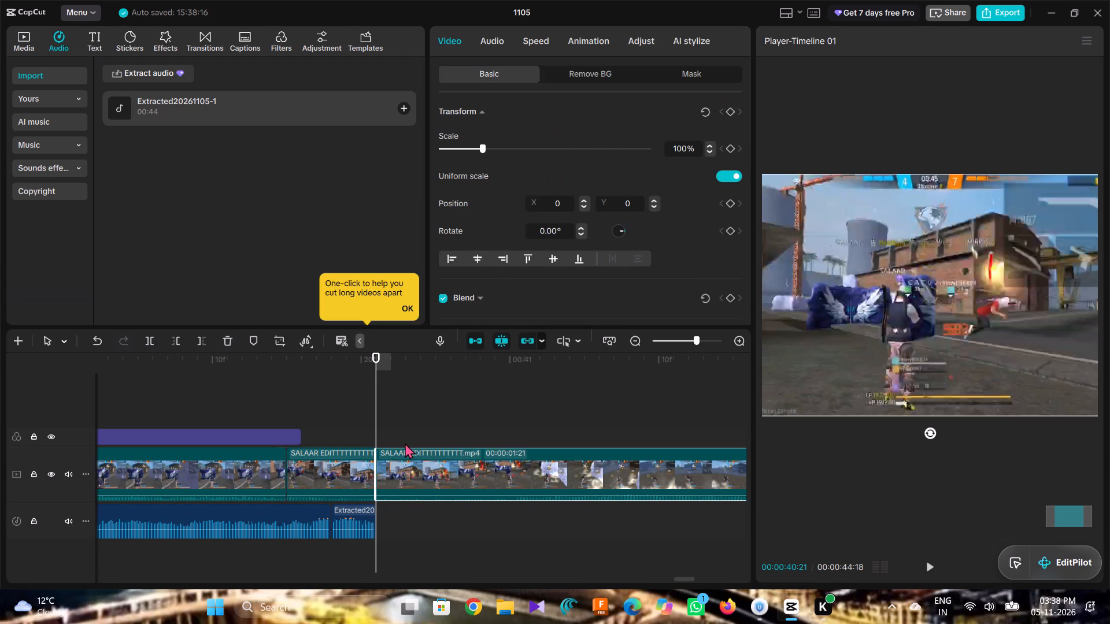
key(BackSpace)
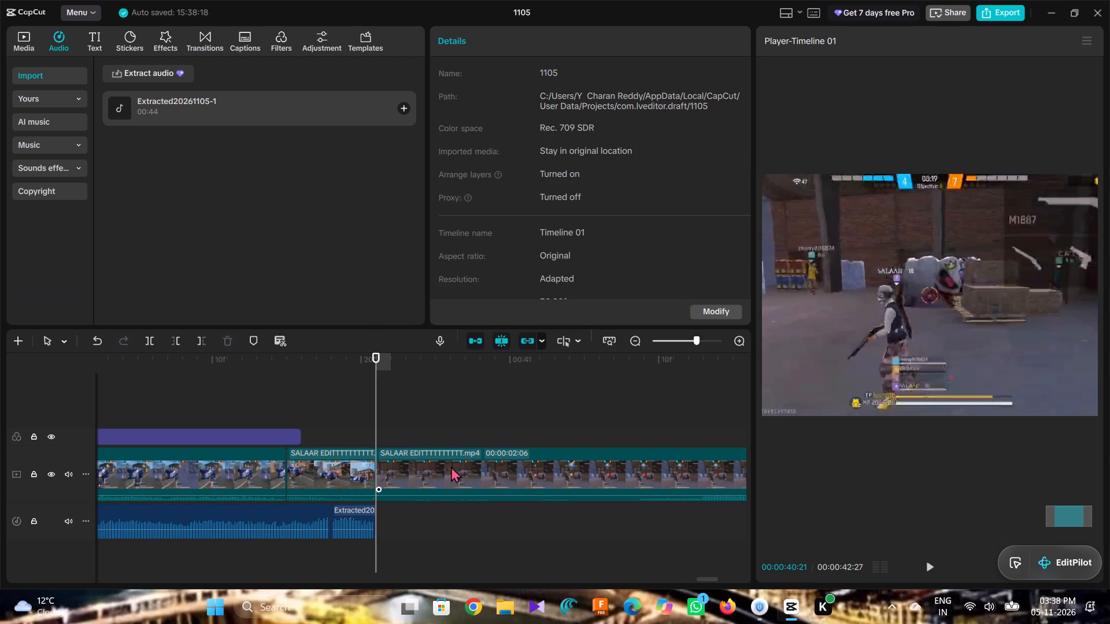
click(462, 470)
key(BackSpace)
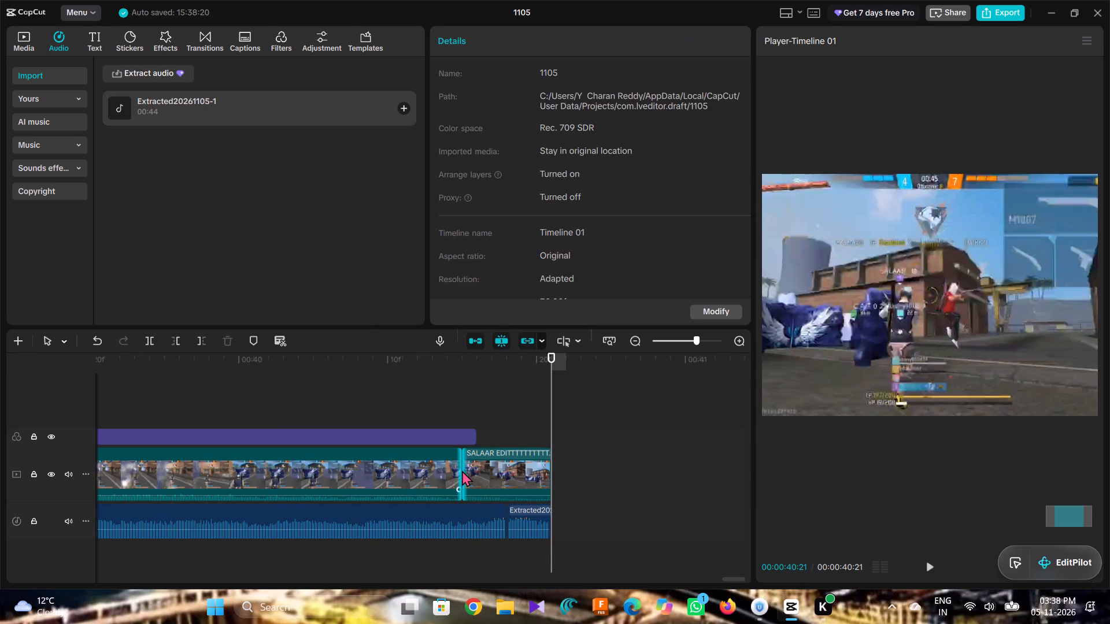
Extend the Vivid Verse filter to the end of the last clip at 00:00:40:21.
click(399, 436)
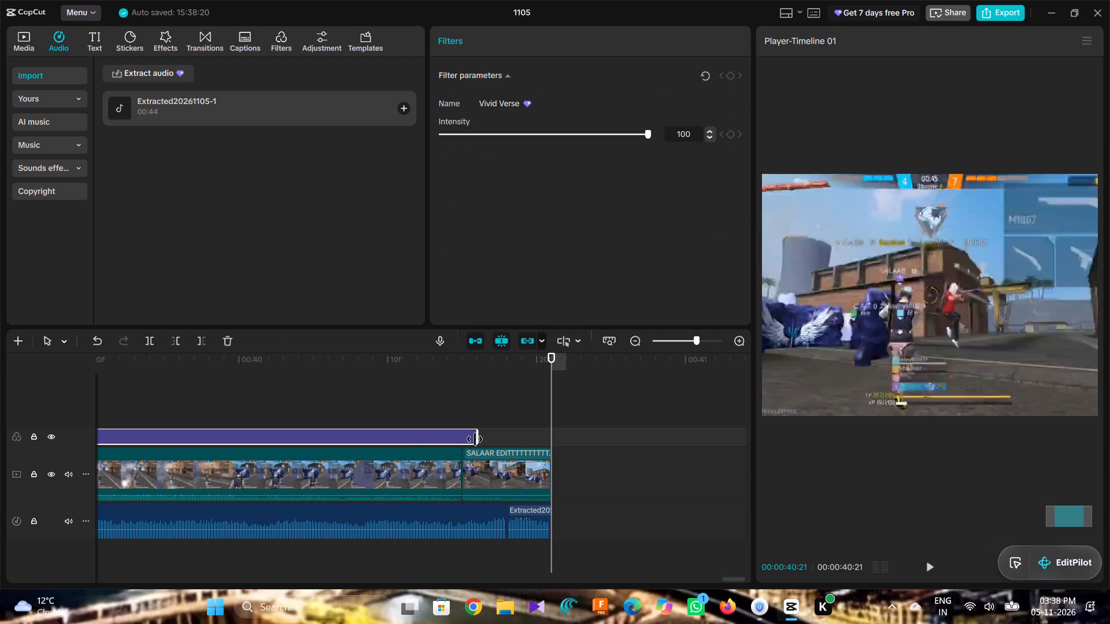
drag(476, 434, 547, 445)
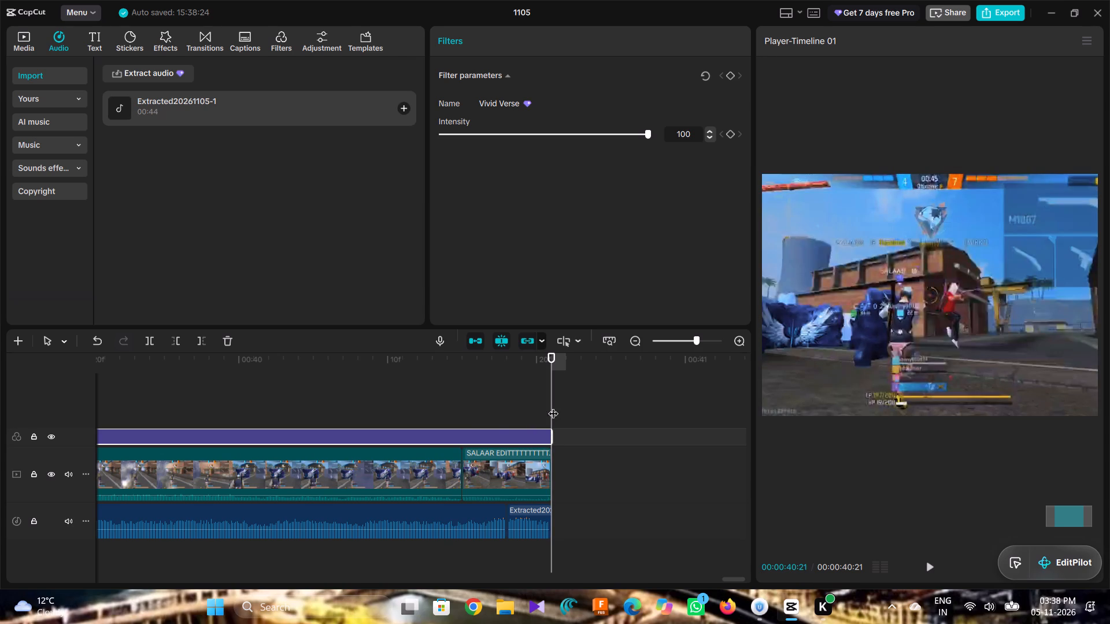
Return to the start of the timeline and play the shortened edit with the whole timeline in view.
drag(553, 406, 0, 567)
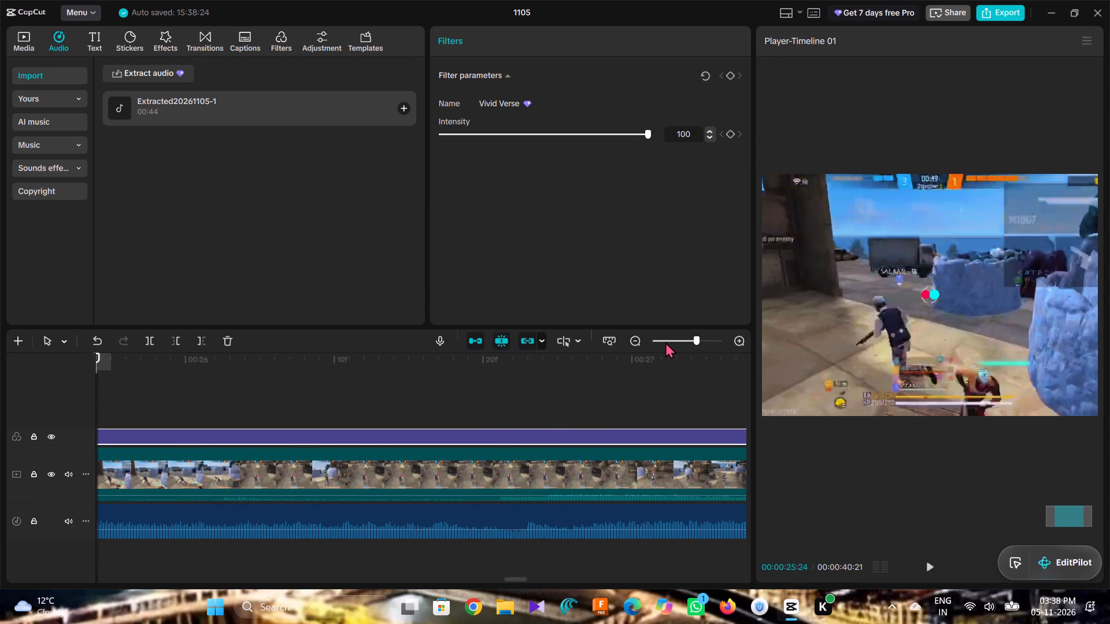
click(656, 333)
click(660, 339)
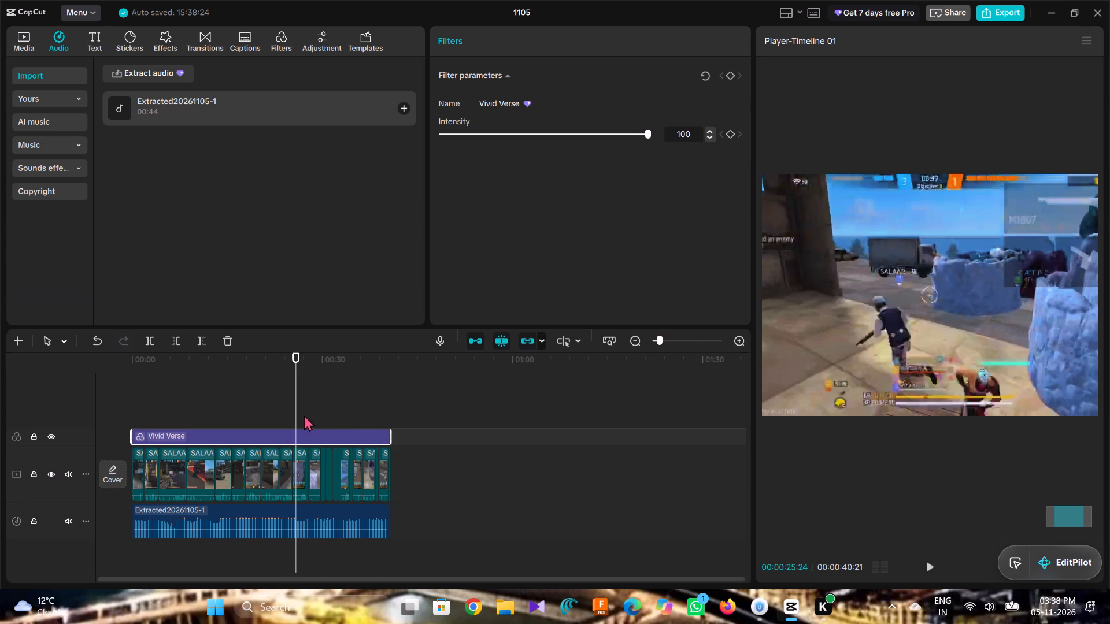
drag(298, 415, 97, 433)
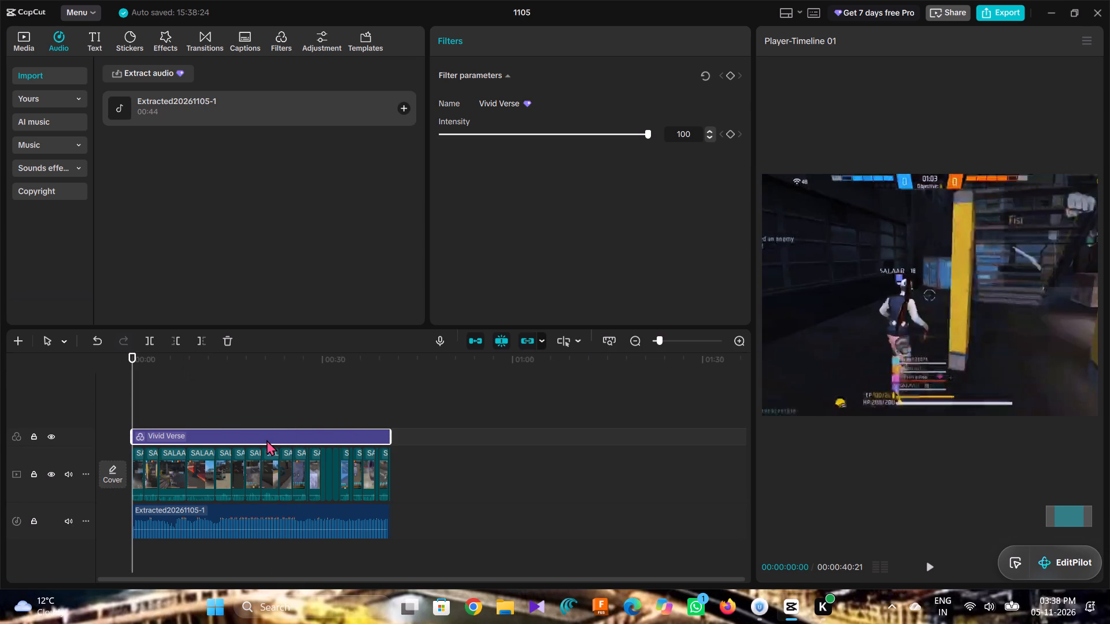
key(space)
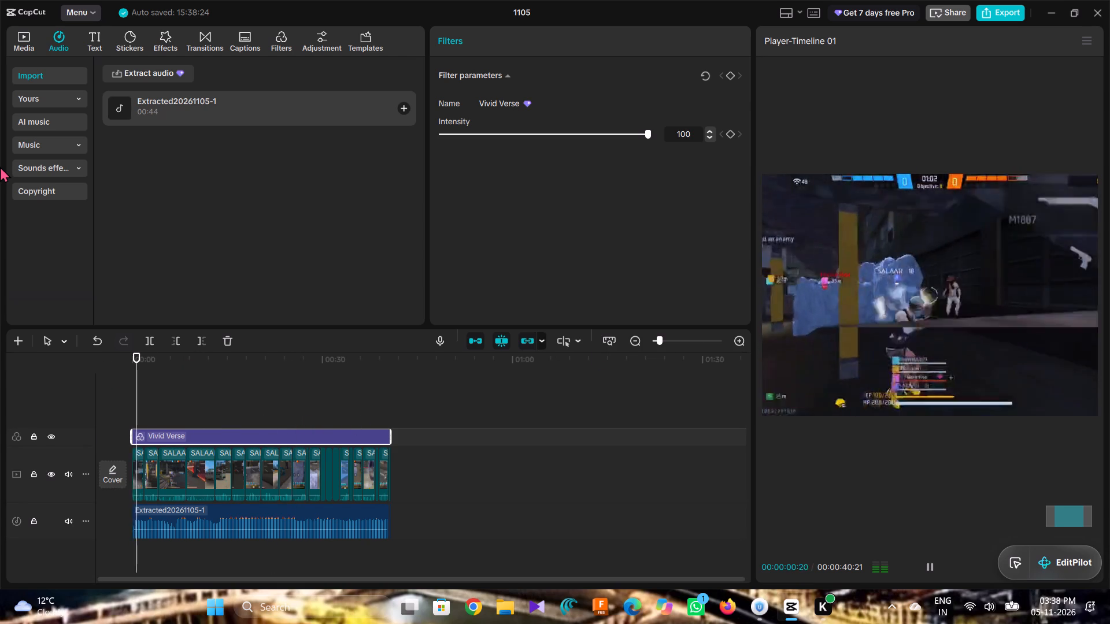
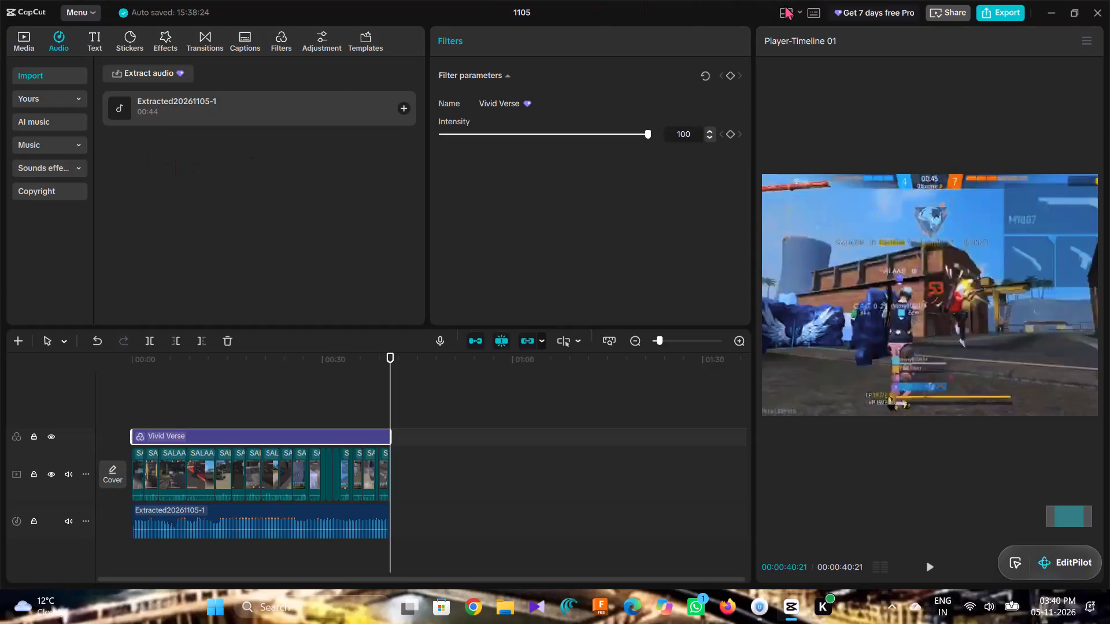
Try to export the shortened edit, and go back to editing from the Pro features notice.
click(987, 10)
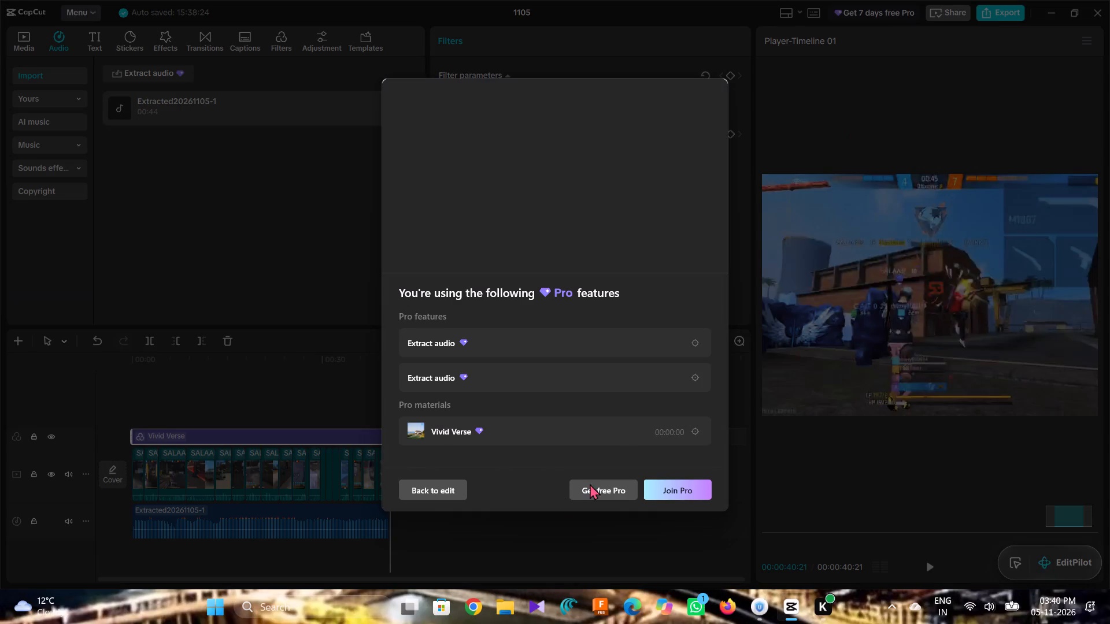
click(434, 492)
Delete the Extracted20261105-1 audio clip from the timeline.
click(327, 513)
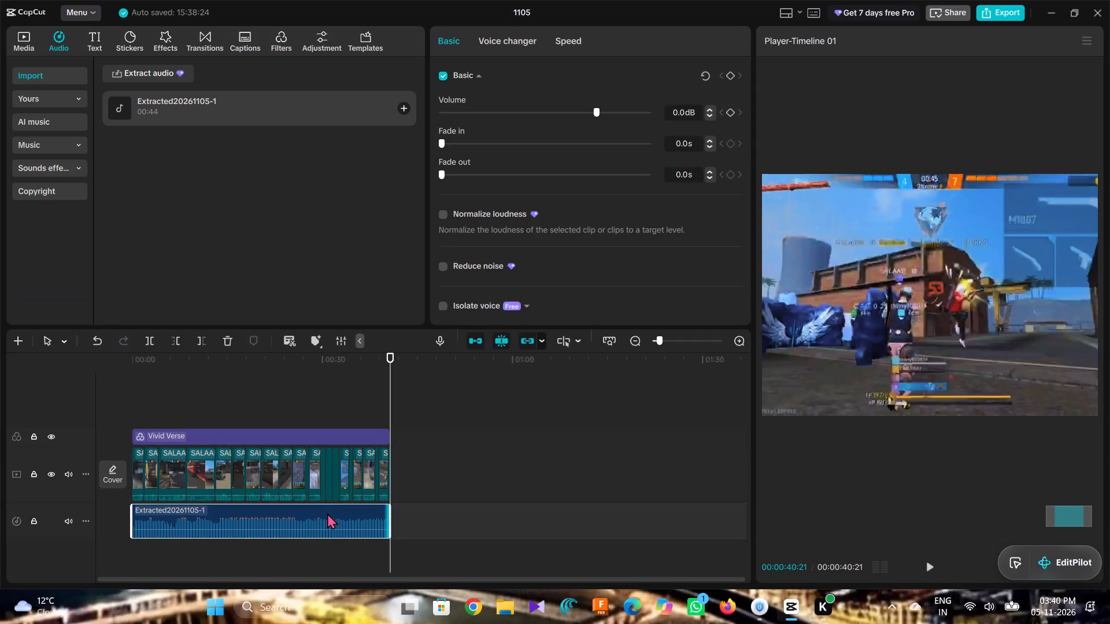
key(BackSpace)
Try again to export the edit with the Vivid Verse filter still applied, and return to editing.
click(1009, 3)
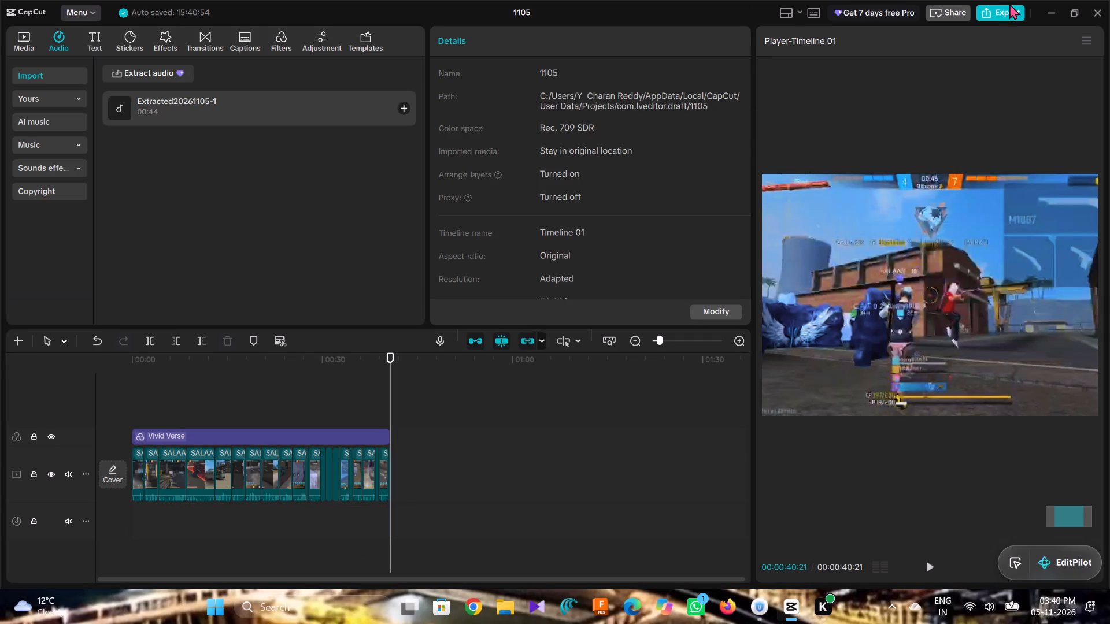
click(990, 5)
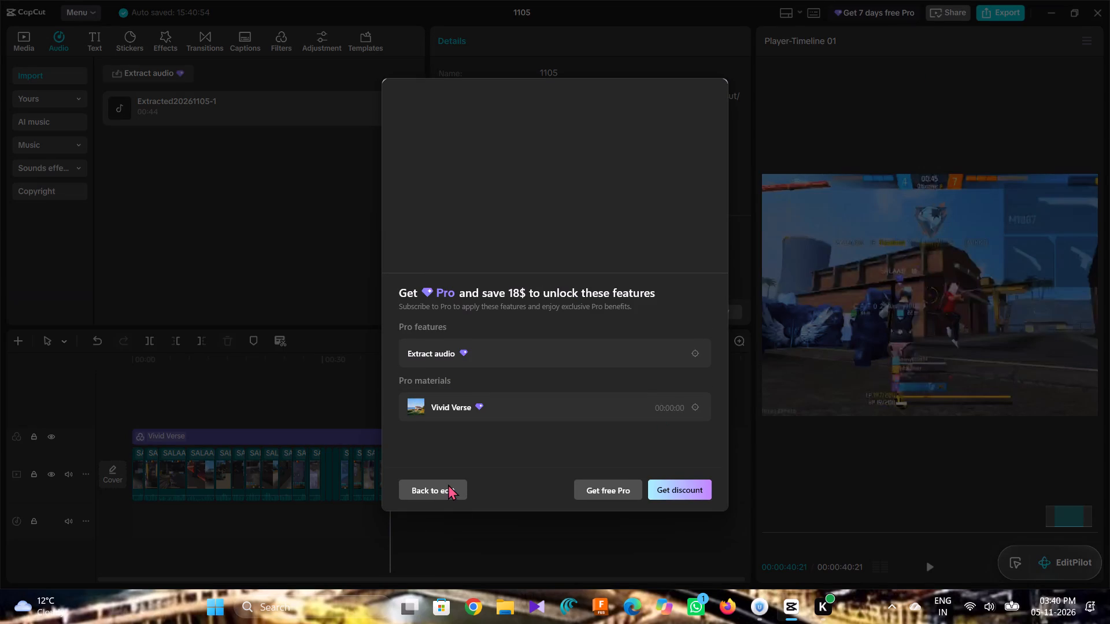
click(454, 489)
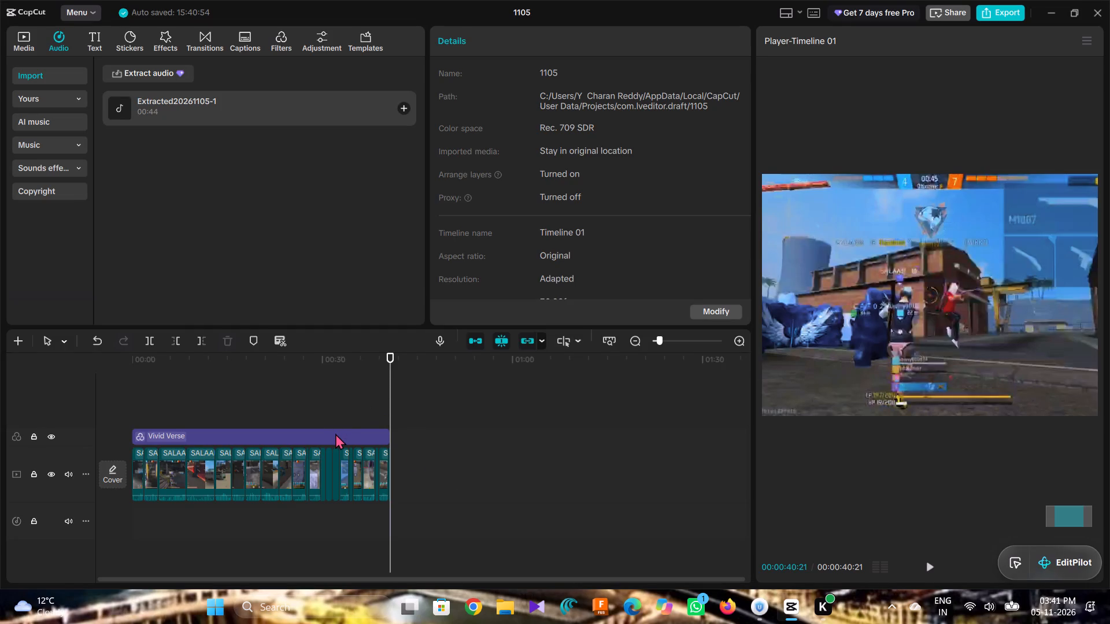
Delete the Vivid Verse filter from above the video clips.
click(335, 433)
key(BackSpace)
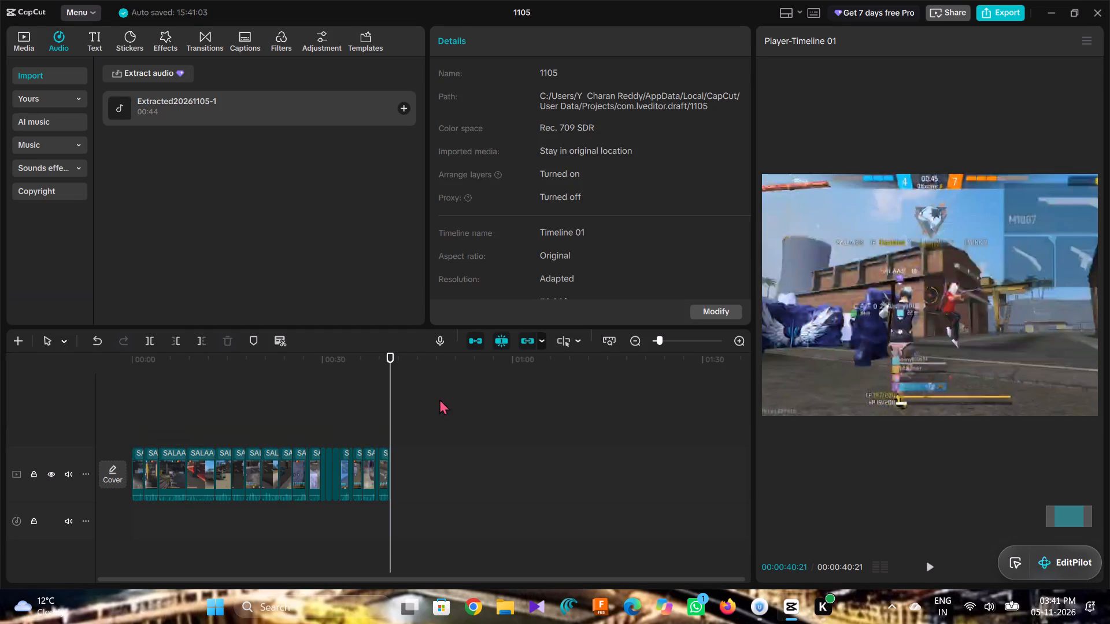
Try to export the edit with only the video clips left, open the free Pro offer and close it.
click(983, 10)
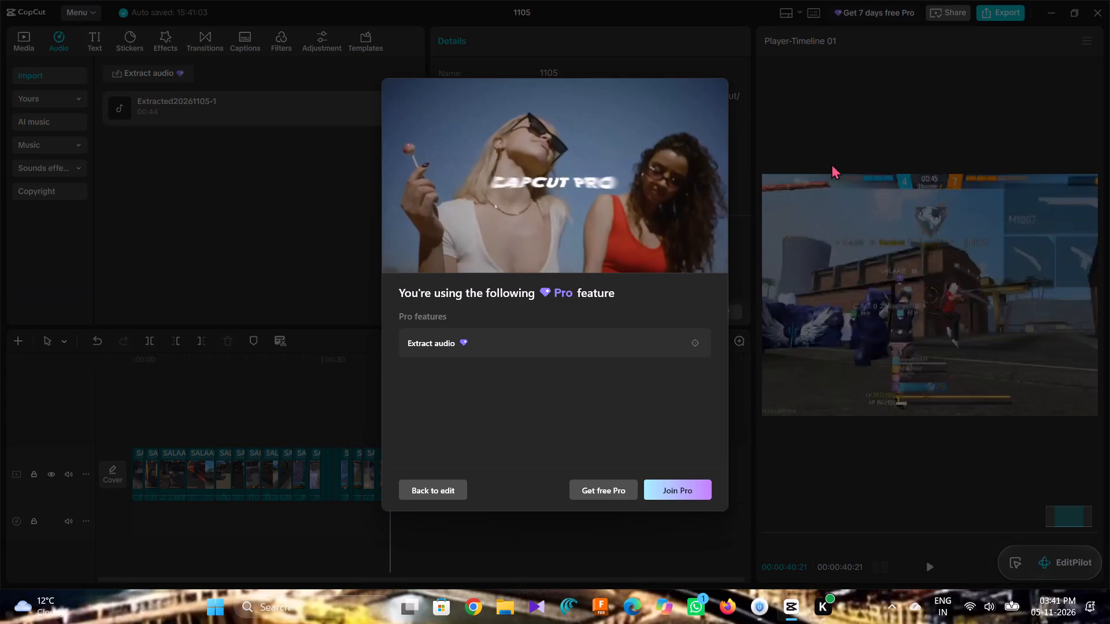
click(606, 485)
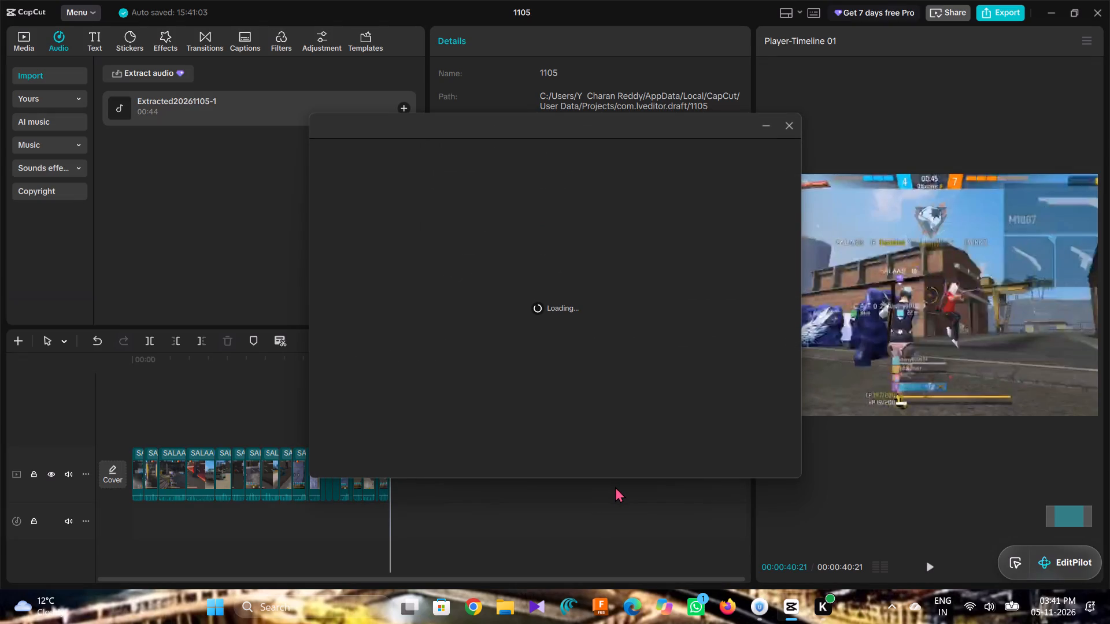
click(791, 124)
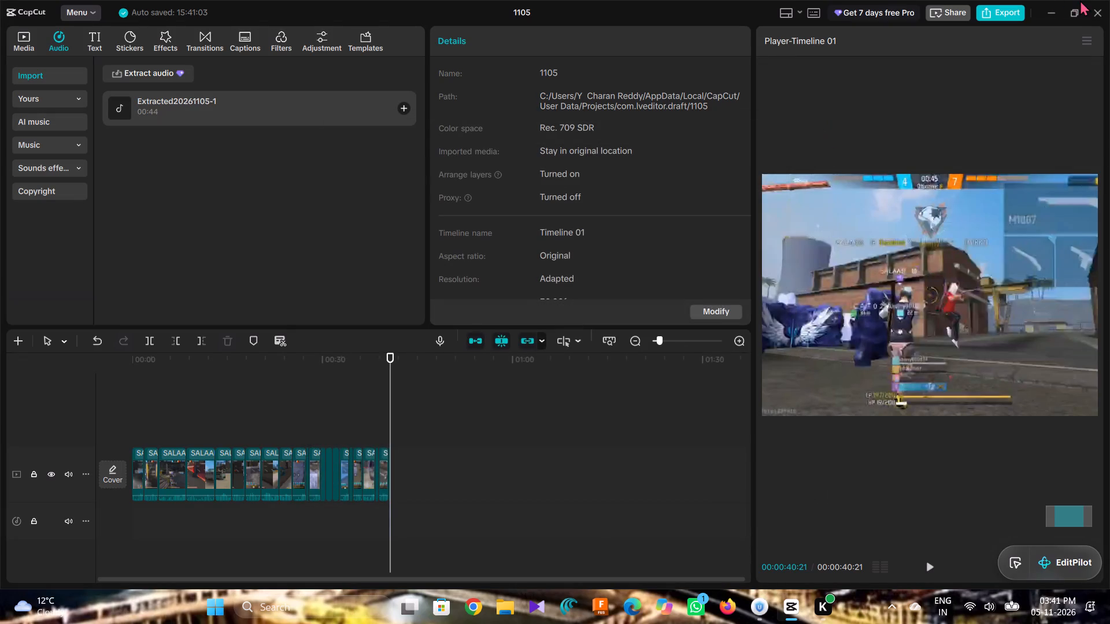